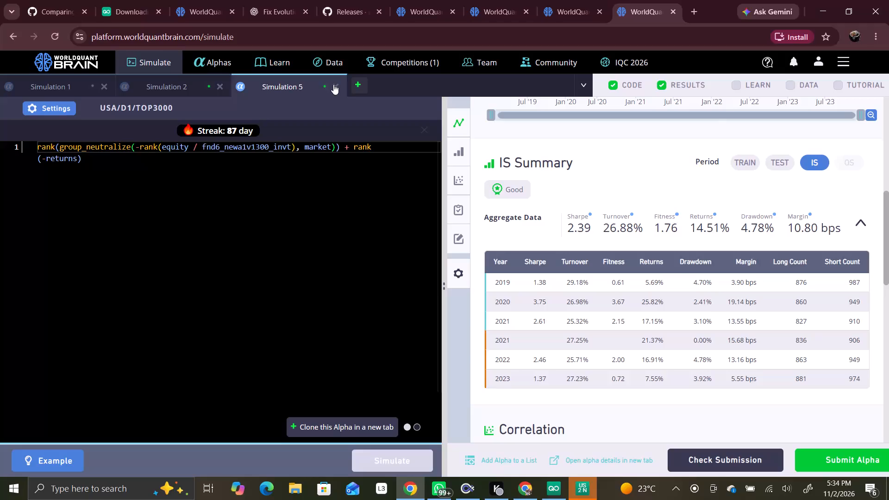
Close the Simulation 5 and Simulation 1 tabs, keeping only Simulation 2 open.
click(333, 84)
click(77, 88)
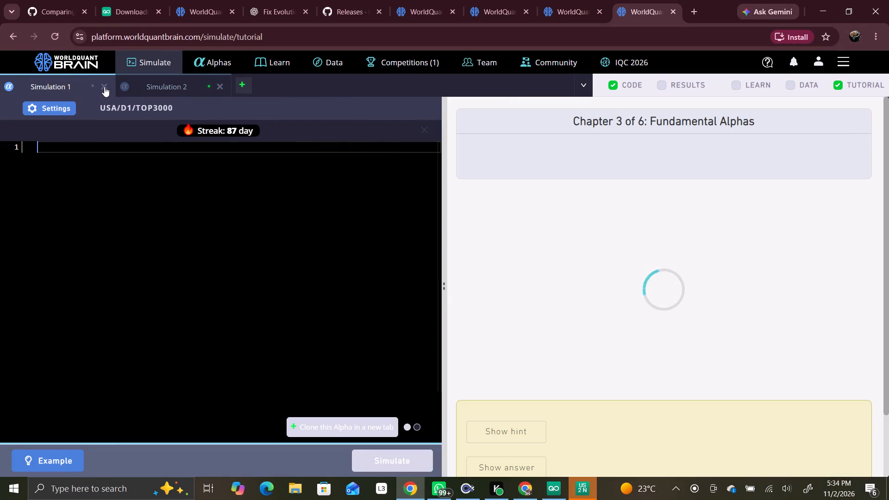
click(105, 87)
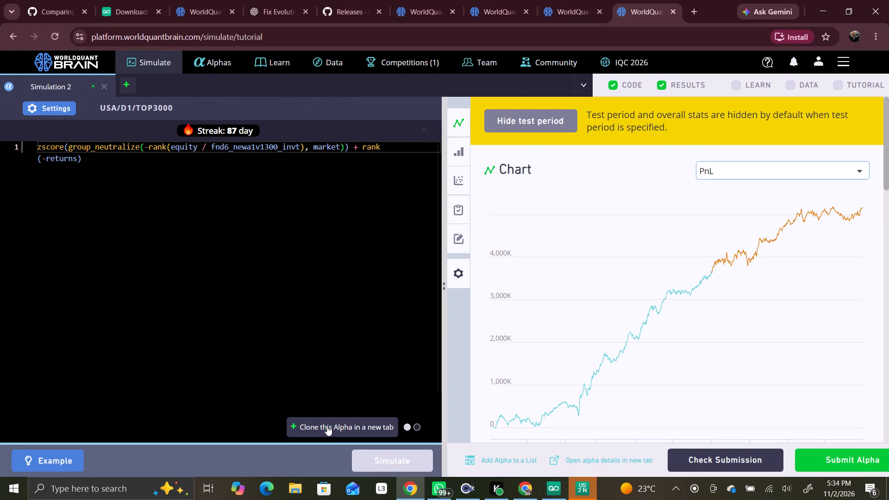
Clone the Simulation 2 alpha, set both Pasteurization and NaN Handling to Off, and simulate the clone.
click(327, 426)
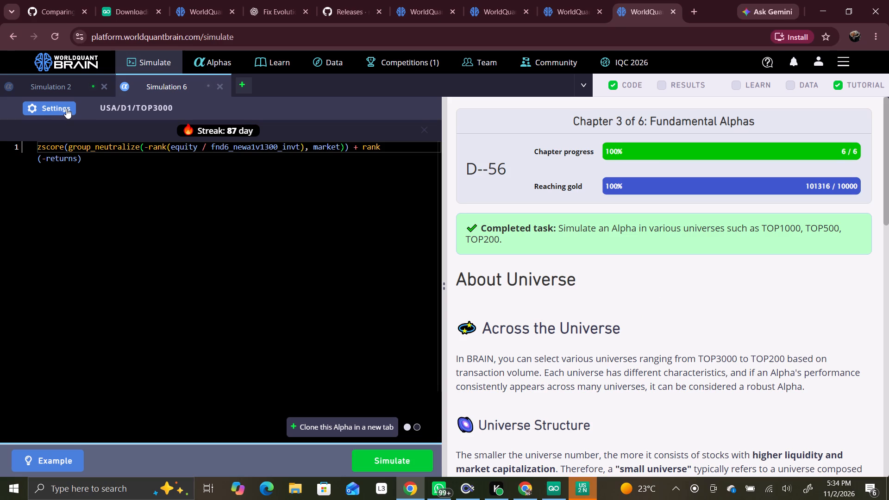
click(66, 108)
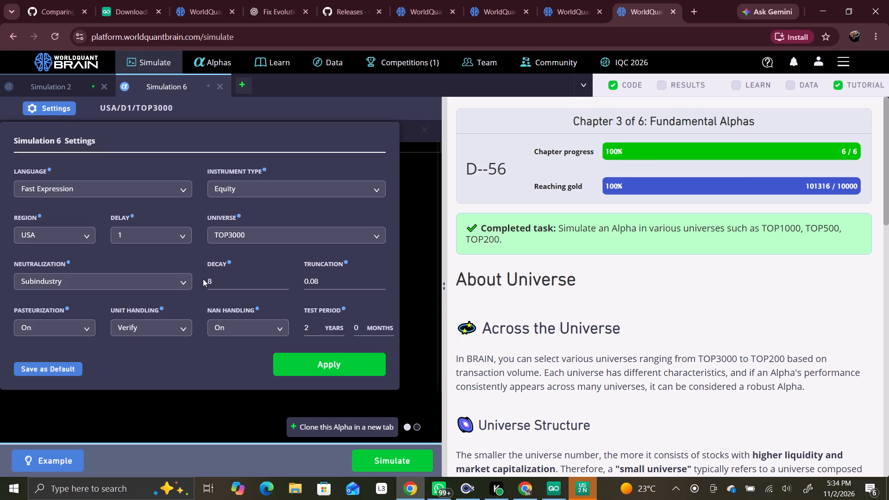
click(74, 332)
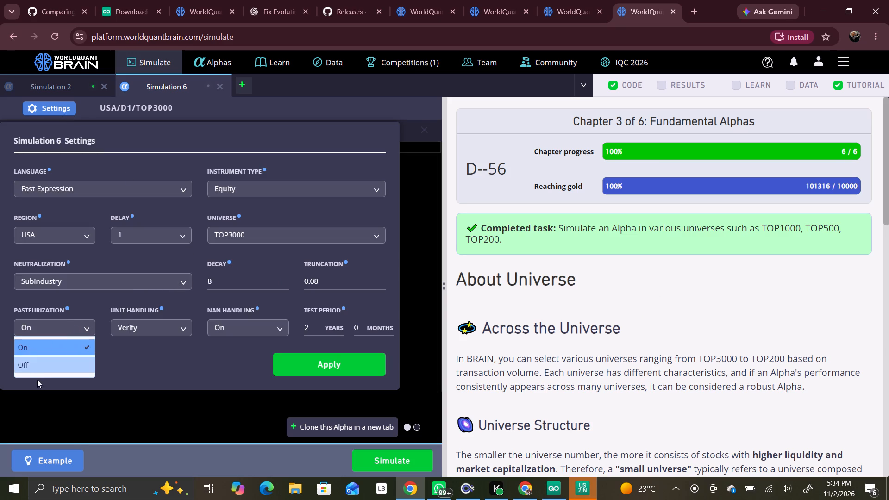
click(46, 369)
click(245, 328)
click(232, 362)
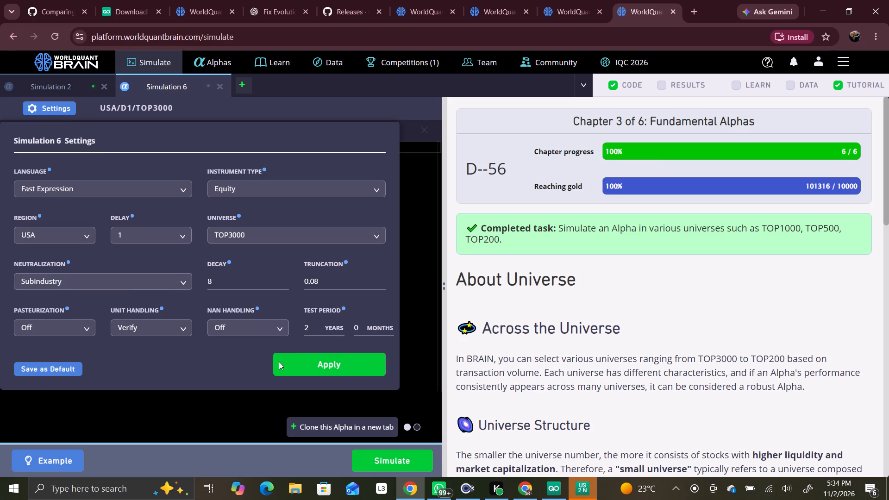
click(307, 365)
click(384, 462)
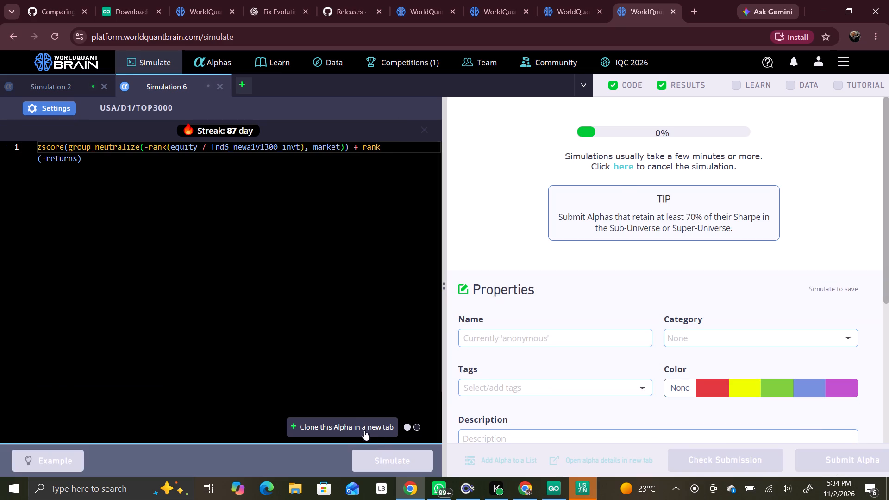
Clone the Simulation 6 alpha, set Pasteurization to On with NaN Handling kept Off, and simulate the clone.
click(363, 427)
click(68, 111)
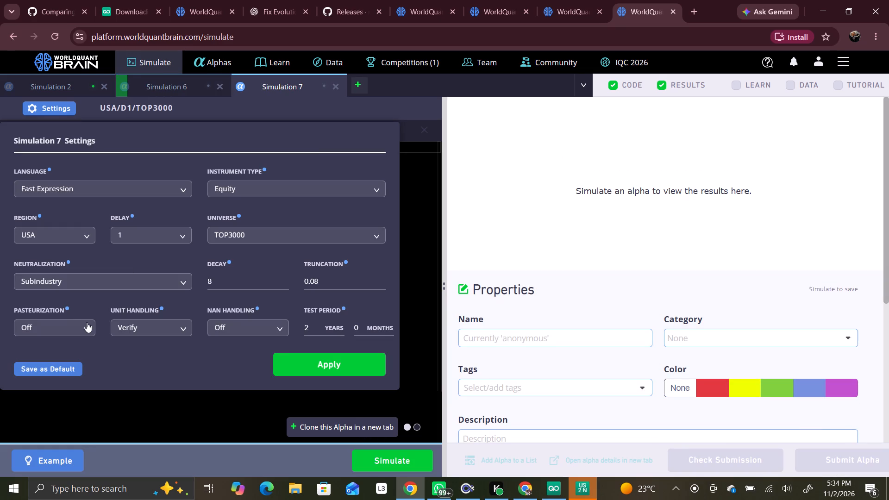
click(81, 325)
click(80, 346)
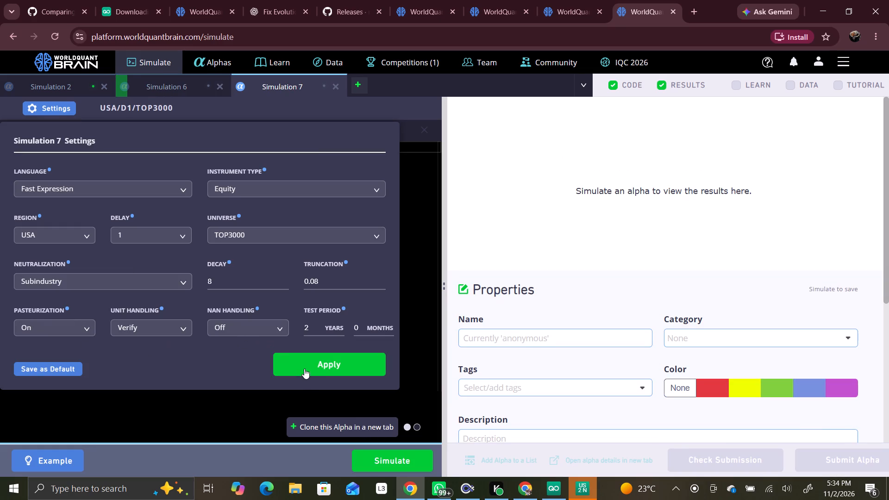
click(307, 373)
click(377, 464)
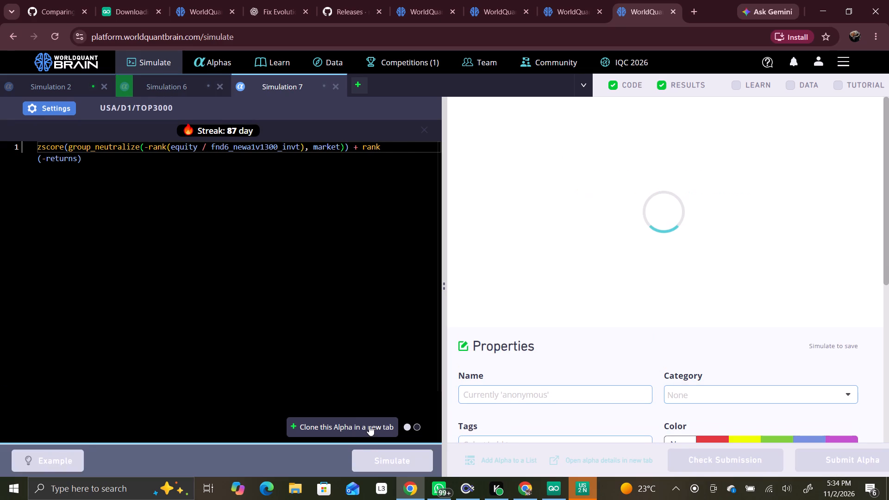
Clone the Simulation 7 alpha, set Pasteurization to Off and NaN Handling to On, and simulate the clone.
click(369, 425)
click(45, 106)
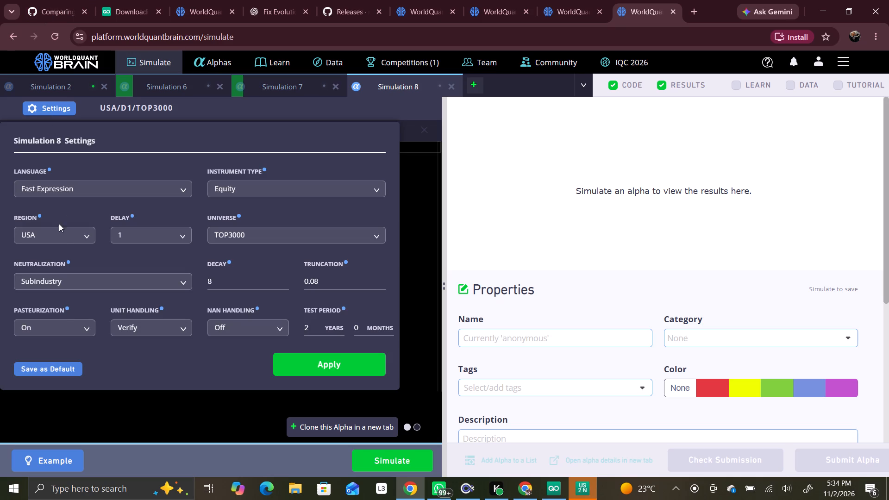
click(58, 322)
click(50, 357)
click(242, 334)
click(224, 349)
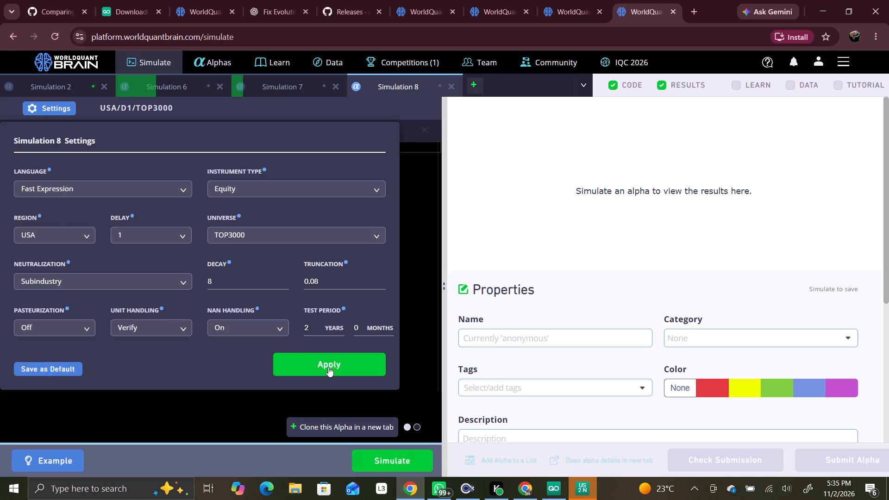
click(328, 367)
click(375, 456)
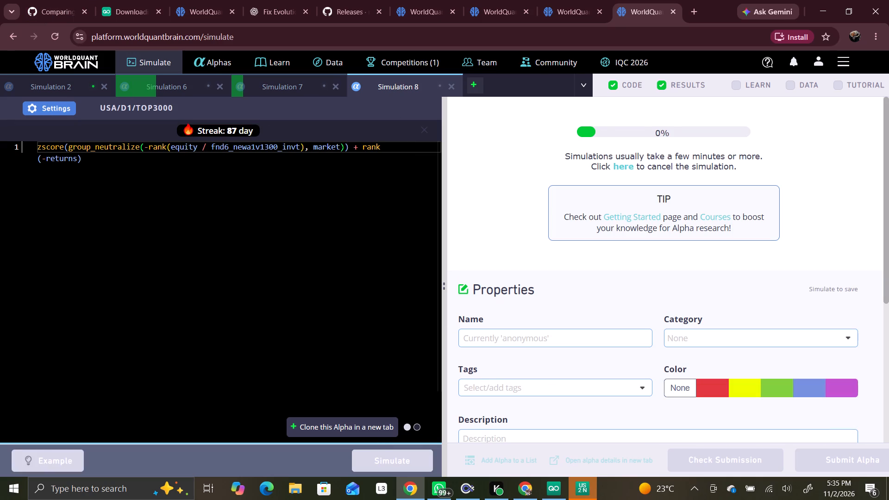
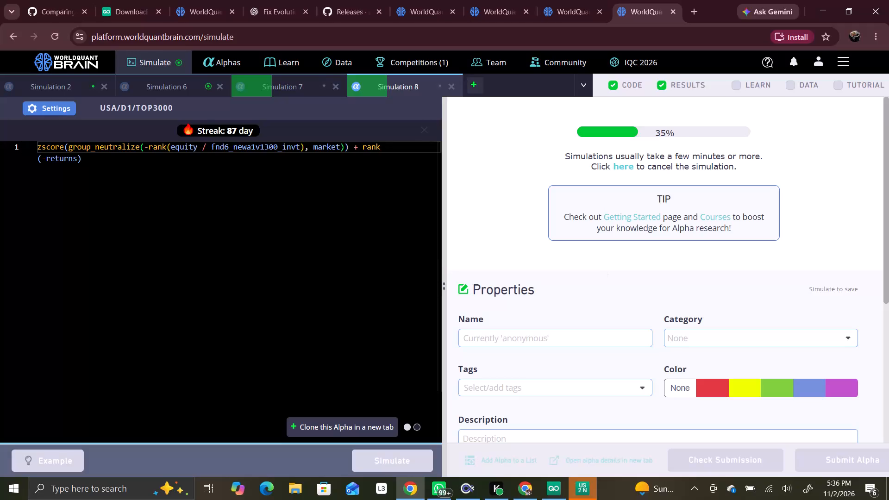
Reveal Simulation 6's test period, view its TEST and IS summary statistics, and close the Simulation 6 tab.
click(173, 83)
scroll(720, 344, down, 2)
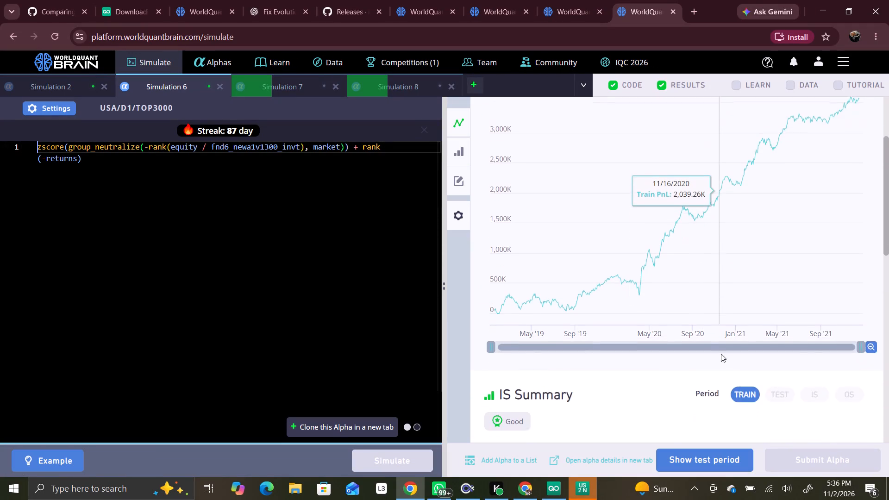
scroll(720, 369, down, 1)
click(695, 461)
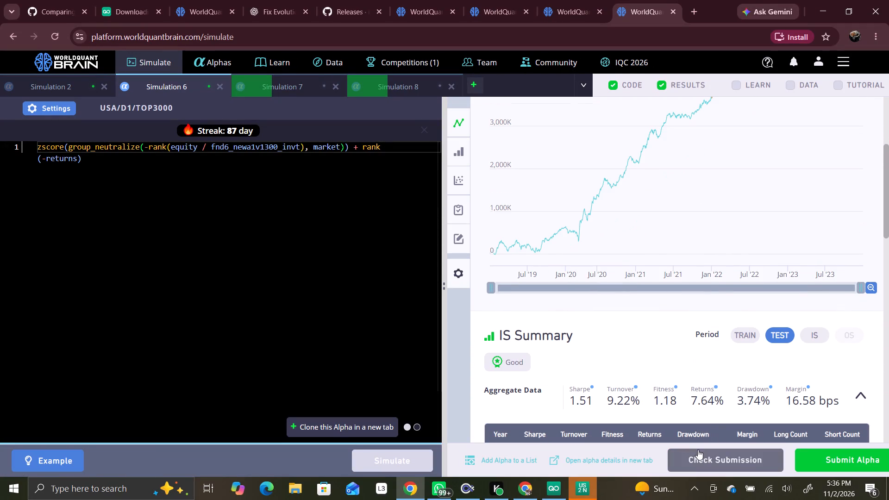
click(809, 337)
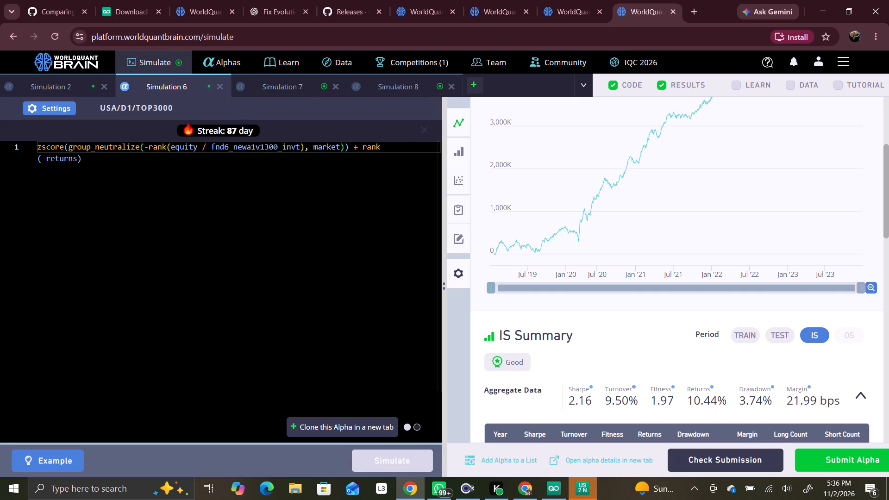
click(219, 86)
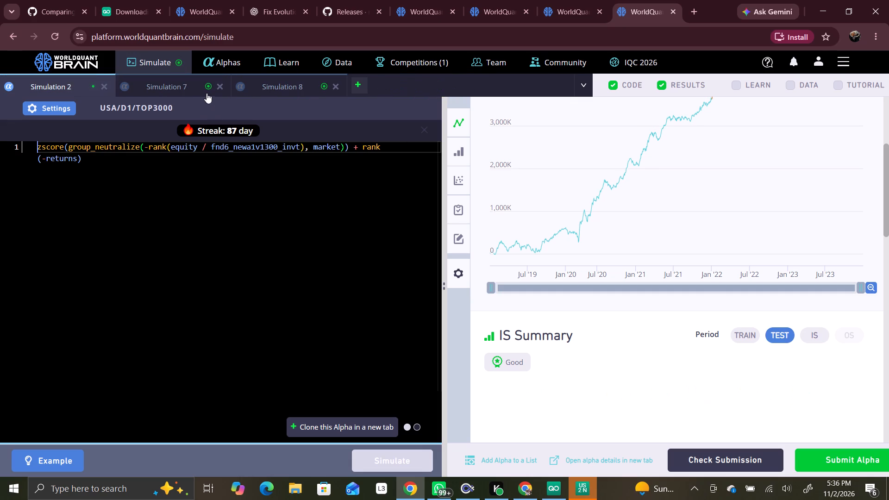
Reveal Simulation 7's test period, view its TEST and IS summary statistics, and close the Simulation 7 tab.
click(182, 90)
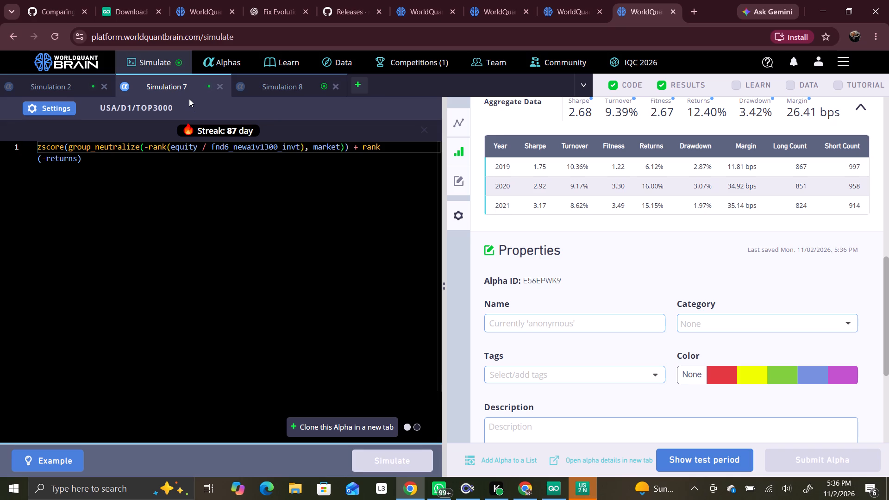
scroll(231, 113, down, 1)
click(697, 464)
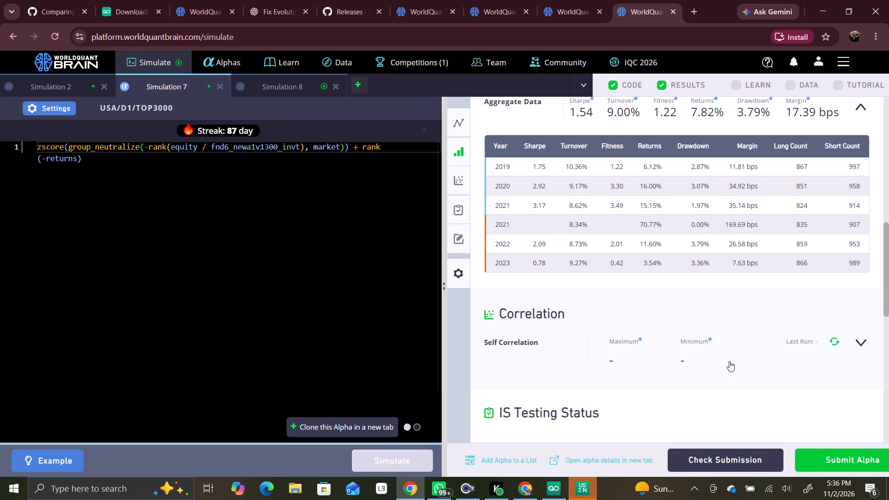
scroll(729, 361, down, 1)
scroll(729, 361, up, 2)
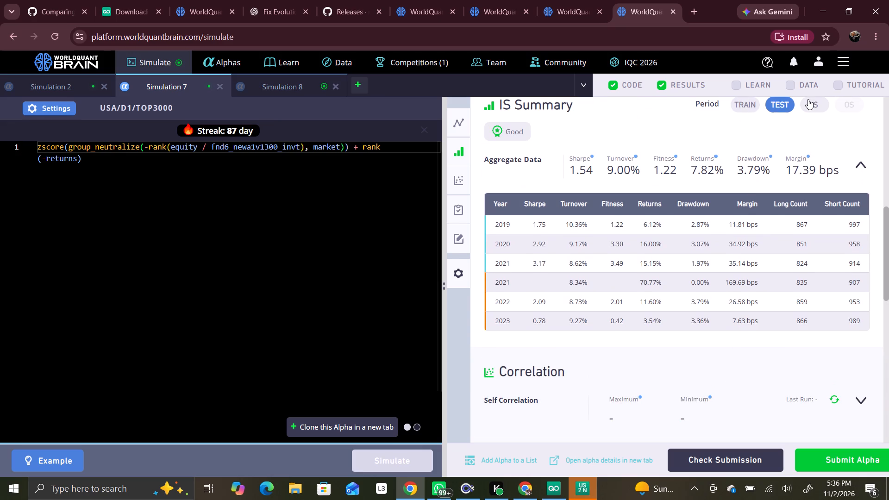
click(812, 104)
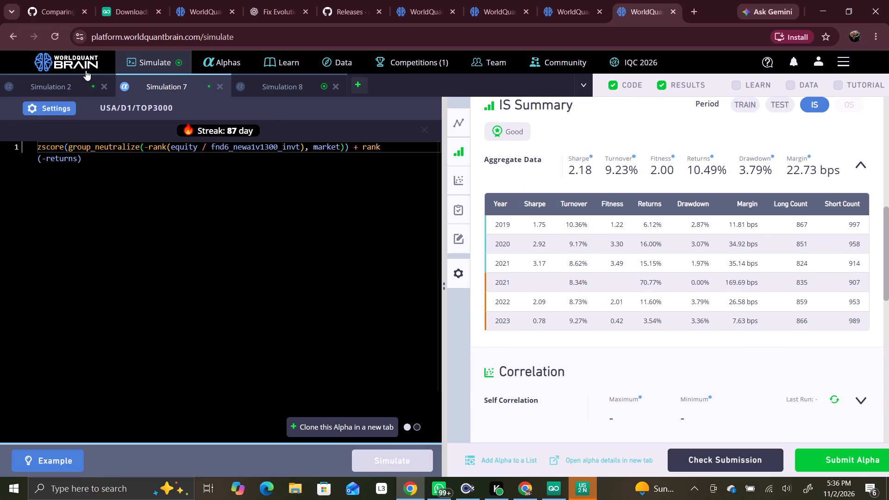
click(215, 86)
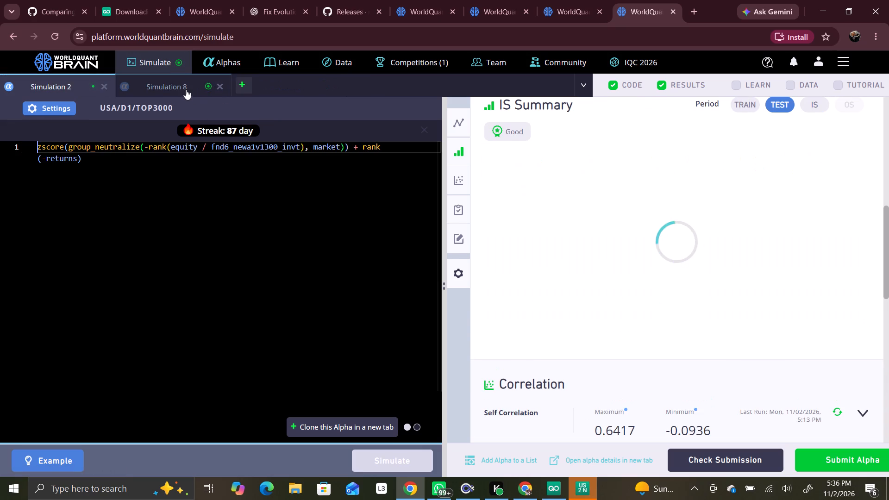
Reveal Simulation 8's test period, view its TEST and IS summary statistics, and close the Simulation 8 tab.
click(186, 89)
scroll(738, 301, up, 3)
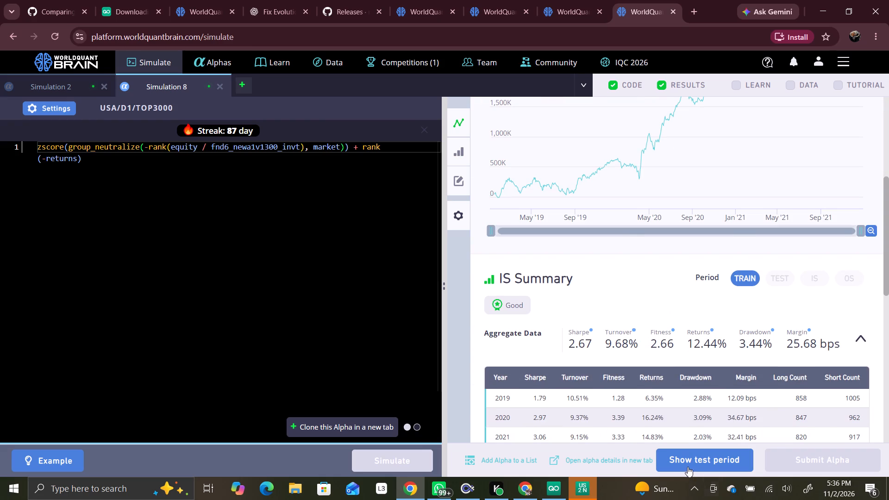
click(687, 460)
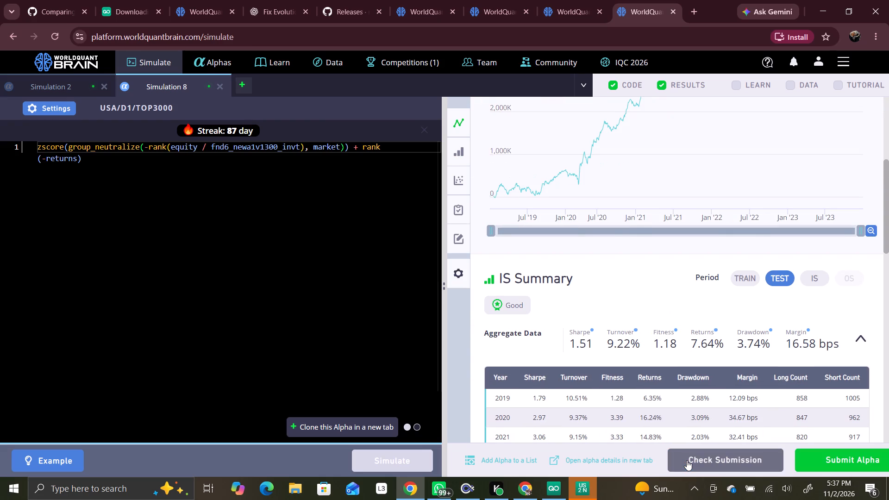
click(820, 281)
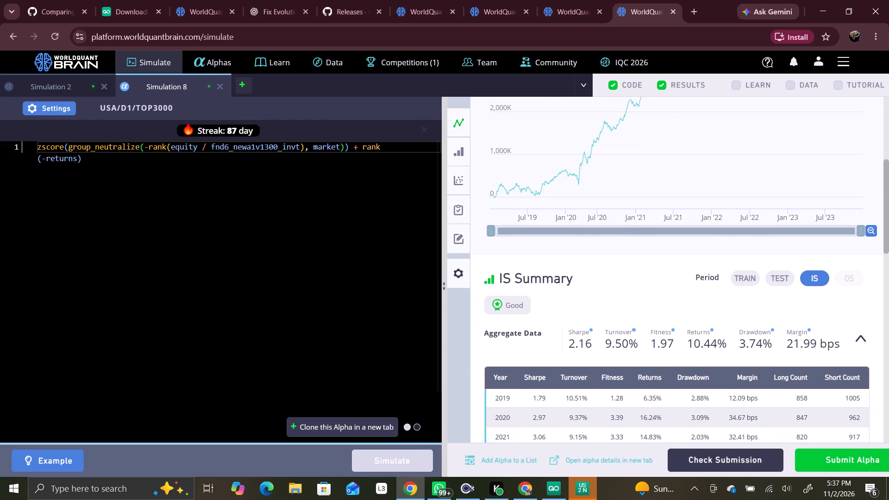
click(221, 87)
click(217, 87)
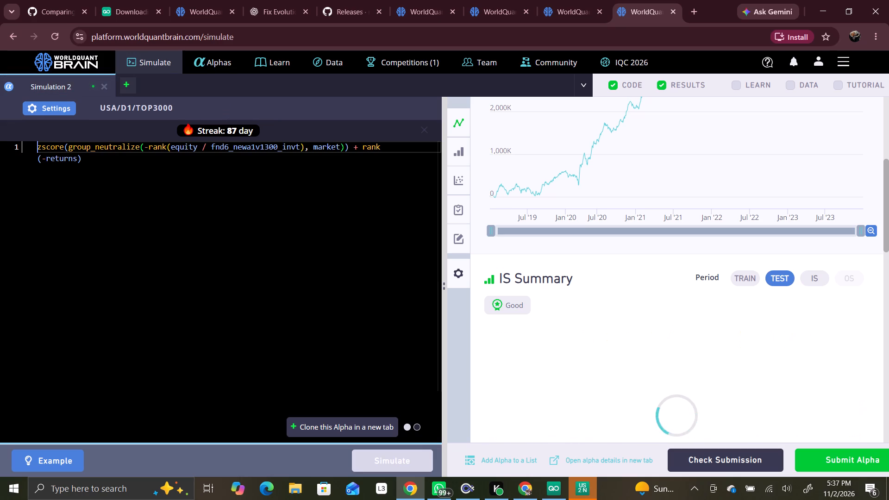
Clone the Simulation 2 alpha, set Truncation to 0.09, and simulate the clone.
click(364, 425)
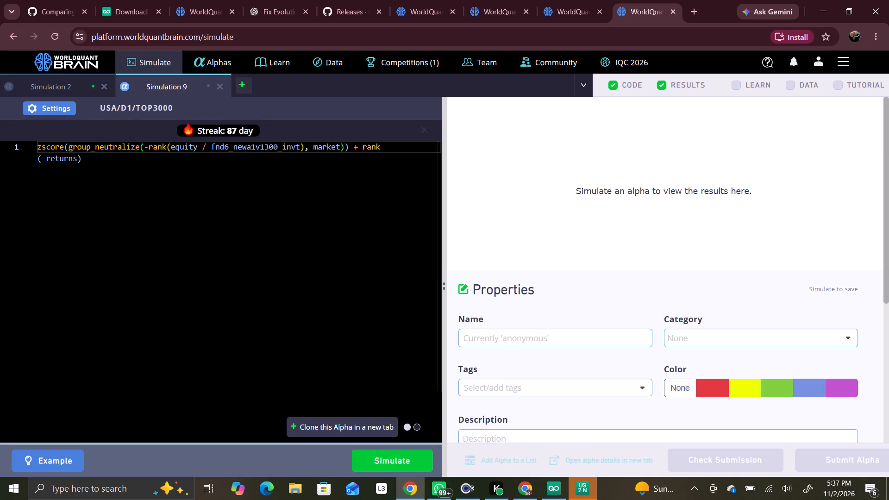
click(56, 109)
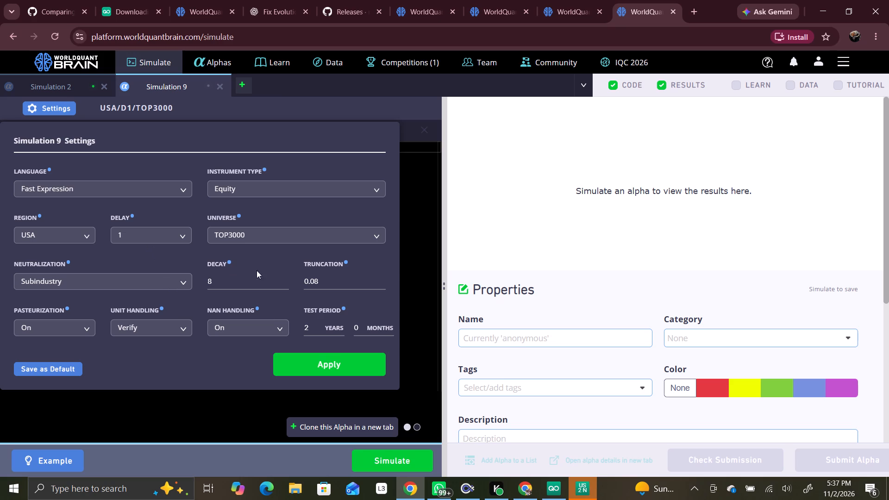
click(321, 278)
key(BackSpace)
key(9)
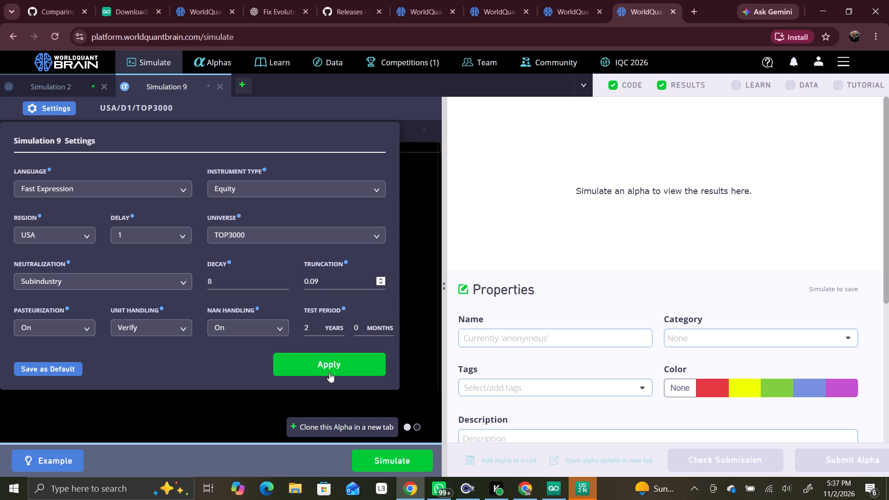
click(329, 369)
click(391, 465)
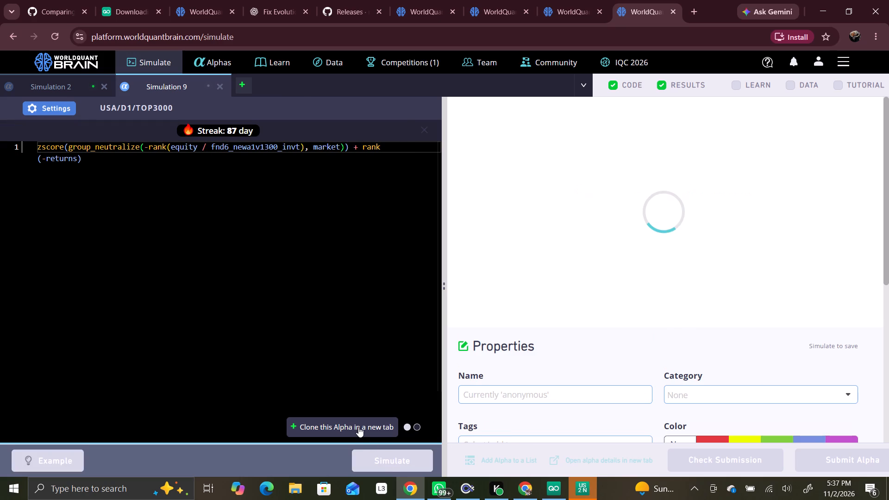
Clone the Simulation 9 alpha, set Truncation to 0.07, and simulate the clone.
click(358, 427)
click(44, 111)
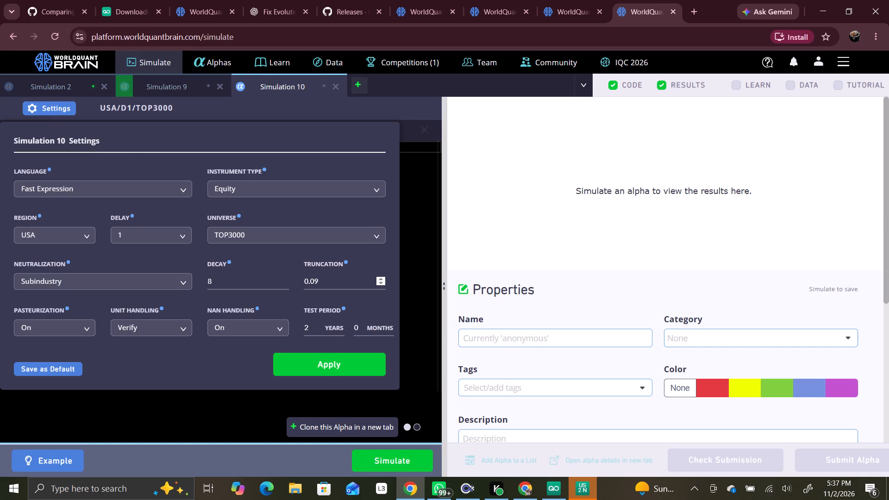
click(345, 283)
key(BackSpace)
key(7)
click(324, 365)
click(385, 461)
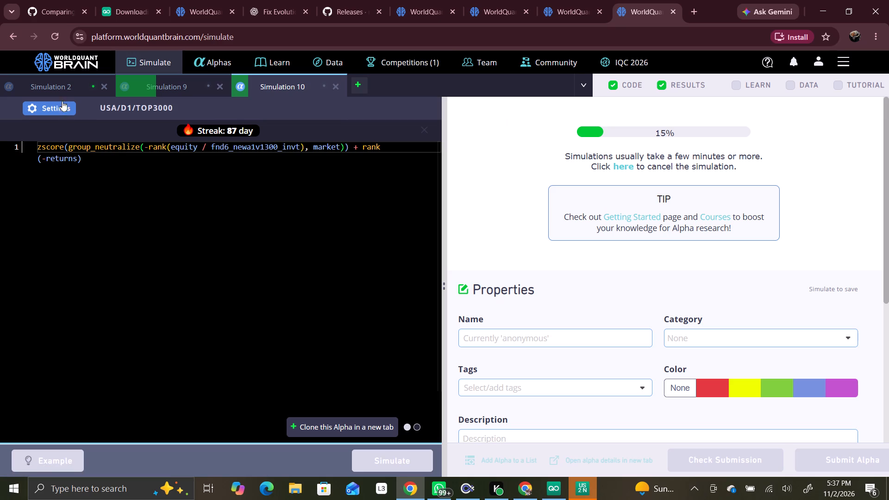
Clone the Simulation 2 alpha, set Neutralization to Industry, and simulate the clone.
click(62, 87)
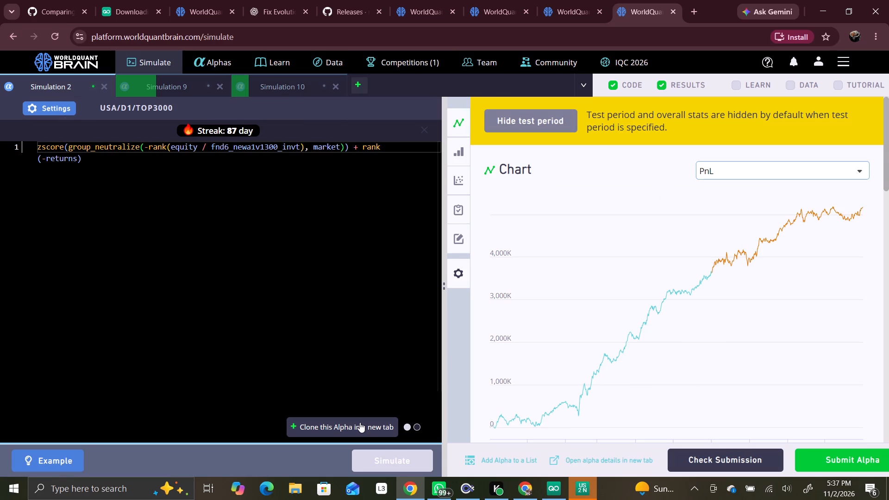
click(360, 422)
click(62, 110)
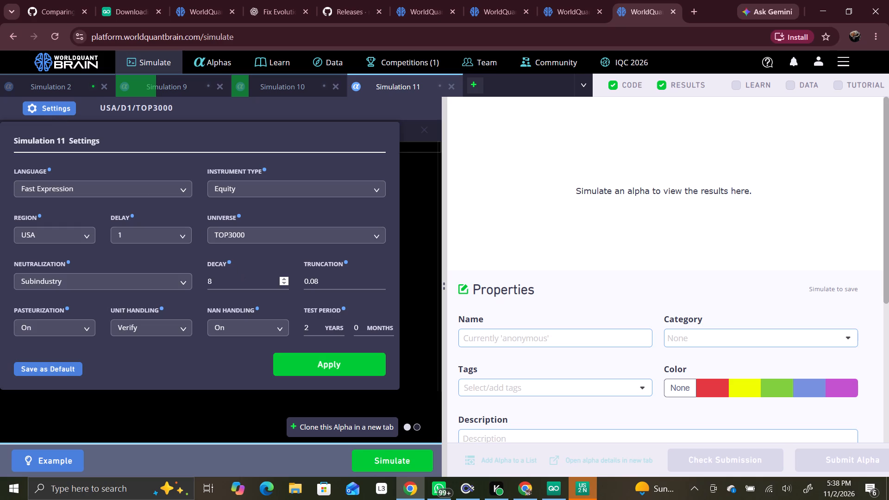
click(168, 279)
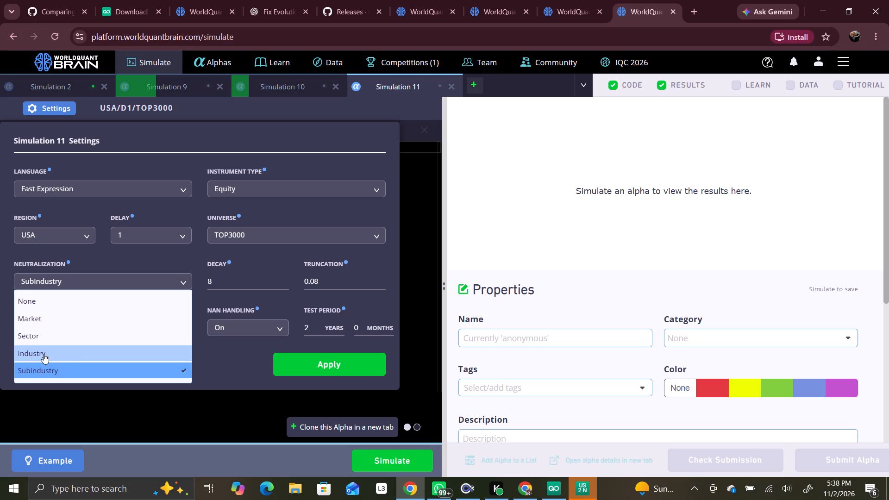
click(44, 354)
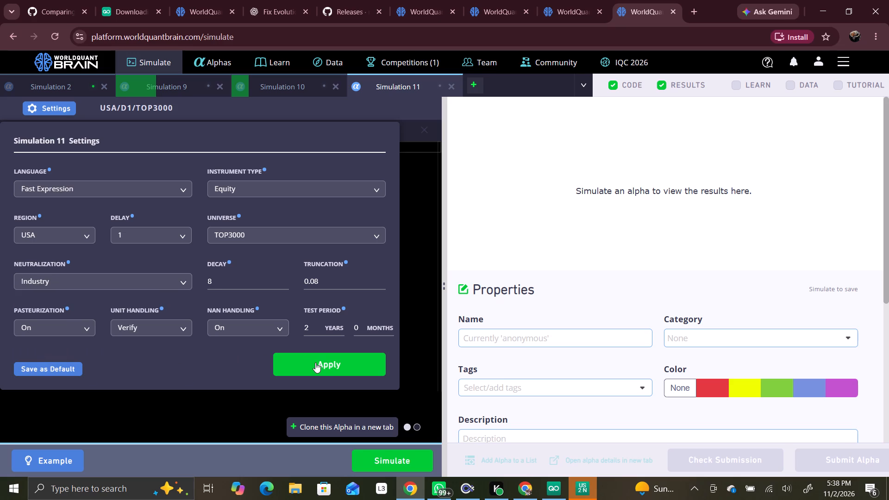
click(315, 362)
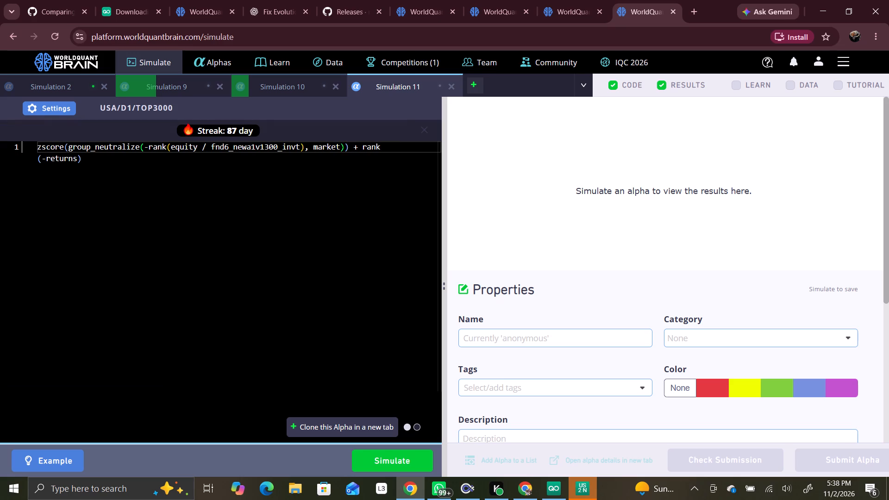
click(379, 456)
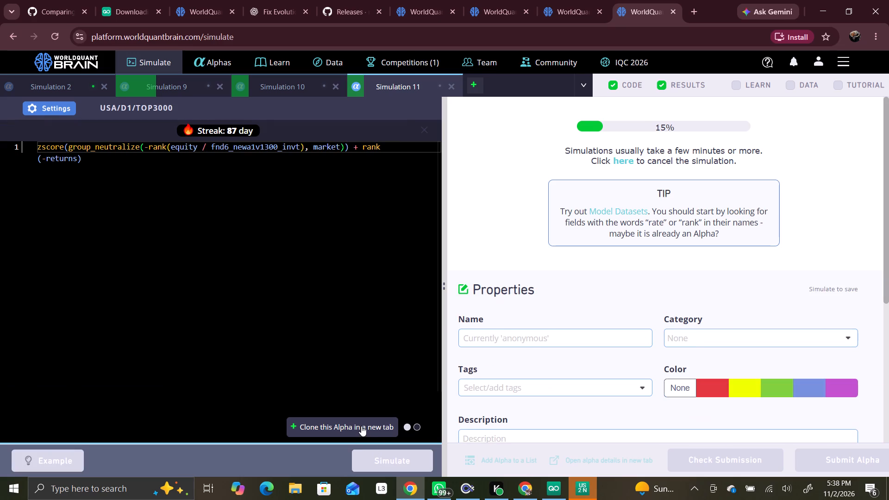
Clone the Simulation 11 alpha, set Neutralization to Sector, and try to simulate the clone.
click(361, 426)
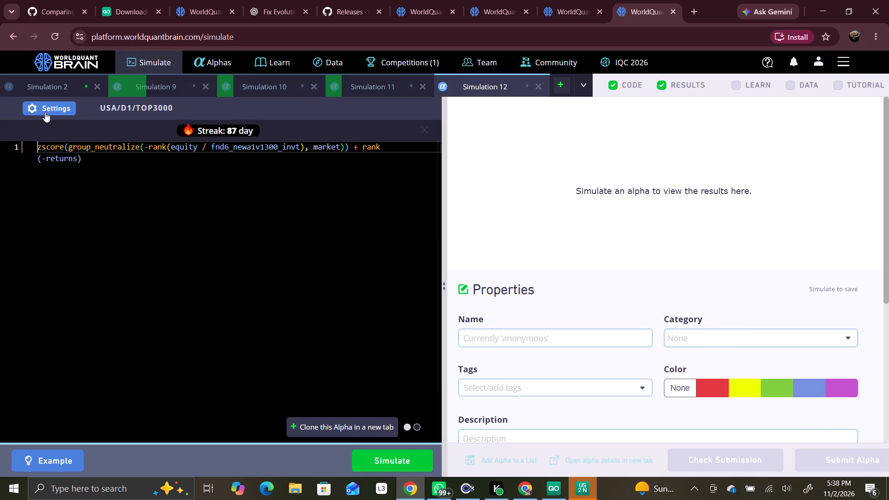
click(45, 112)
click(92, 281)
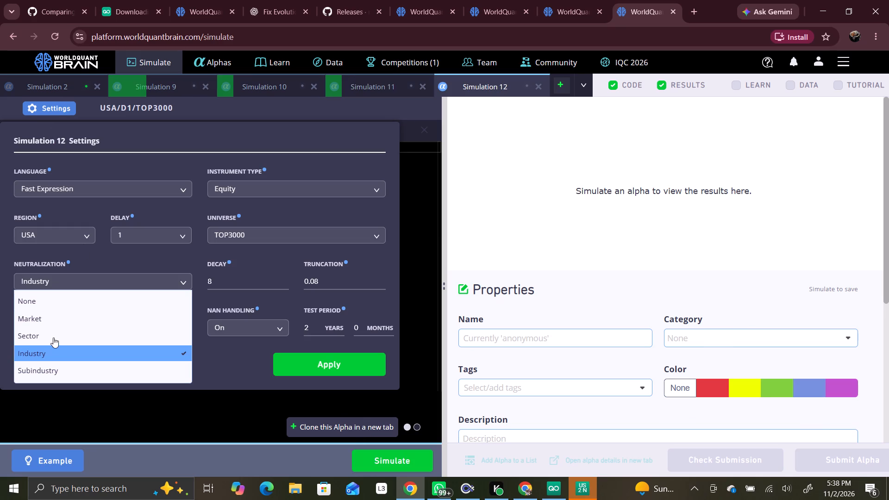
click(53, 333)
click(322, 358)
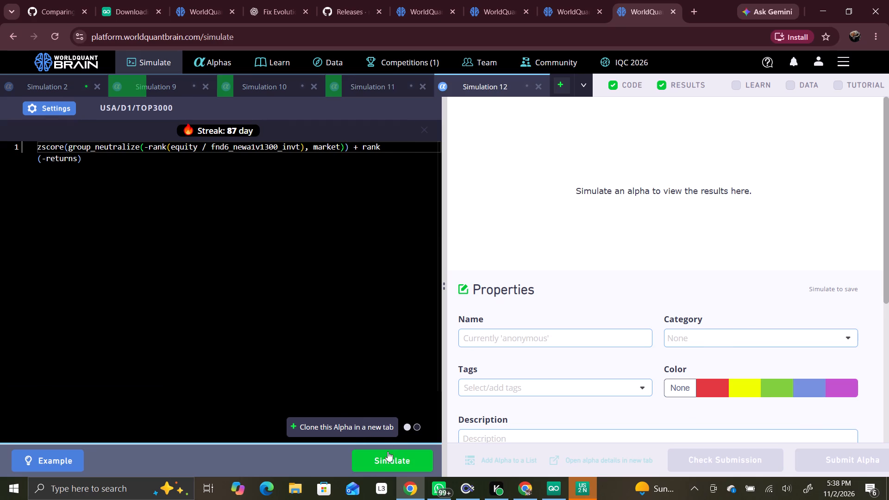
click(388, 451)
Clone the Simulation 12 alpha and set the clone's Neutralization to Market.
click(370, 428)
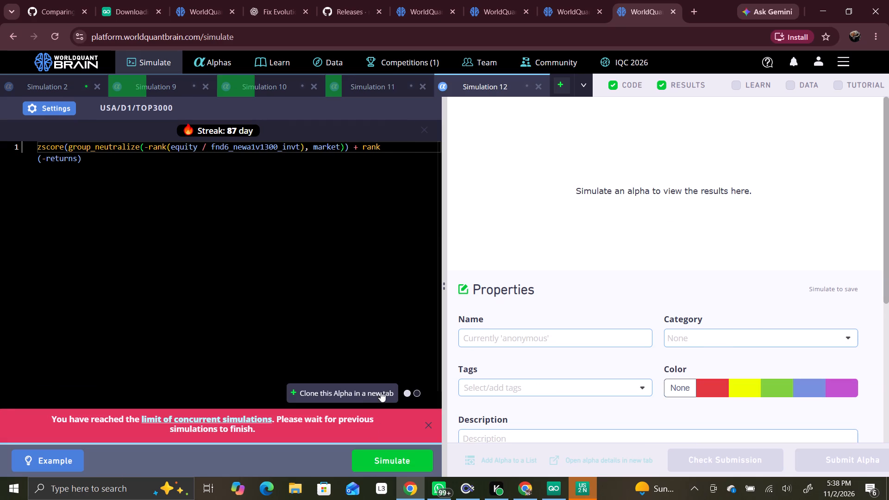
click(359, 392)
click(38, 112)
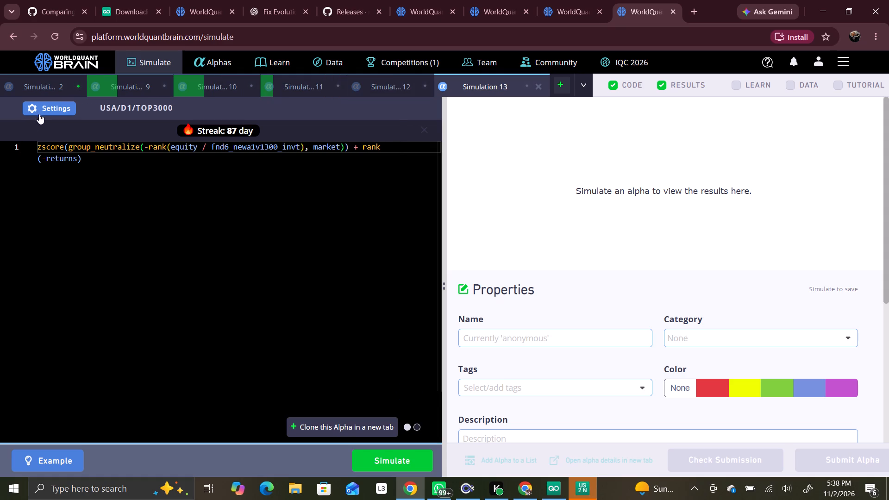
click(106, 283)
click(69, 318)
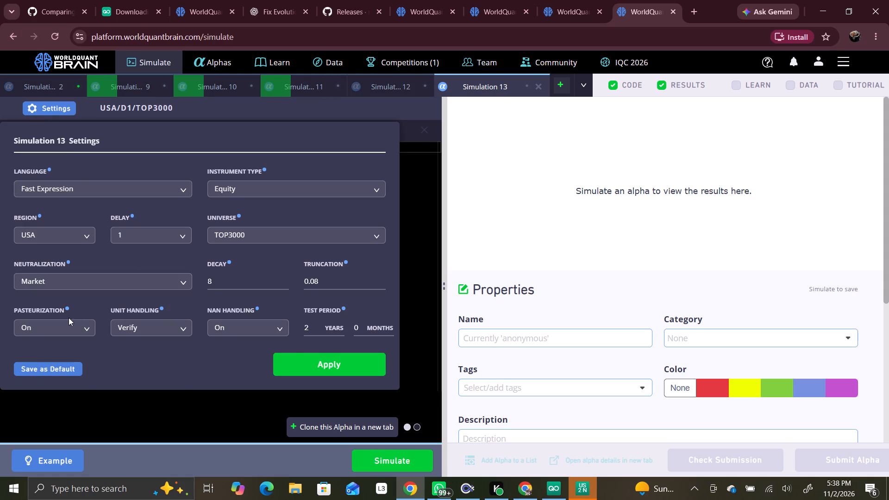
click(323, 360)
Clone the Simulation 13 alpha and change the Neutralization setting of the clone.
click(370, 428)
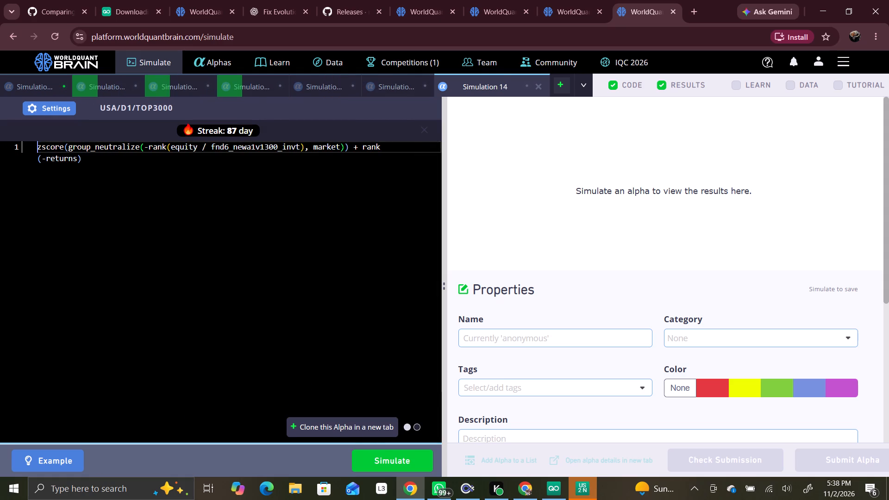
click(38, 112)
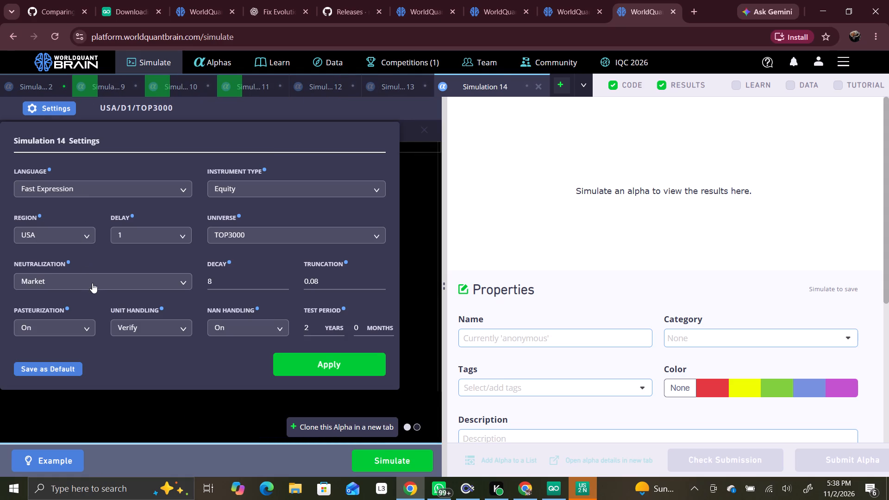
click(92, 283)
click(45, 301)
click(312, 364)
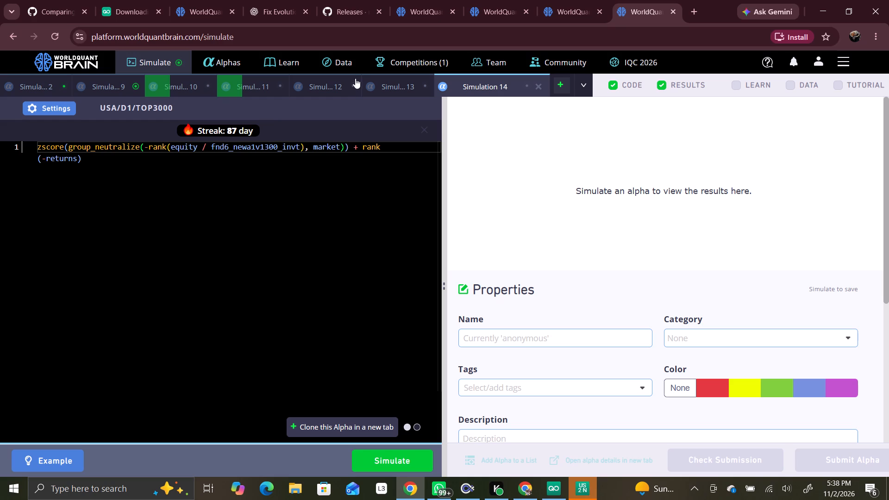
Simulate the pending clones in Simulation 12 and Simulation 13.
click(328, 86)
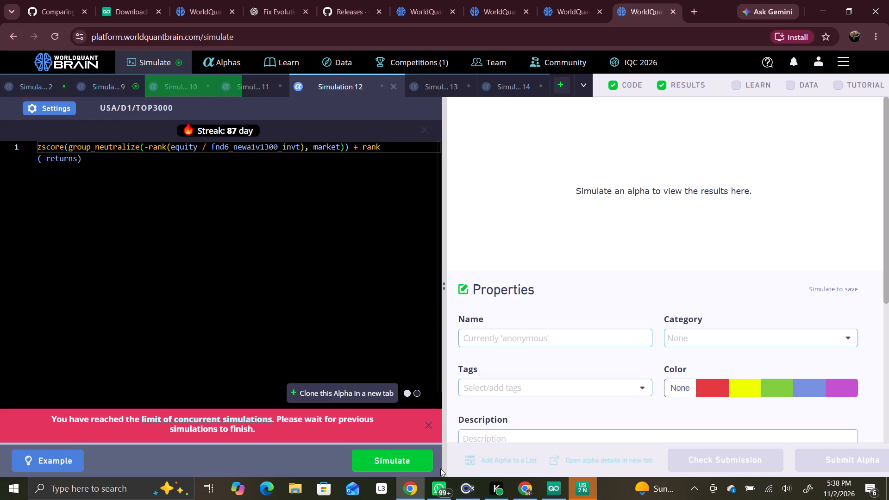
click(408, 461)
click(437, 84)
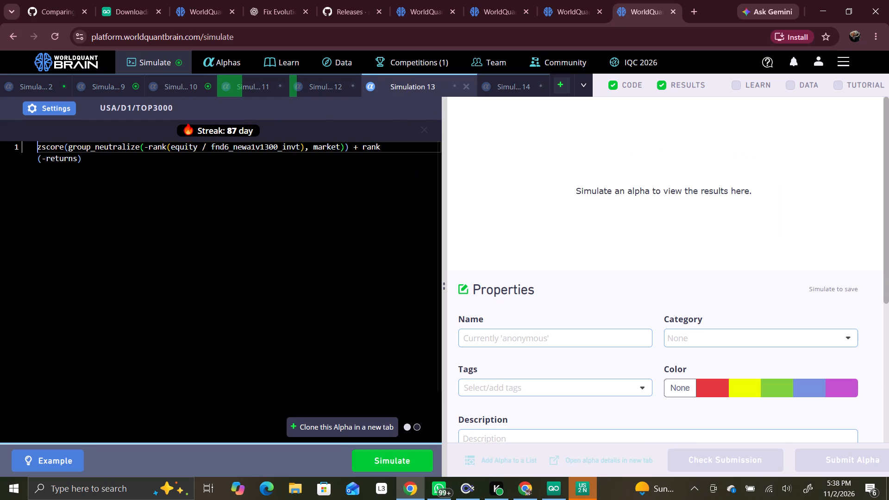
click(407, 460)
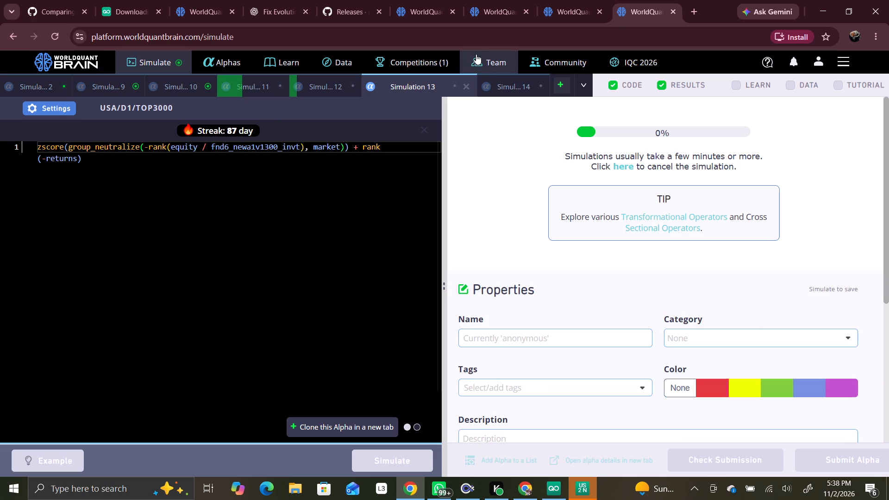
Simulate the pending clone in Simulation 14.
click(503, 86)
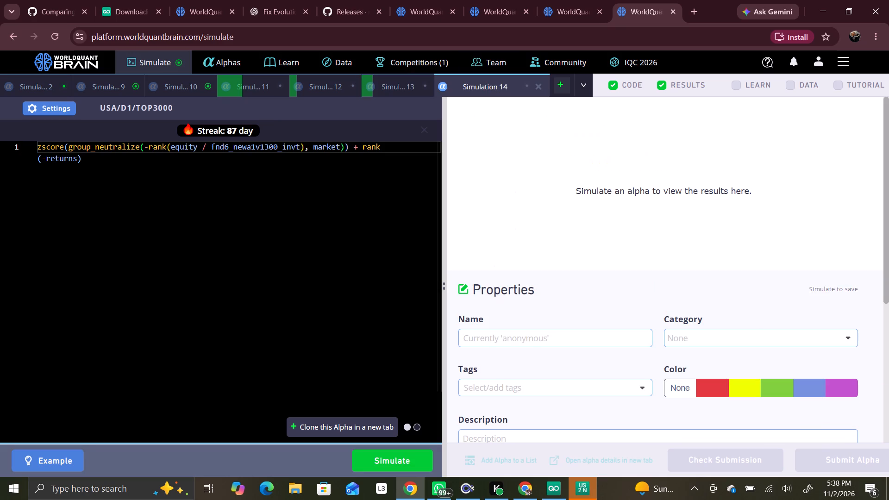
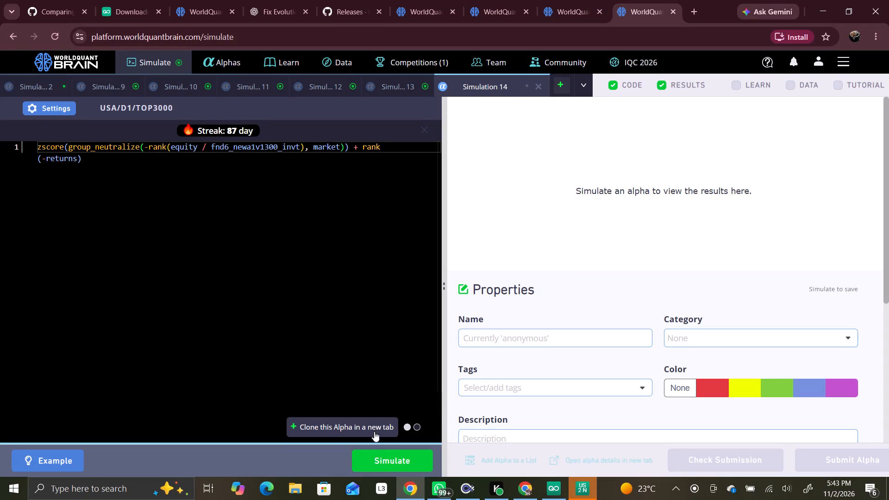
Simulate the cloned alpha in Simulation 14.
click(388, 457)
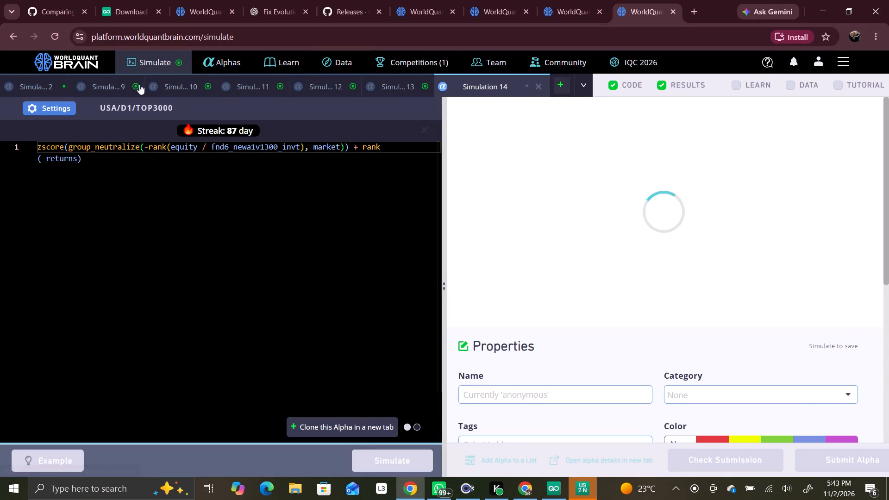
Reveal the test period of Simulation 9, review its TEST and IS summary metrics, and close that simulation.
click(109, 88)
scroll(758, 364, down, 2)
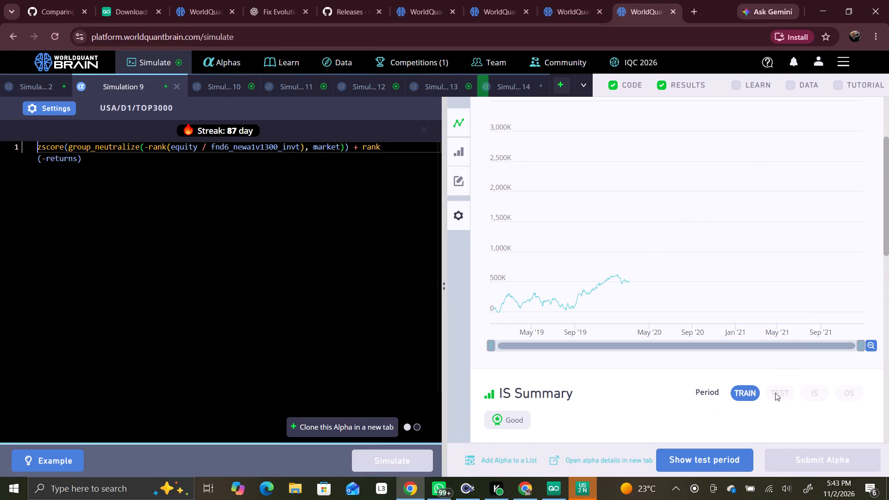
click(713, 454)
scroll(716, 435, down, 2)
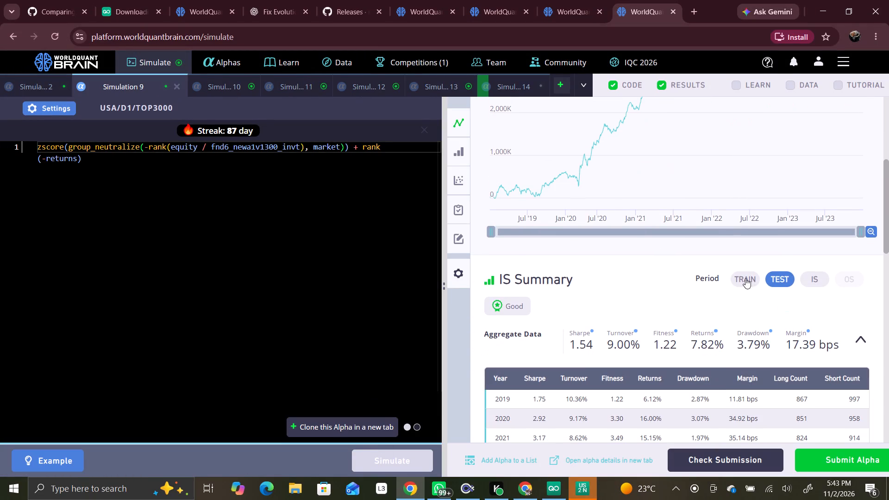
click(811, 278)
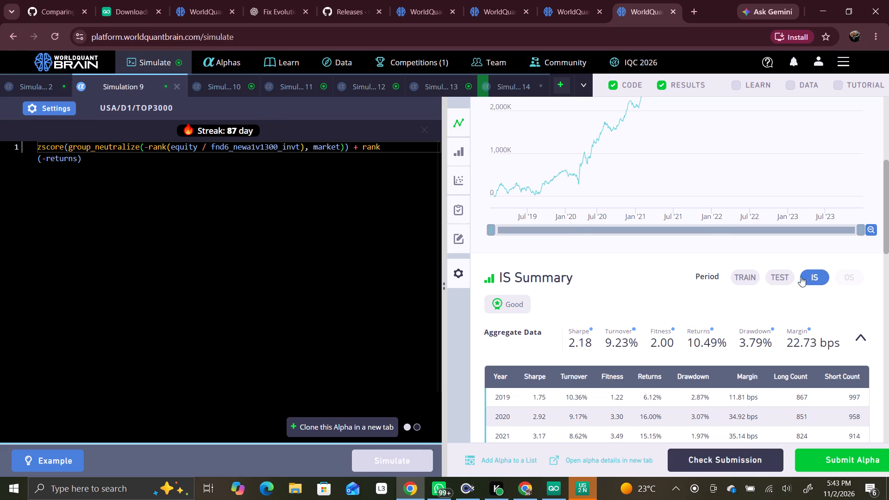
click(175, 87)
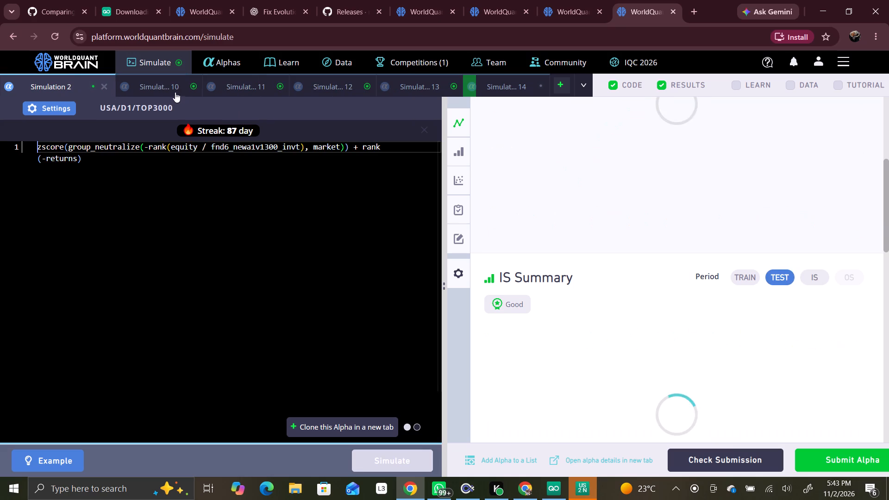
Reveal the test period of Simulation 10, review its TEST and IS summary metrics, and close that simulation.
click(163, 87)
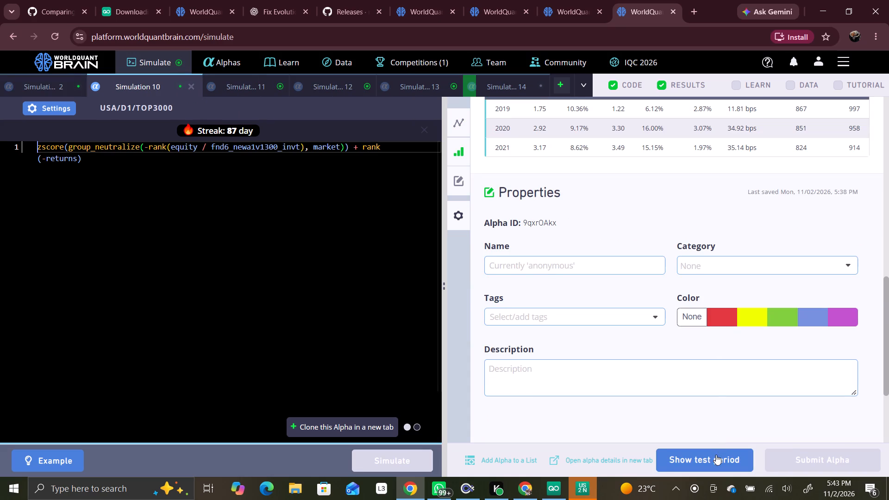
click(716, 455)
scroll(717, 389, up, 5)
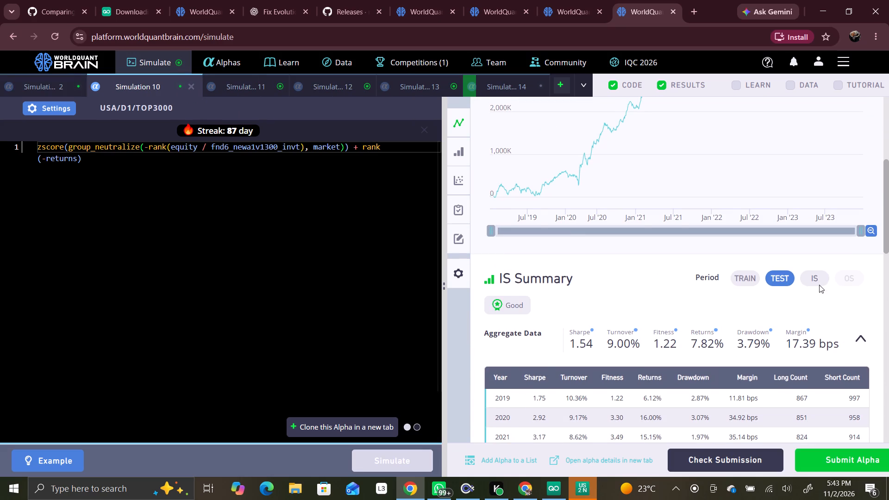
click(820, 281)
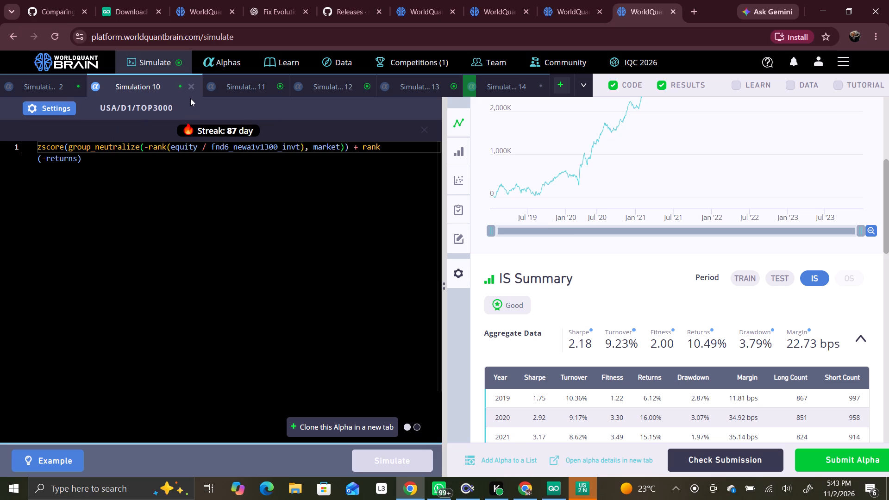
click(190, 87)
Reveal the test period of Simulation 11, review its TEST and IS summary metrics, and close that simulation.
click(164, 82)
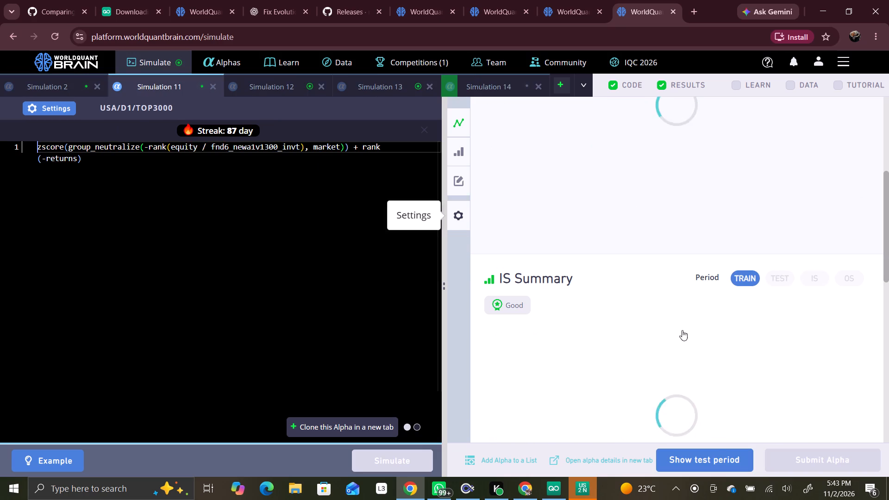
click(714, 453)
scroll(714, 441, up, 5)
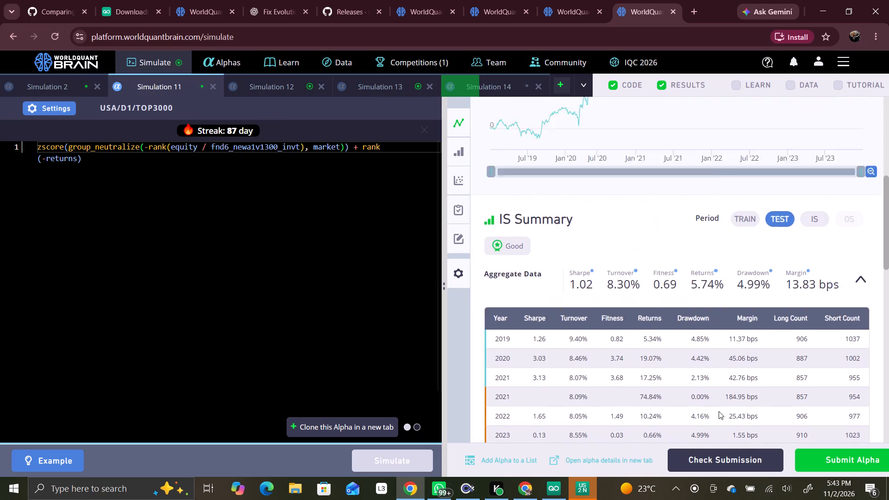
click(817, 278)
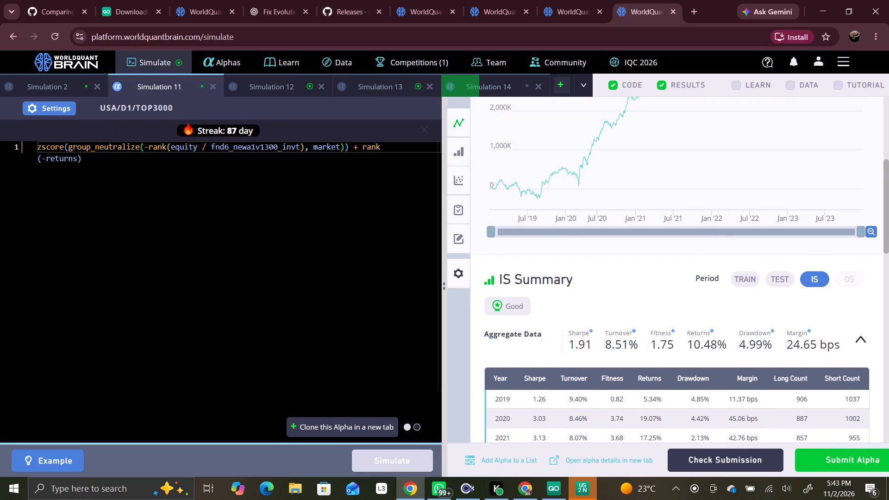
click(211, 85)
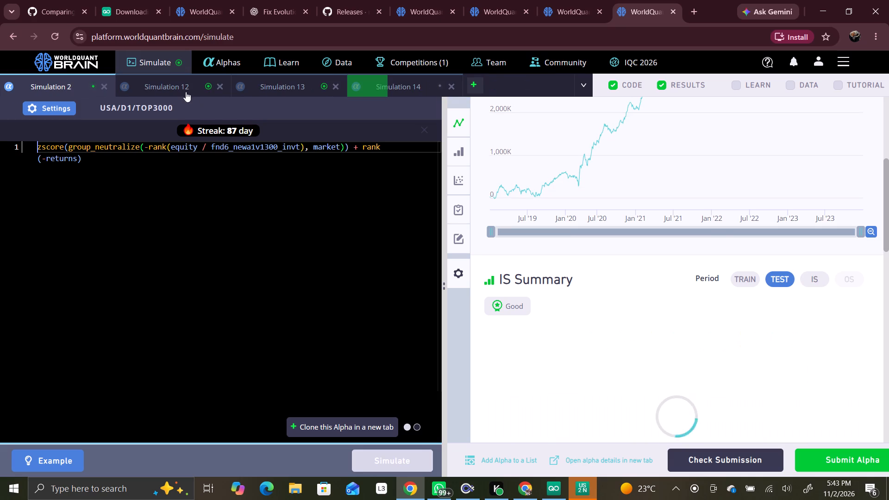
Reveal the test period of Simulation 12, review its TEST and IS summary metrics, and close that simulation.
click(186, 87)
click(708, 463)
scroll(705, 411, up, 2)
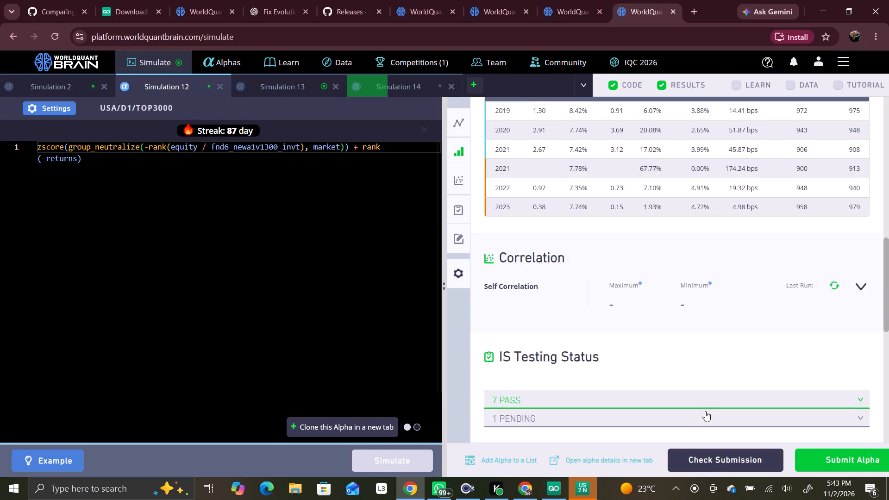
scroll(705, 411, up, 5)
scroll(764, 387, down, 2)
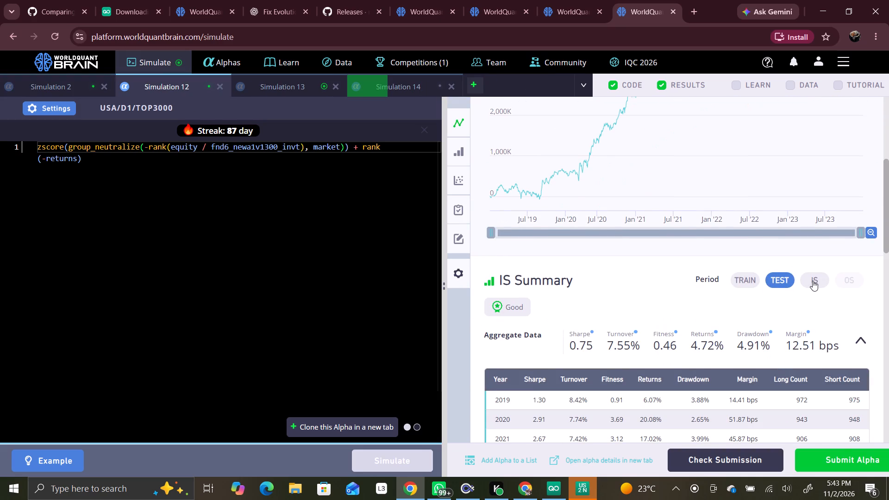
click(813, 281)
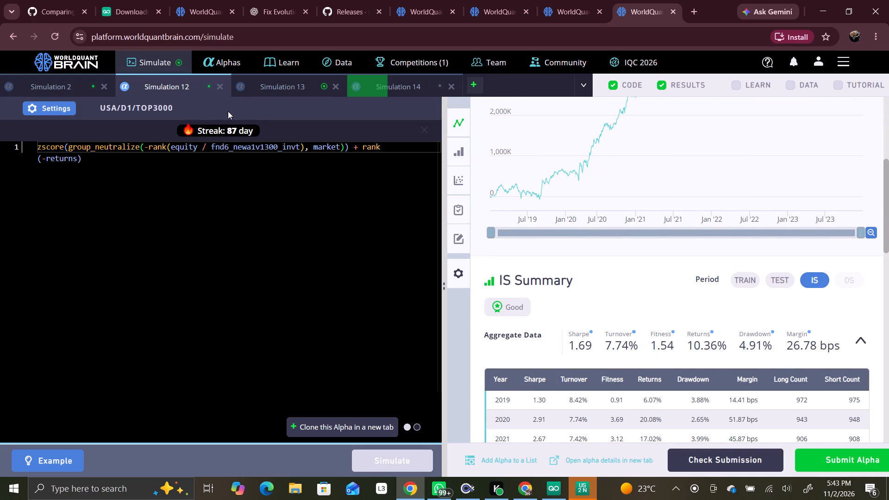
click(218, 87)
Reveal the test period of Simulation 13, review its TEST and IS summary metrics, and close that simulation.
click(182, 87)
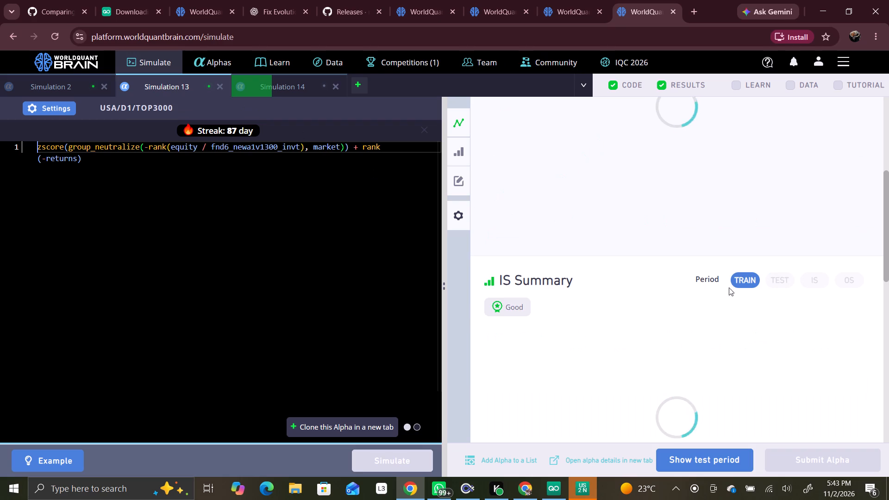
click(729, 466)
scroll(724, 349, up, 4)
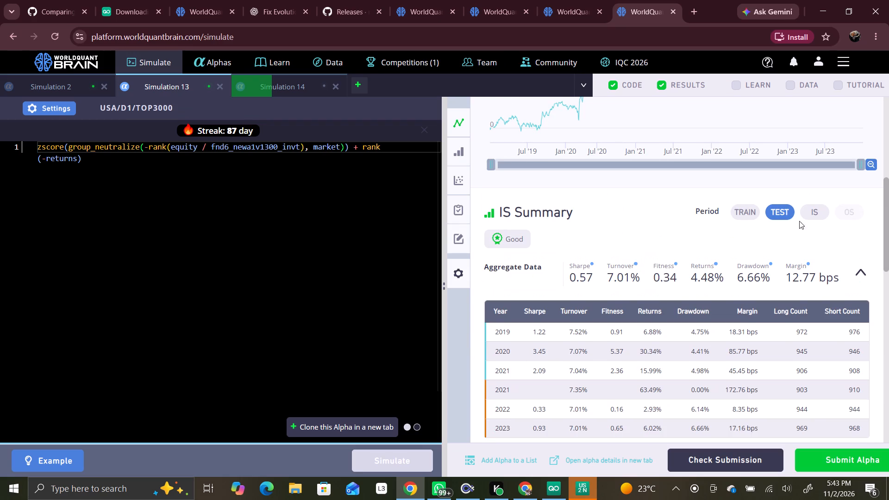
click(811, 222)
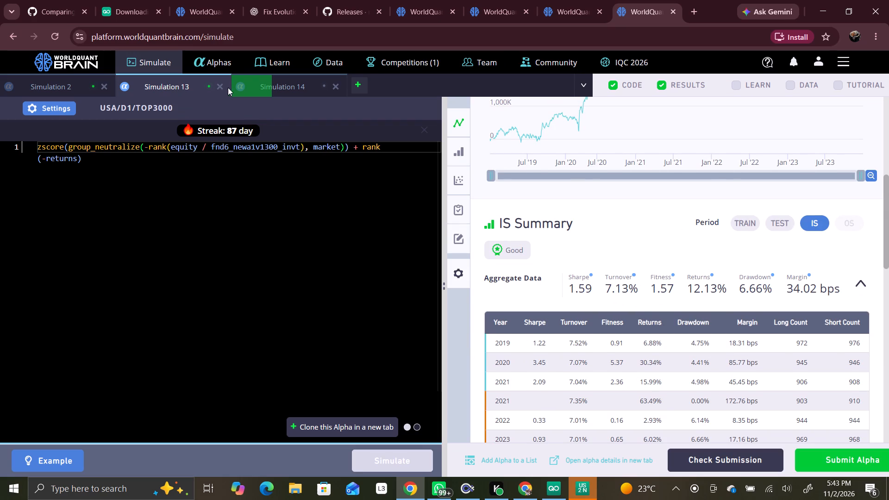
click(219, 87)
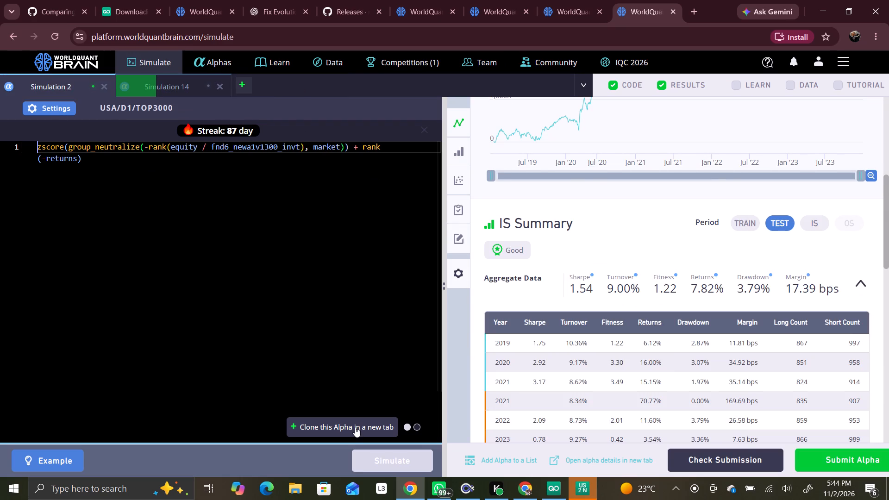
Clone the Simulation 2 alpha, set the clone's Decay to 6, and simulate it.
click(355, 427)
click(64, 108)
click(264, 287)
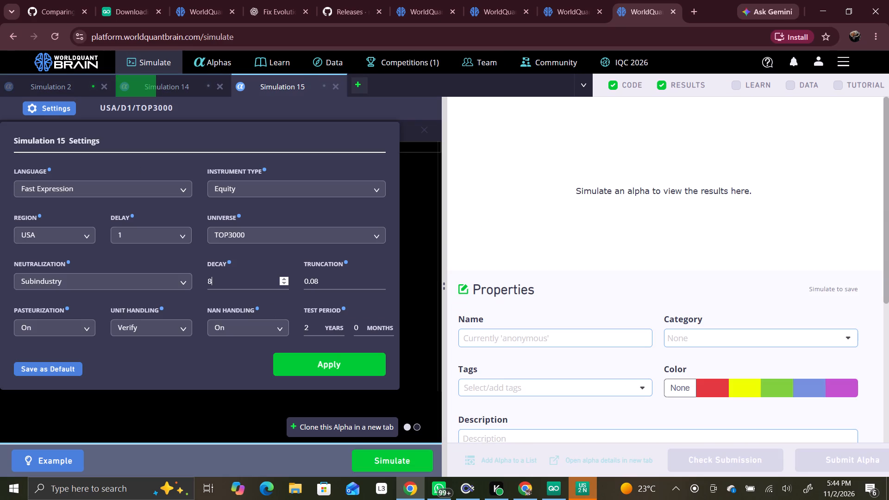
key(BackSpace)
key(6)
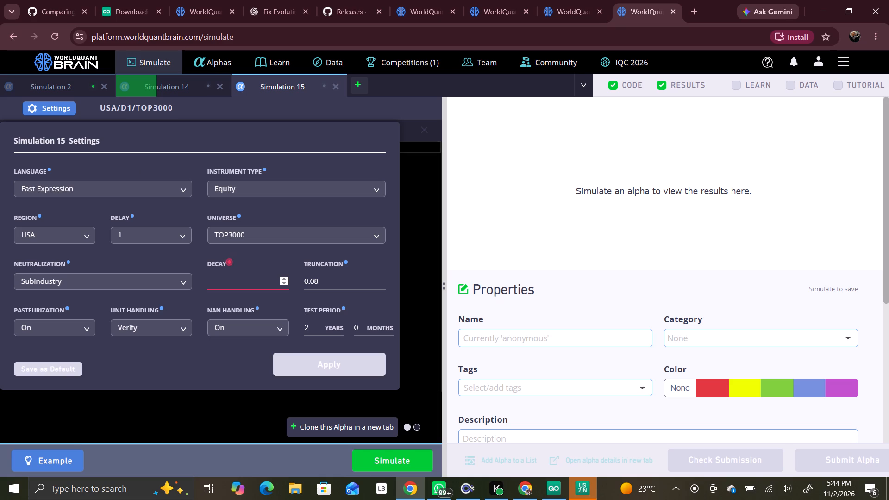
click(309, 366)
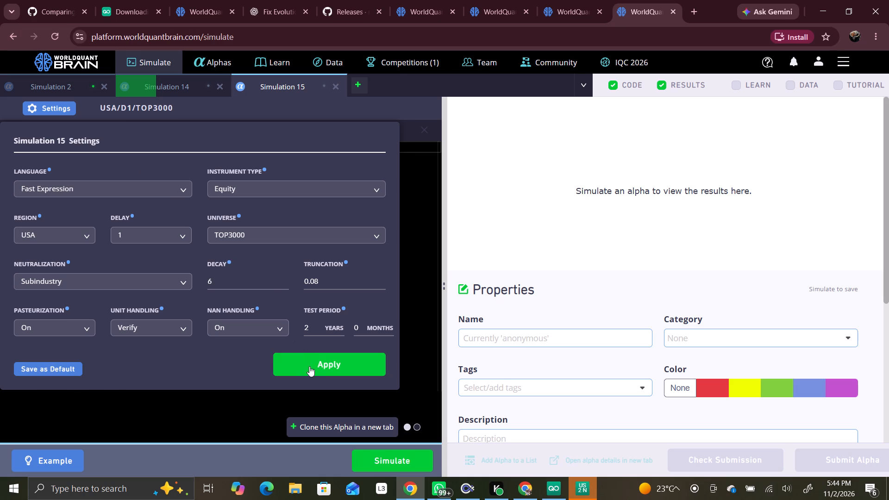
click(371, 460)
Clone the Simulation 15 alpha, set the clone's Decay to 10, and simulate it.
click(347, 424)
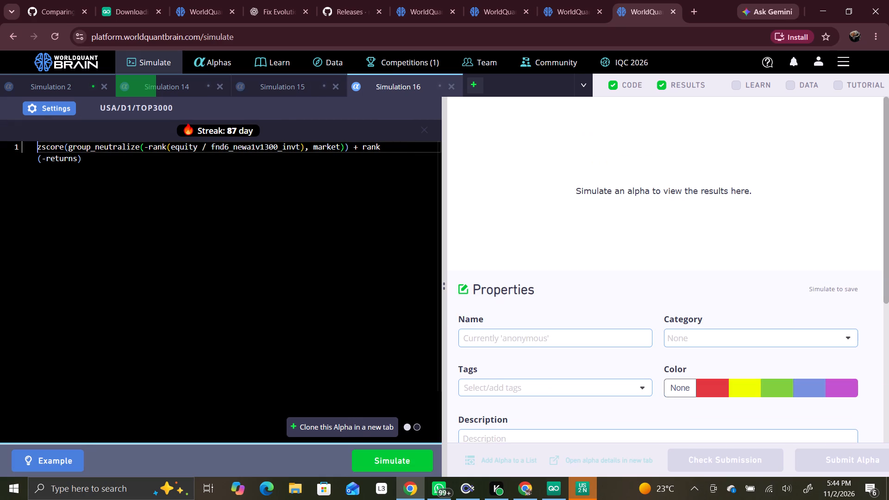
click(59, 111)
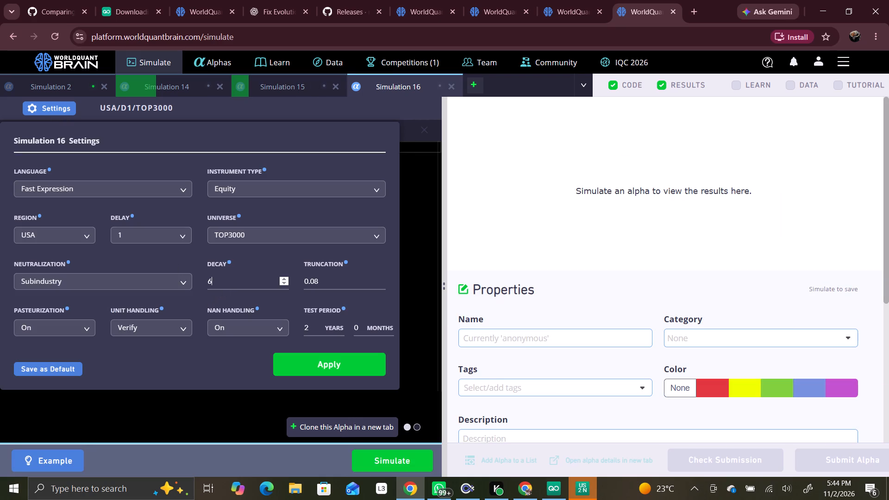
click(224, 280)
key(BackSpace)
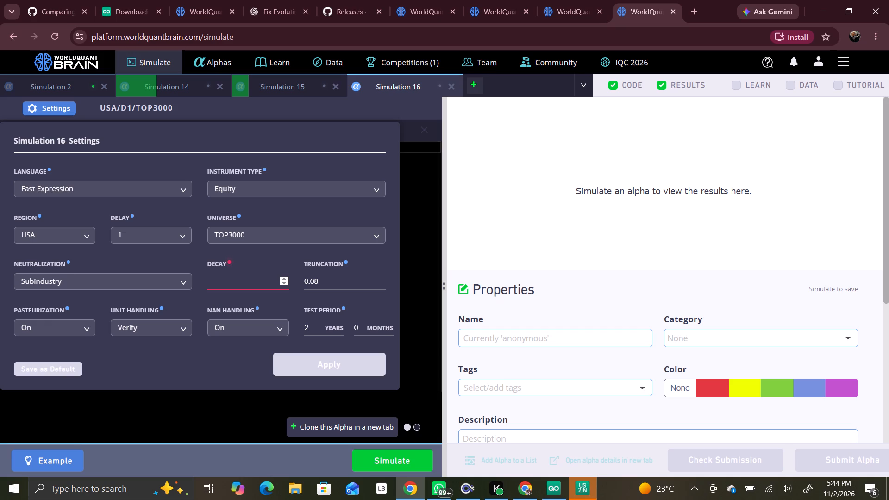
key(1)
key(0)
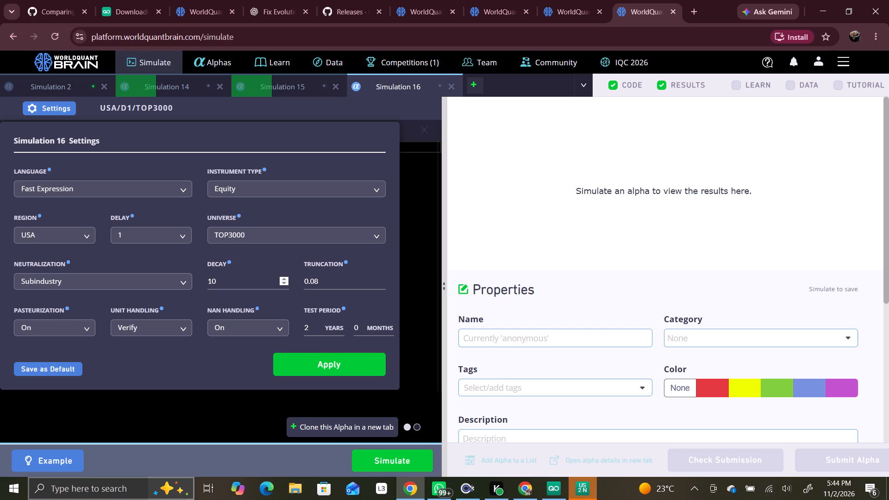
click(353, 367)
click(410, 468)
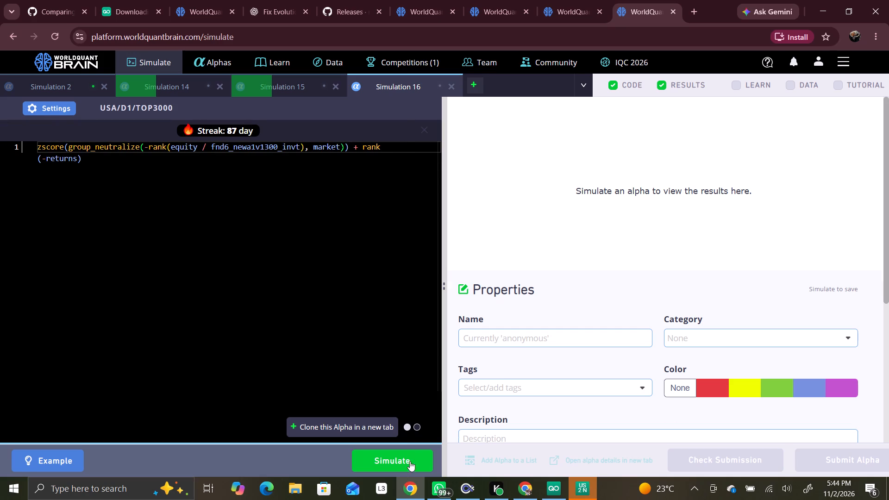
click(366, 340)
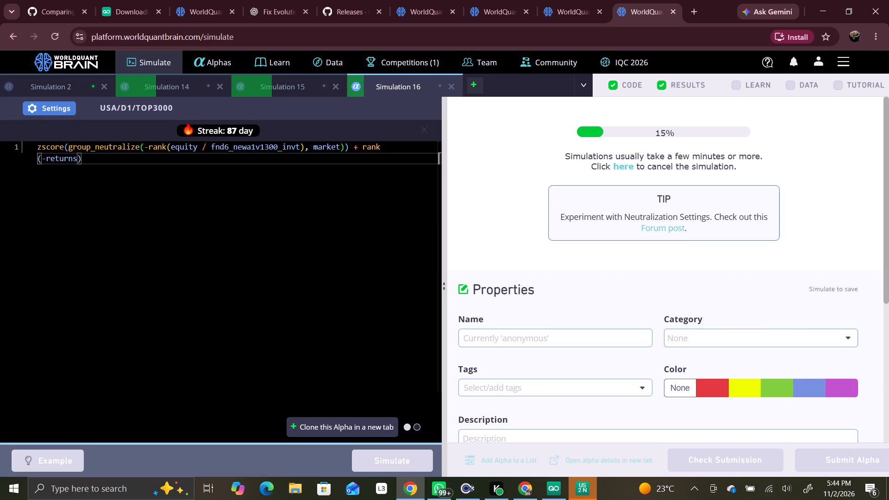
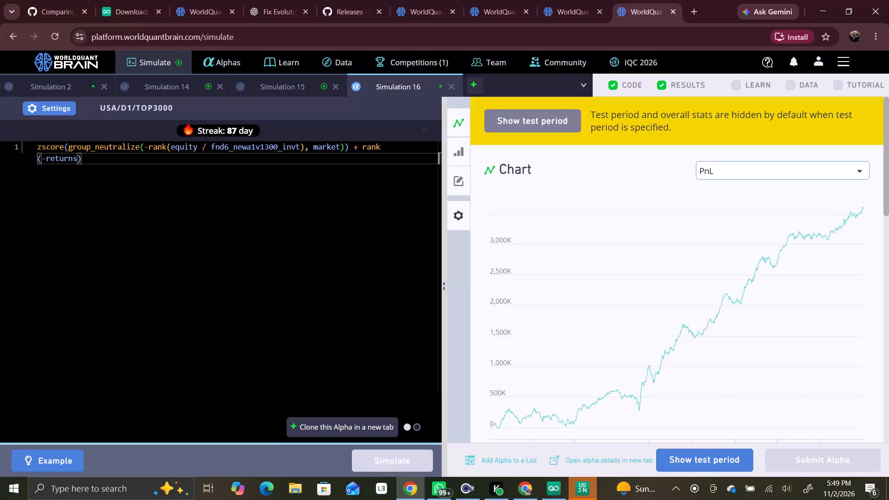
Reveal the test period of Simulation 14, review its TEST and IS summary metrics, and close that simulation.
click(185, 87)
scroll(471, 186, down, 3)
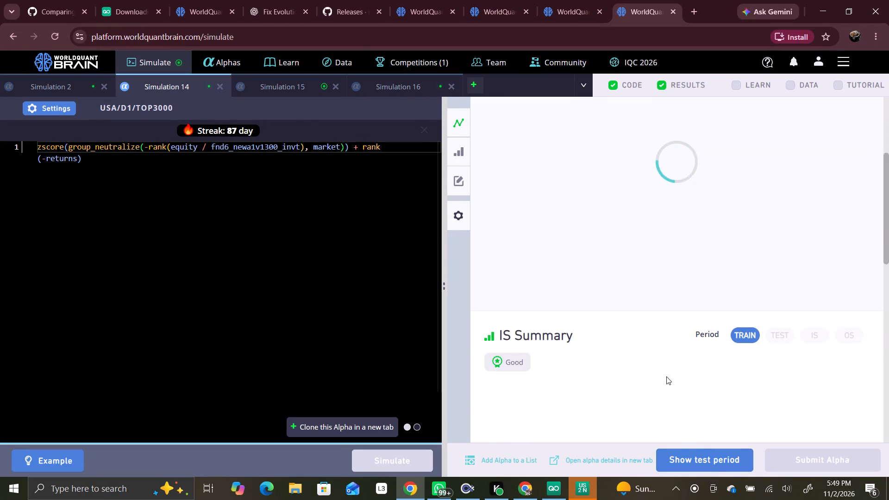
click(714, 465)
scroll(709, 336, up, 3)
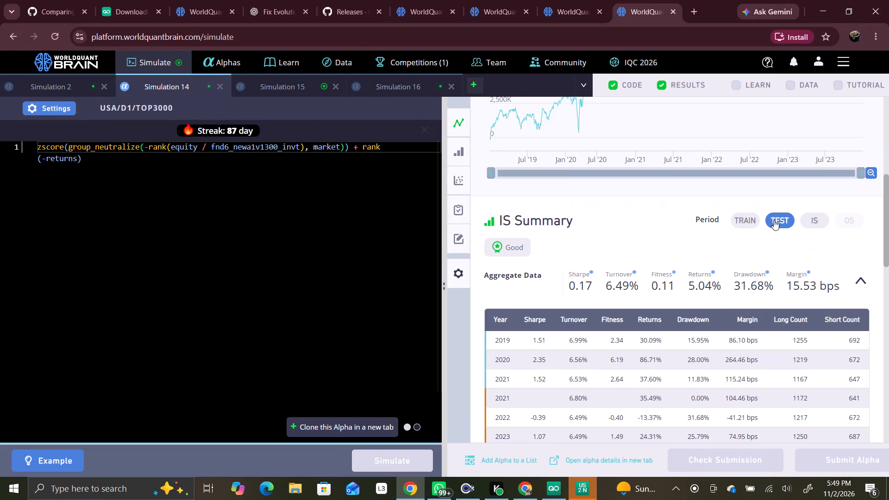
click(812, 216)
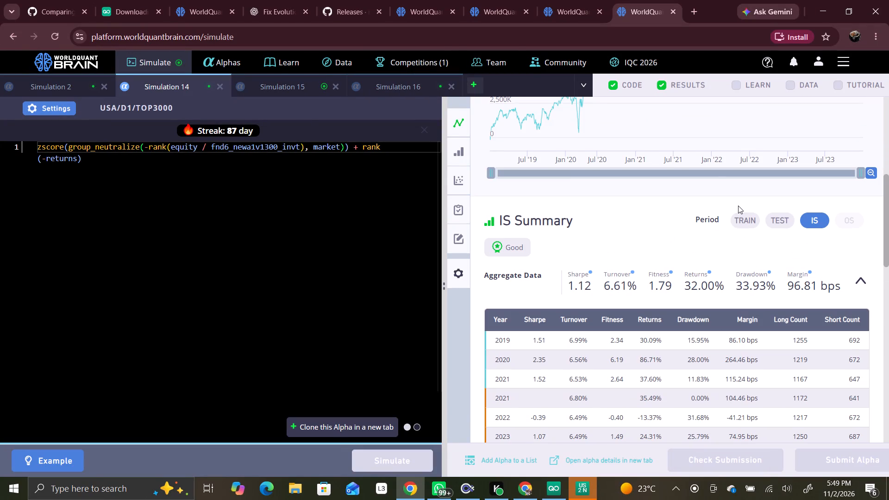
click(215, 87)
Reveal the test period of Simulation 15 and review its TEST and IS summary metrics.
click(180, 84)
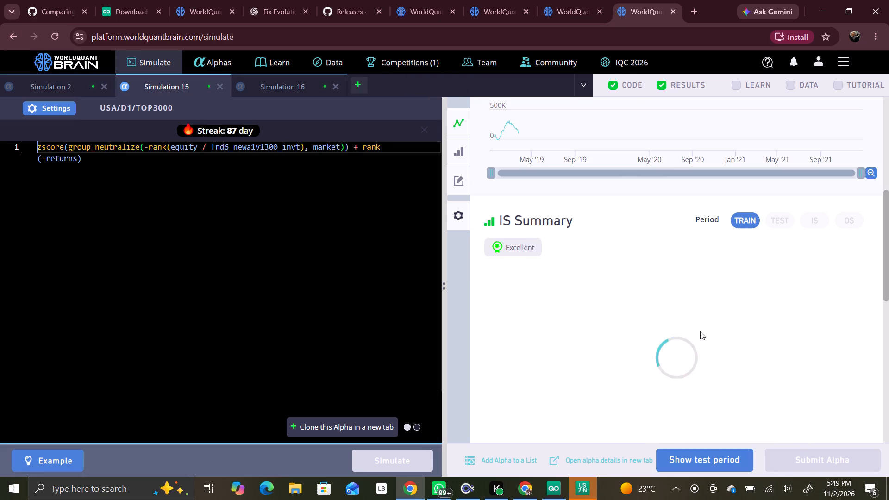
click(707, 456)
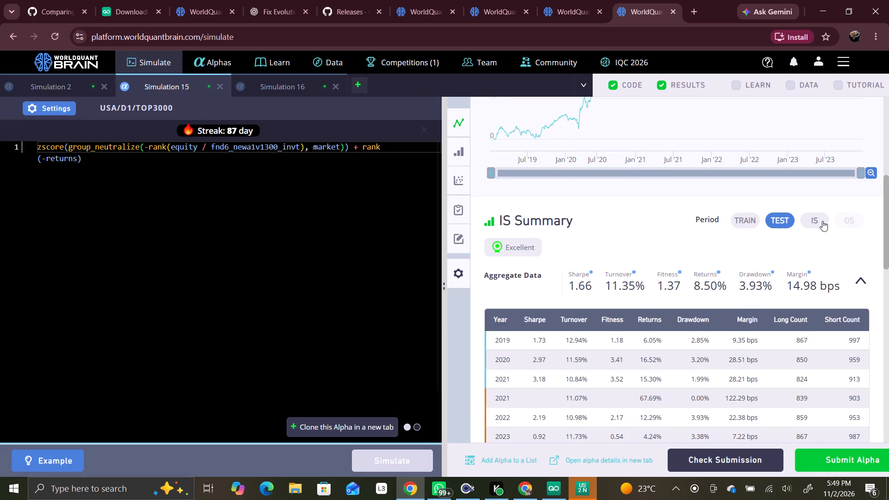
click(823, 220)
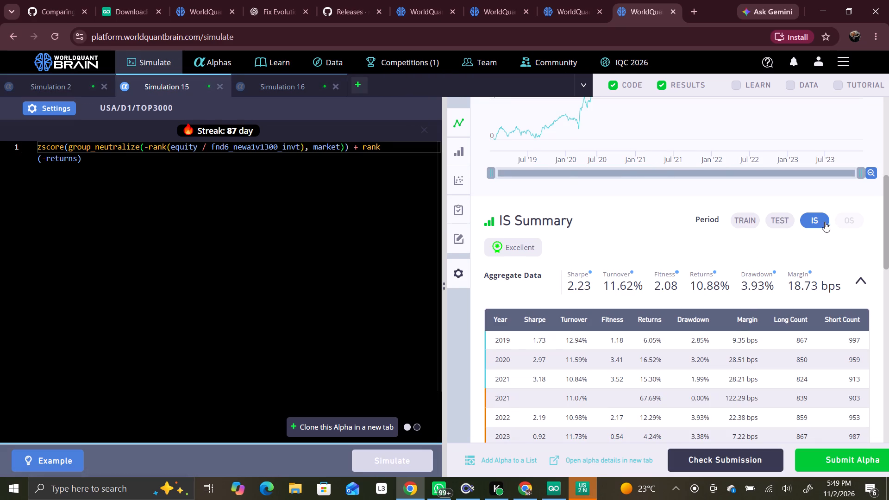
Reveal the test period of Simulation 16, review its TEST and IS summary metrics, and close that simulation.
click(292, 90)
click(707, 462)
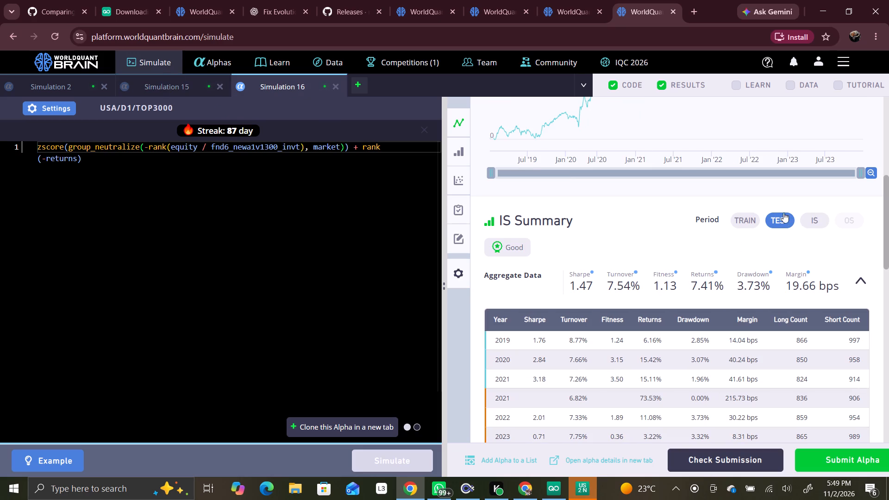
click(815, 221)
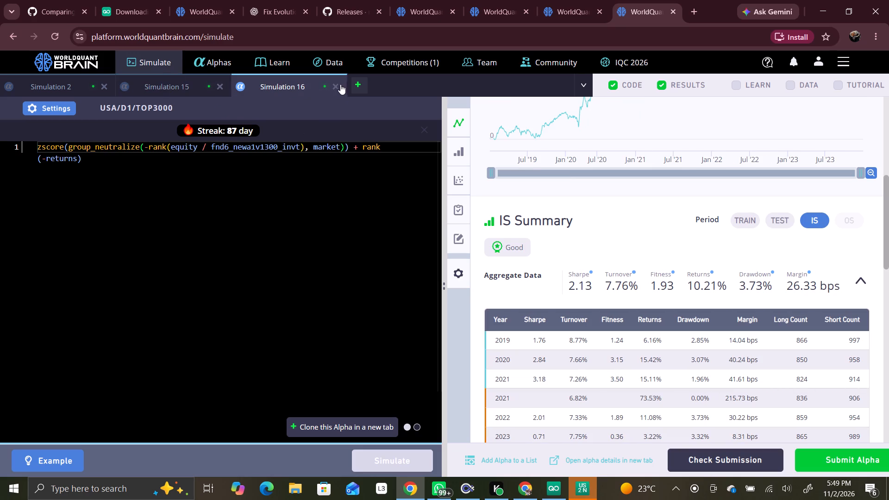
click(338, 84)
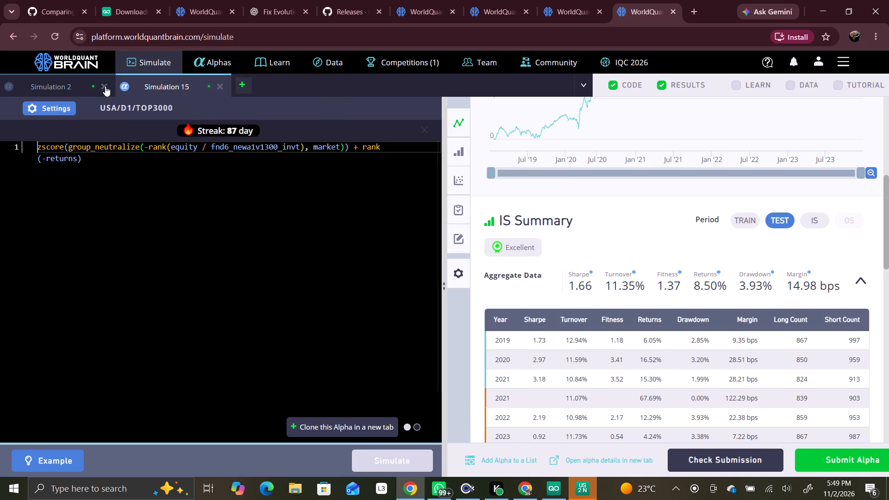
Close Simulation 2, keeping only Simulation 15 open.
click(104, 84)
click(483, 313)
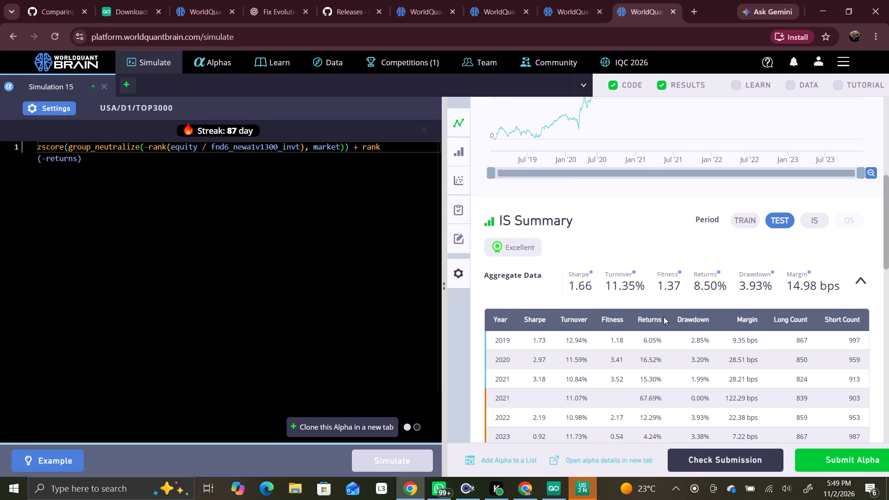
Review the chart and the IS summary metrics of Simulation 15 again.
scroll(665, 317, up, 6)
scroll(665, 317, down, 5)
click(819, 219)
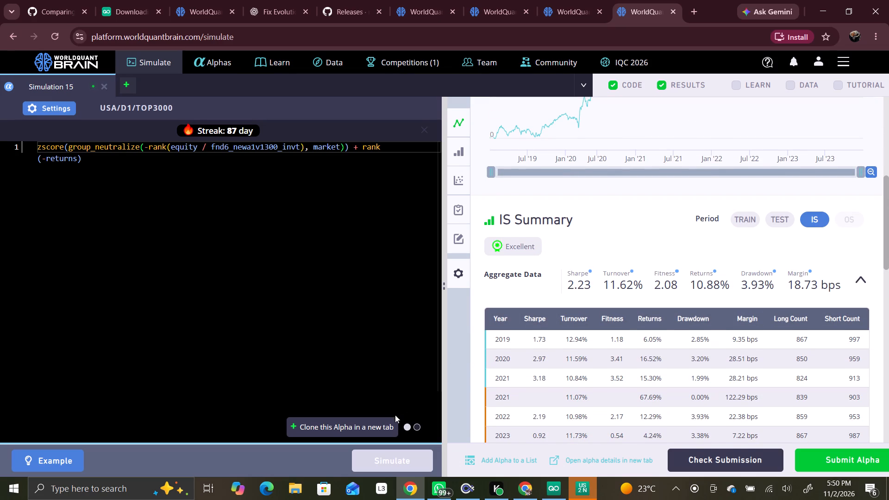
Clone the Simulation 15 alpha, set the clone's Decay to 5, and simulate it.
click(382, 423)
click(56, 111)
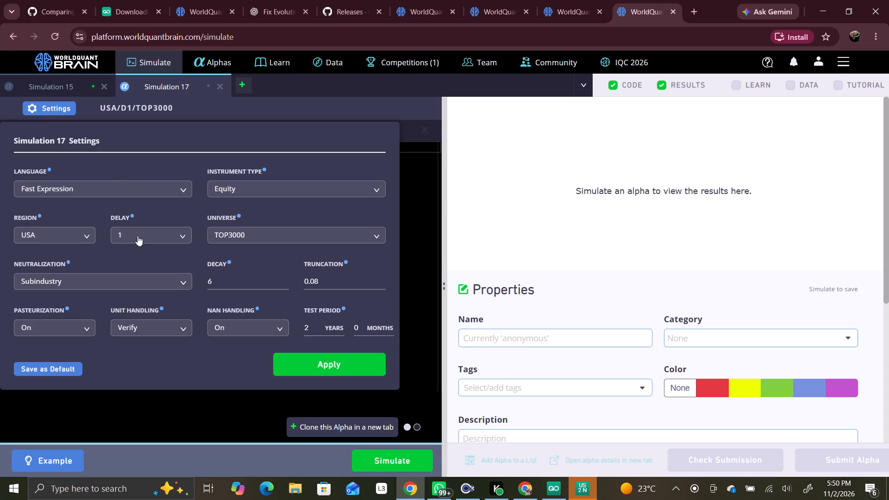
click(232, 286)
key(BackSpace)
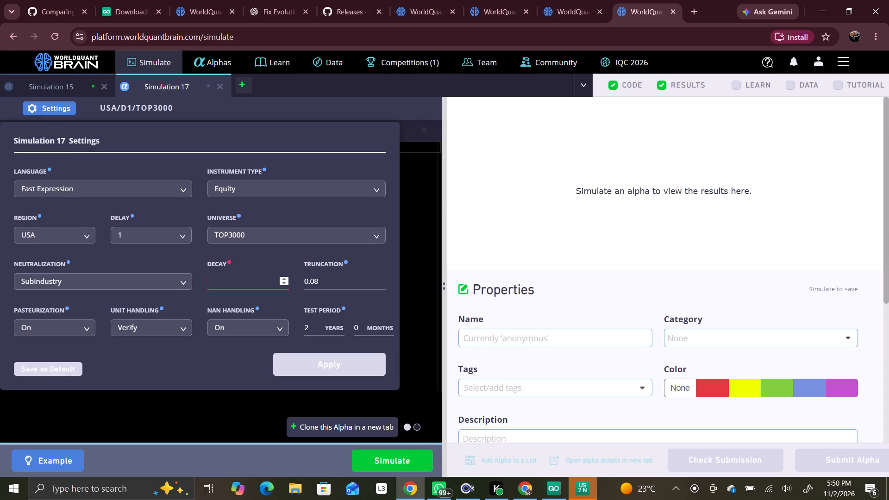
key(5)
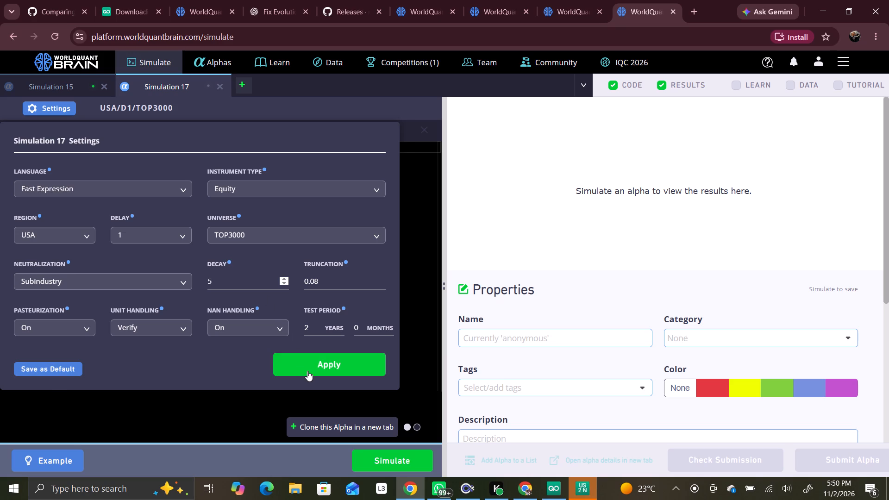
click(307, 370)
click(399, 462)
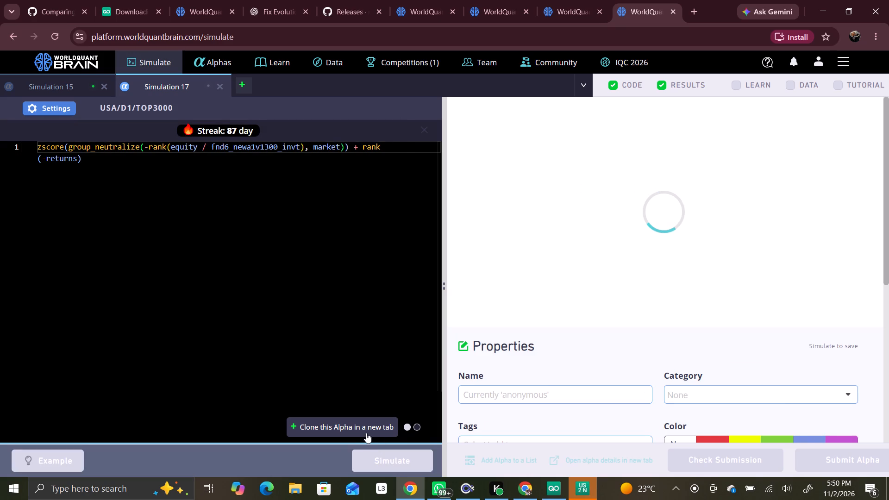
Clone the Simulation 17 alpha, set the clone's Decay to 4, and simulate it.
click(362, 429)
click(60, 111)
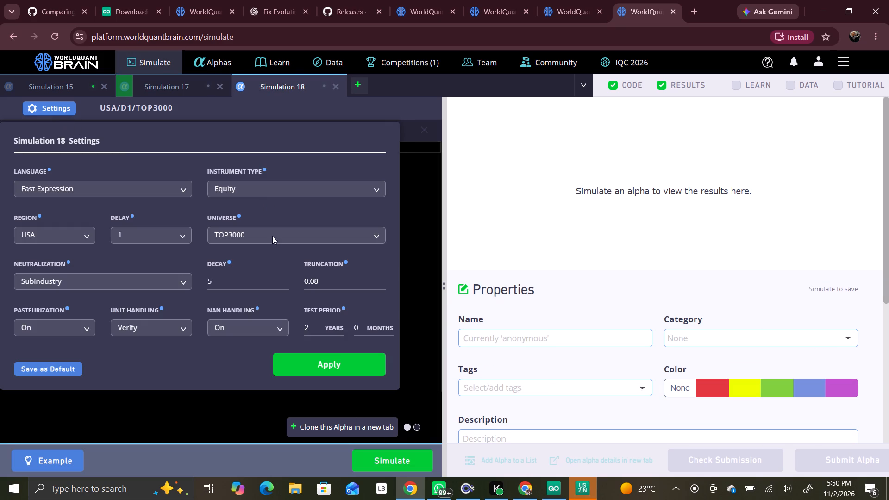
click(251, 280)
key(BackSpace)
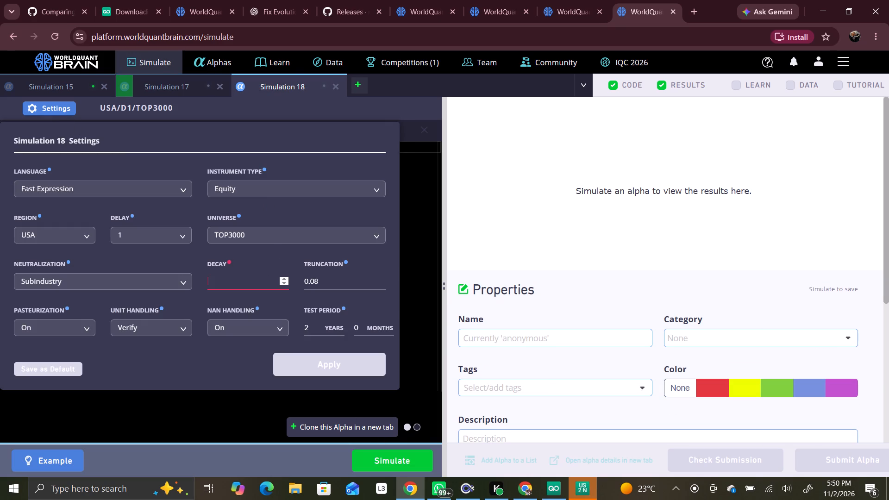
key(4)
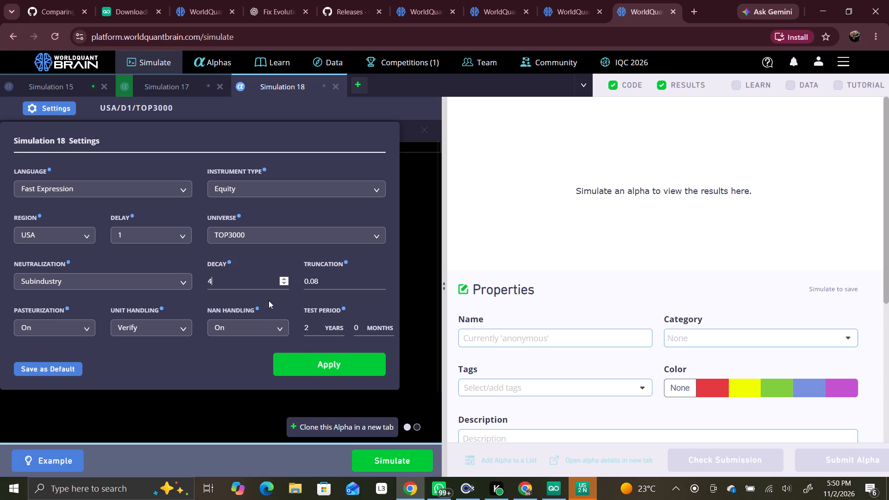
click(314, 366)
click(398, 457)
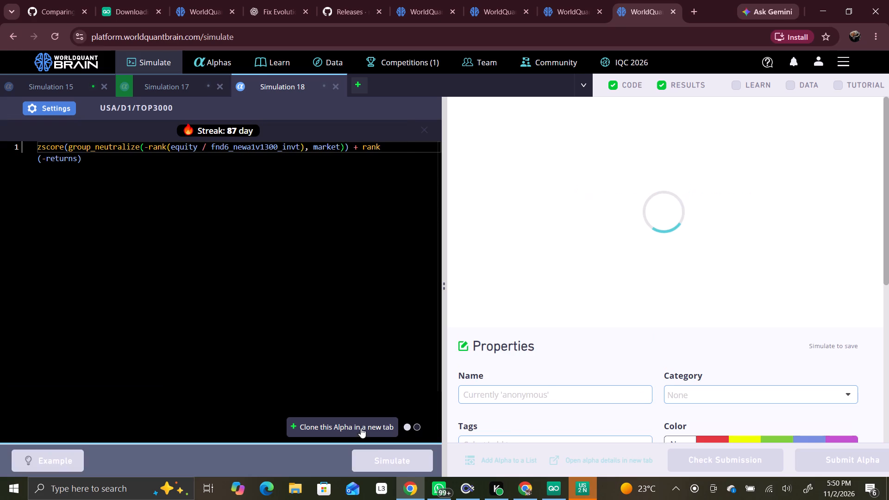
Clone the Simulation 18 alpha, set the clone's Decay to 3, and simulate it.
click(360, 428)
click(56, 115)
click(226, 274)
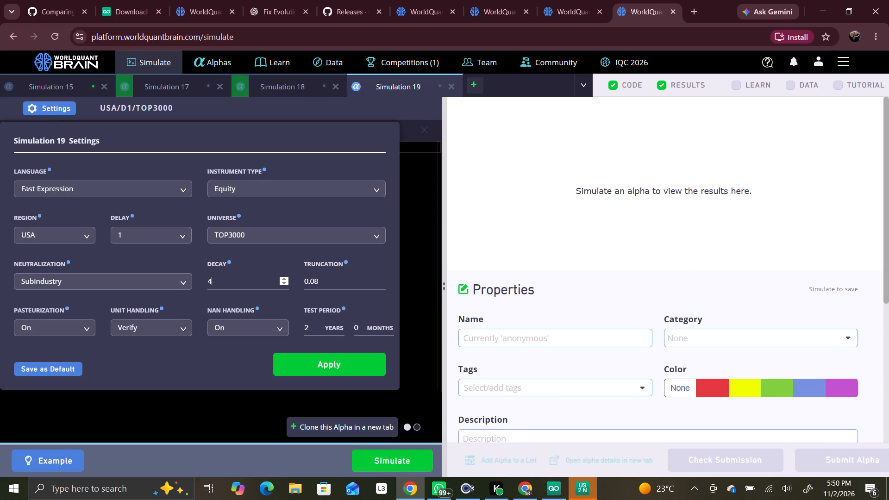
key(BackSpace)
key(3)
click(342, 369)
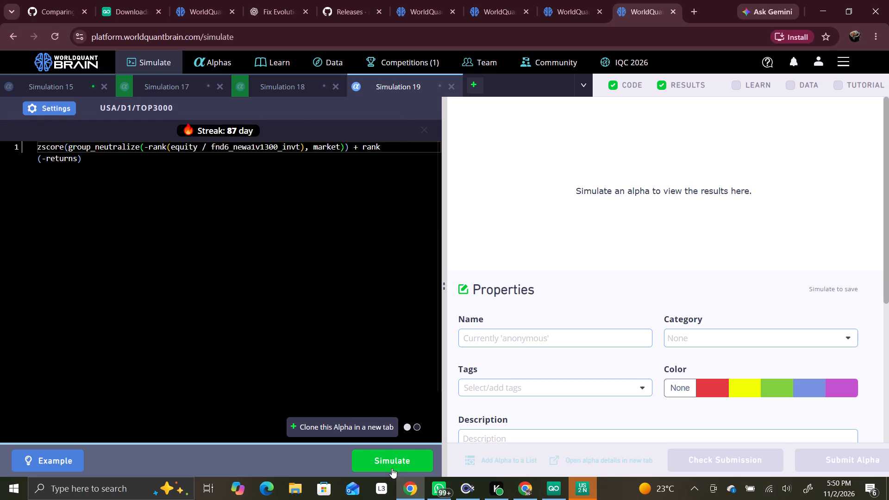
click(389, 460)
Clone the Simulation 19 alpha and set the clone's Decay to 2.
click(353, 428)
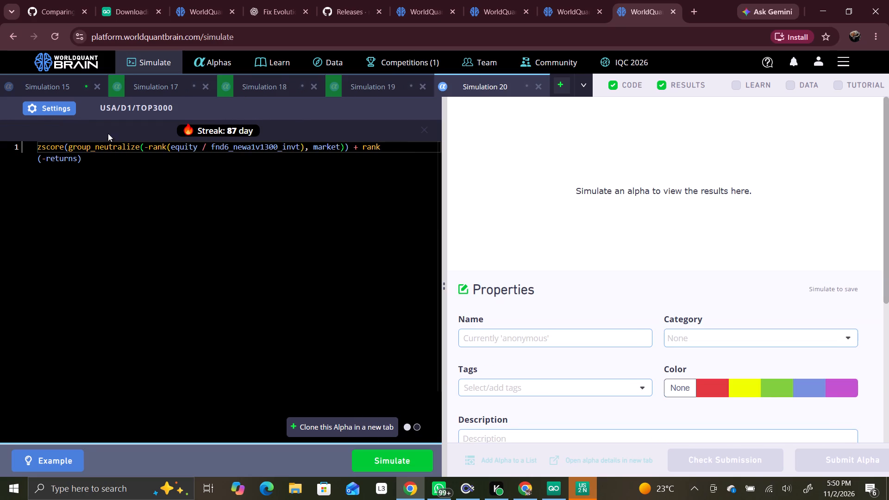
click(66, 116)
click(65, 109)
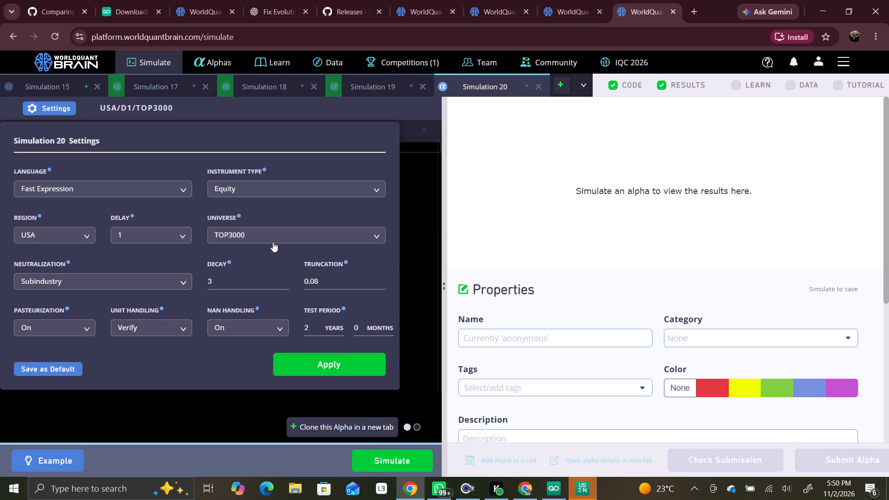
click(247, 285)
key(BackSpace)
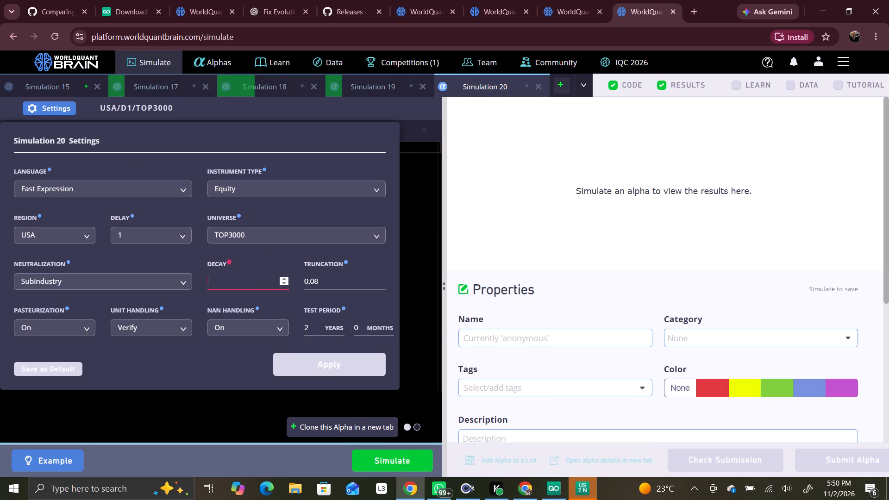
key(2)
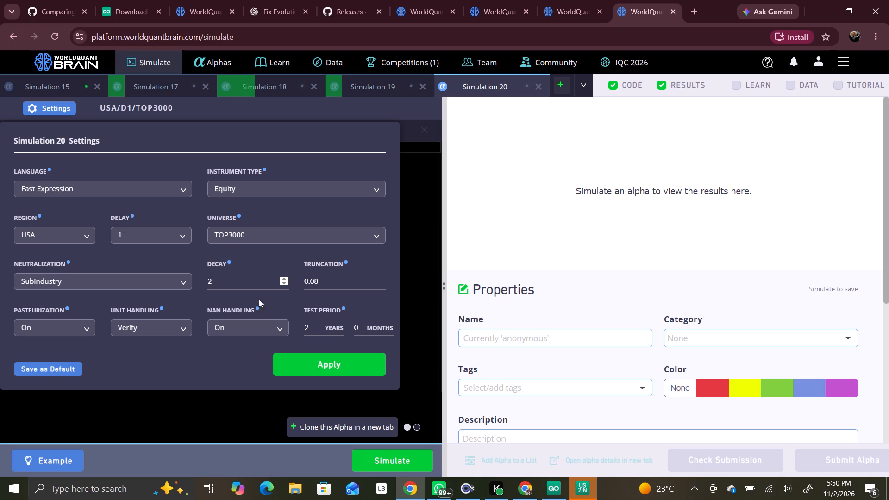
click(324, 360)
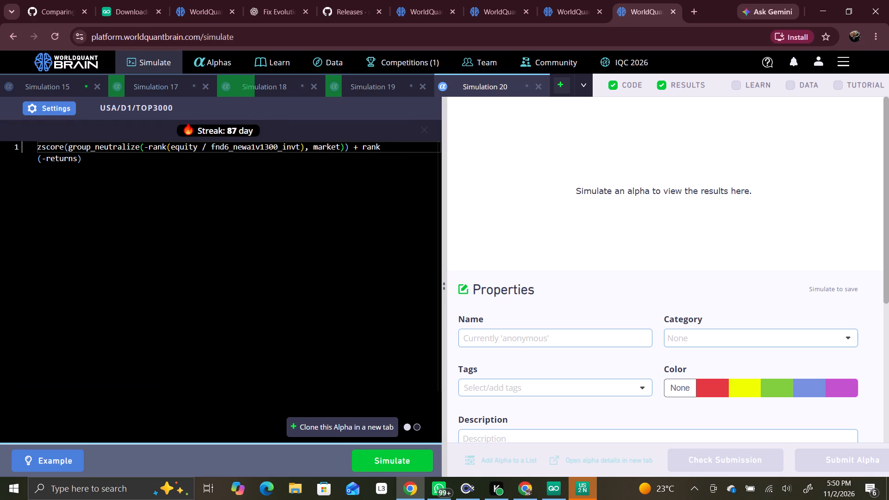
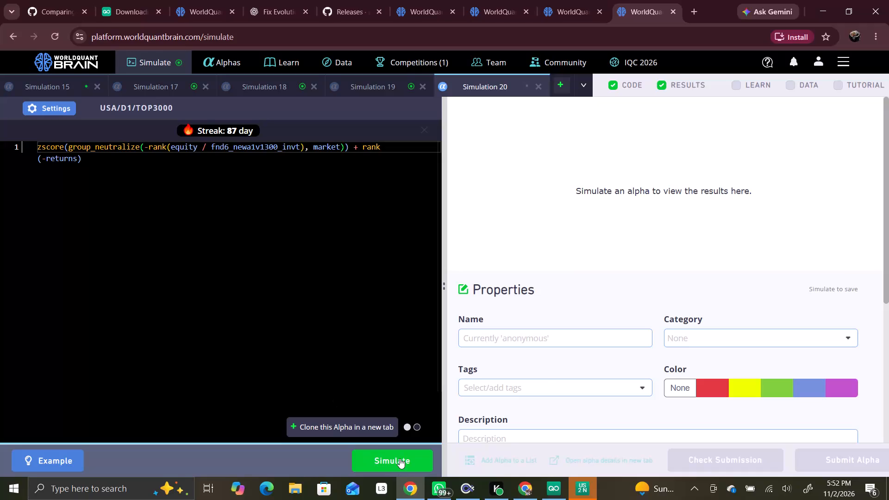
Simulate the Simulation 20 alpha.
click(400, 458)
Reveal the test period for Simulation 17 and examine its TEST and IS summary statistics.
click(166, 86)
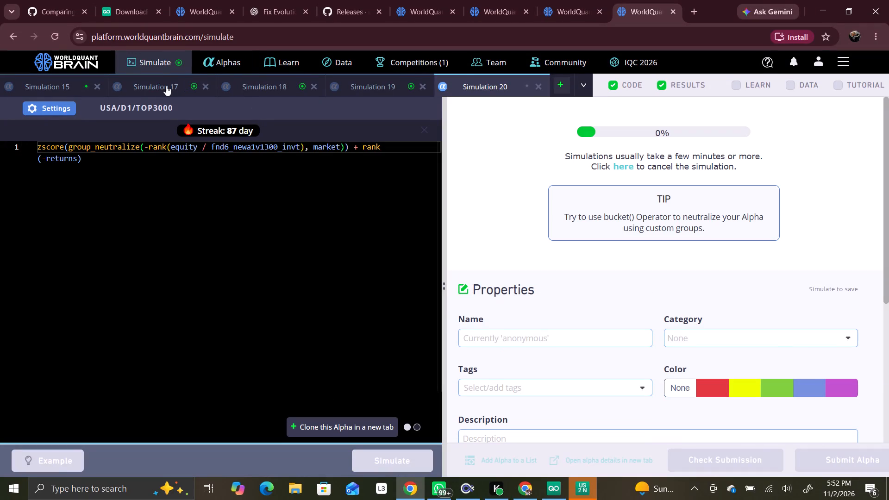
scroll(605, 309, down, 1)
scroll(606, 311, up, 1)
scroll(606, 312, down, 3)
scroll(671, 352, up, 1)
scroll(672, 353, down, 1)
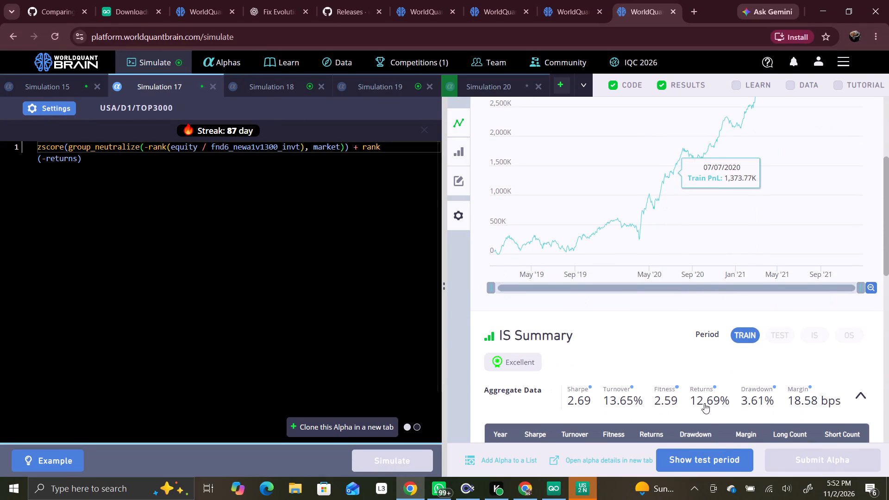
click(706, 461)
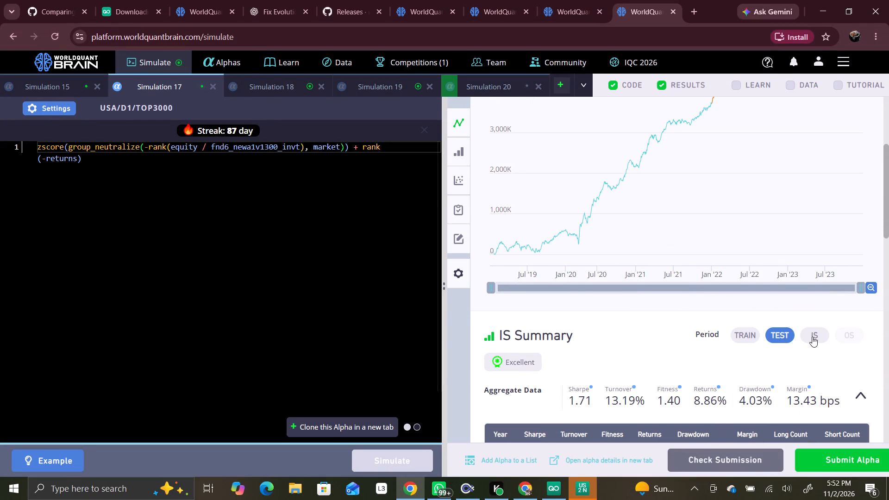
click(816, 336)
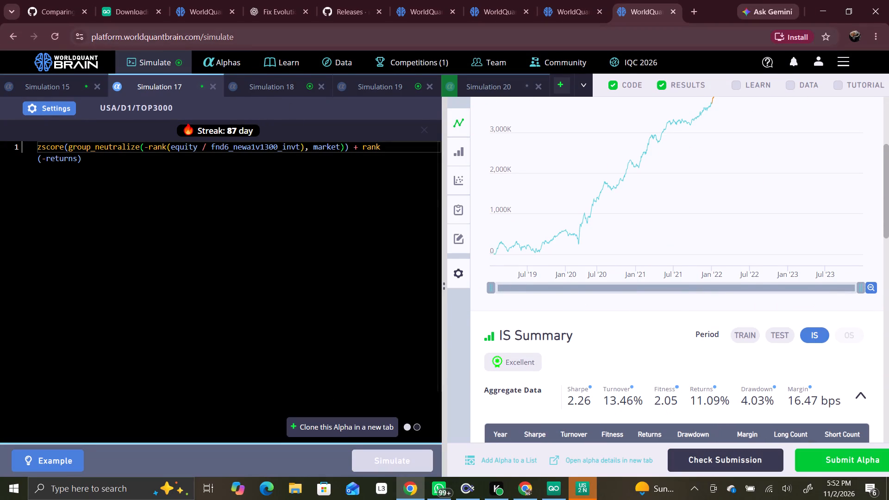
Reveal Simulation 18's test period, check its TEST and IS statistics, and close that simulation.
click(265, 85)
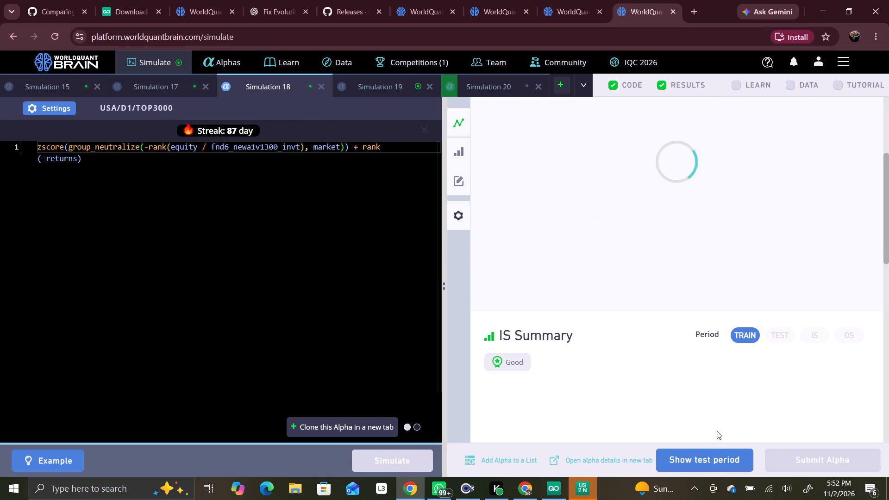
click(713, 459)
scroll(713, 372, up, 4)
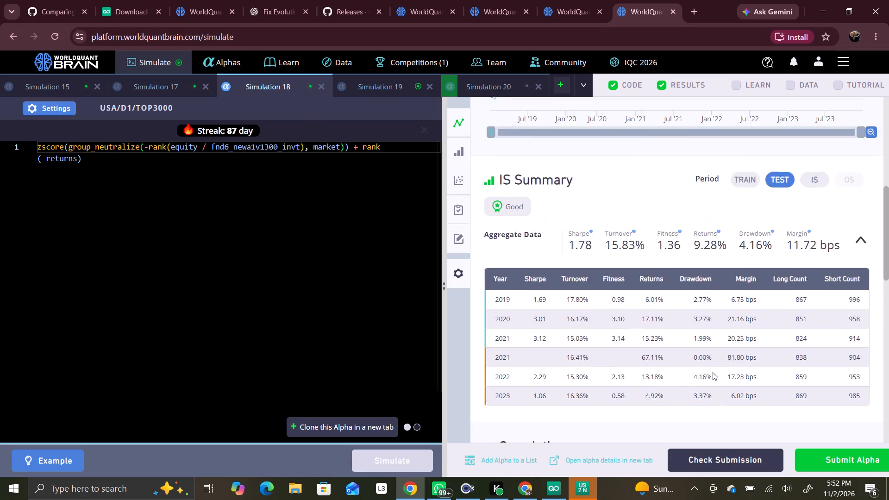
click(811, 275)
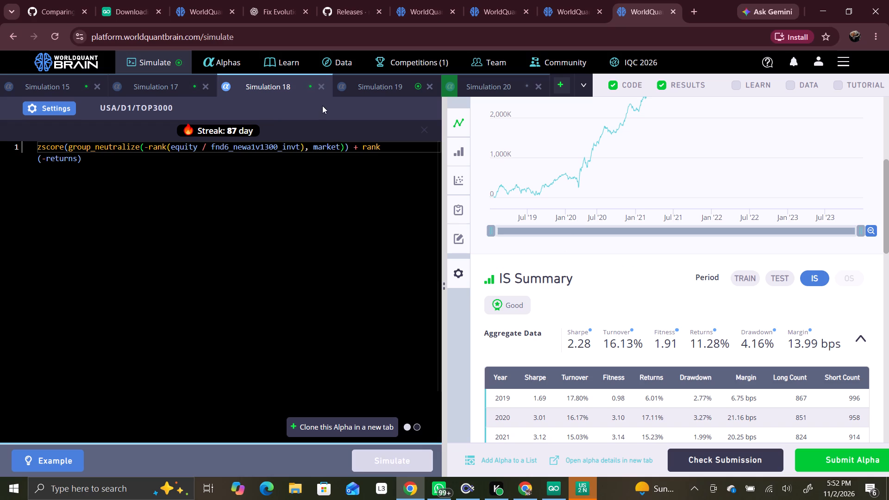
click(319, 87)
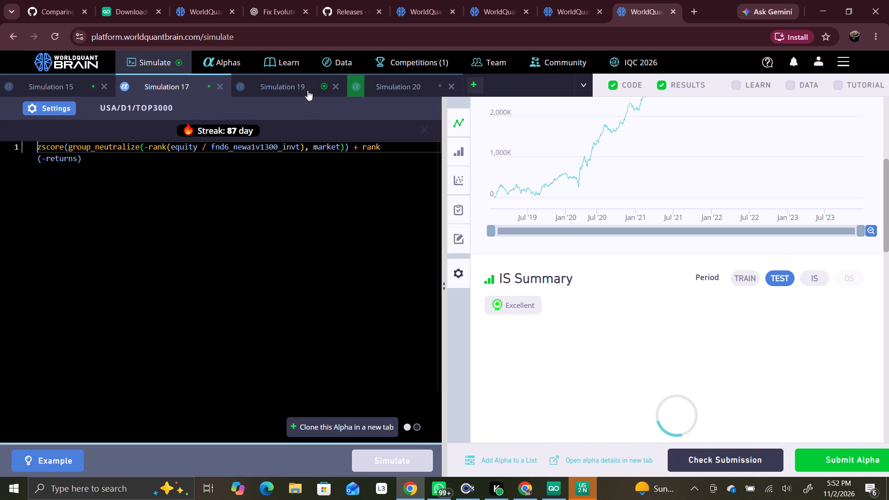
Reveal Simulation 19's test period, check its TEST and IS statistics, and close that simulation.
click(304, 87)
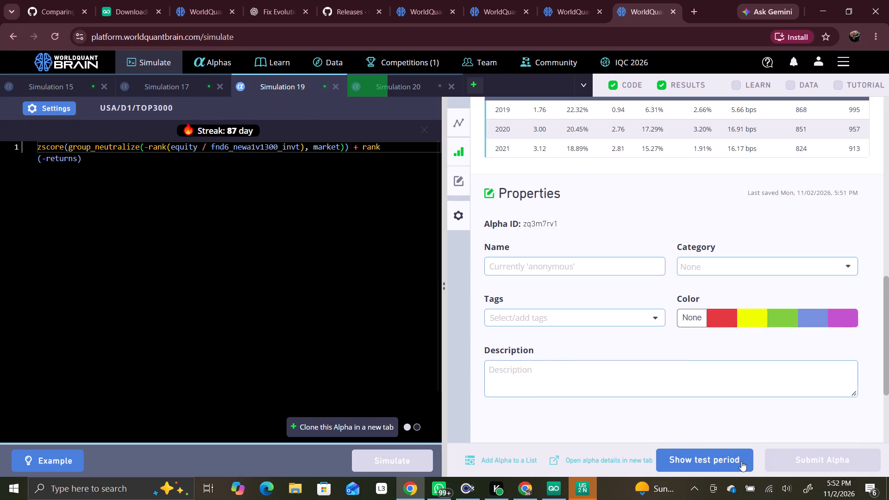
click(741, 461)
scroll(705, 367, up, 3)
scroll(709, 297, up, 1)
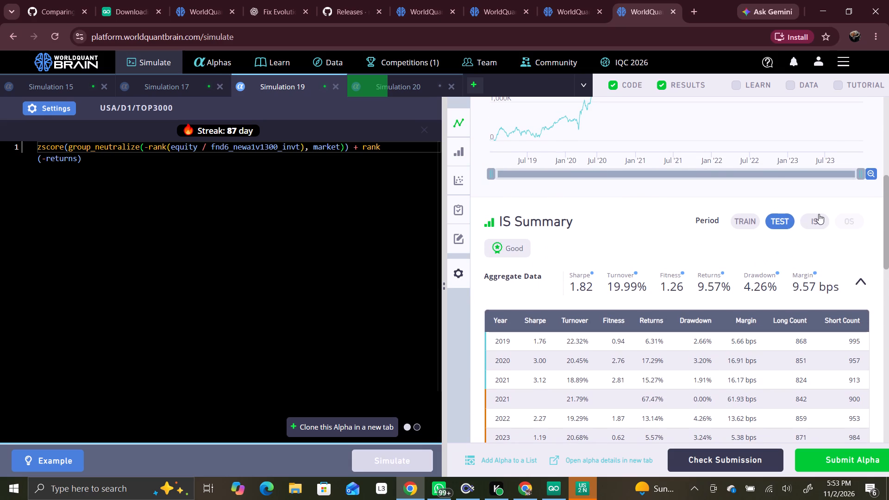
click(819, 217)
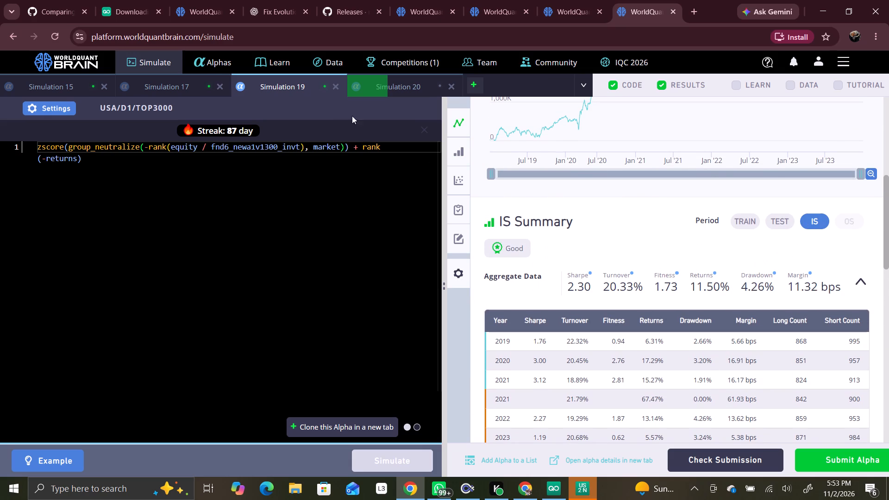
click(337, 87)
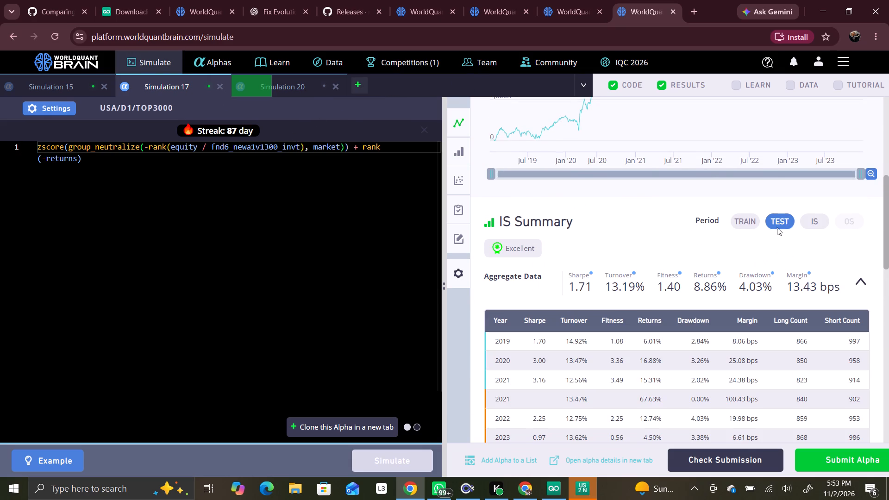
Compare the IS statistics of Simulation 17 and Simulation 15, and close Simulation 17.
click(820, 219)
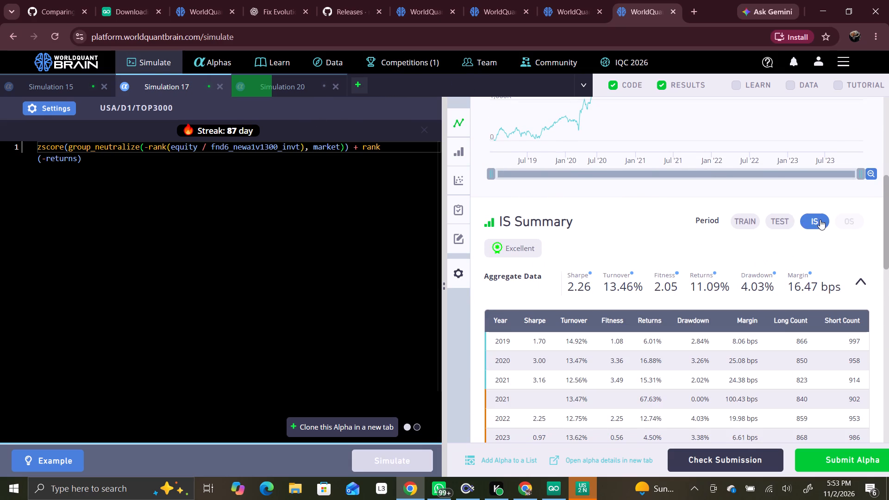
click(58, 88)
click(819, 219)
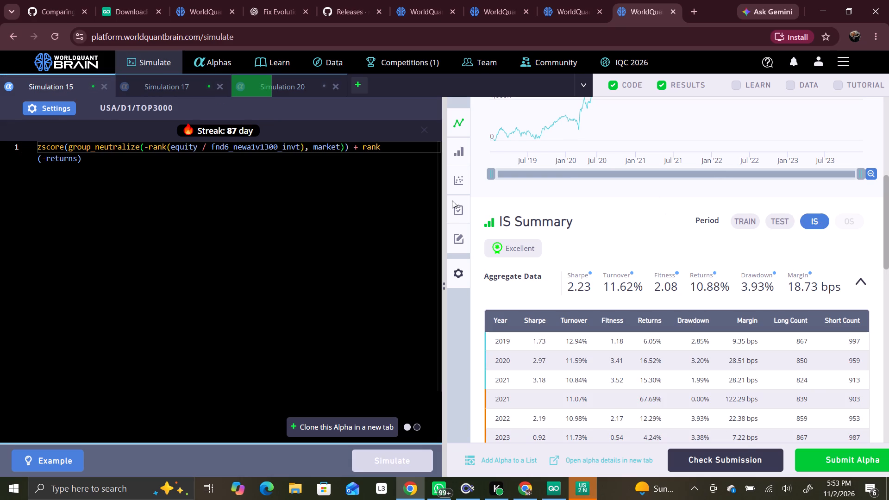
click(217, 86)
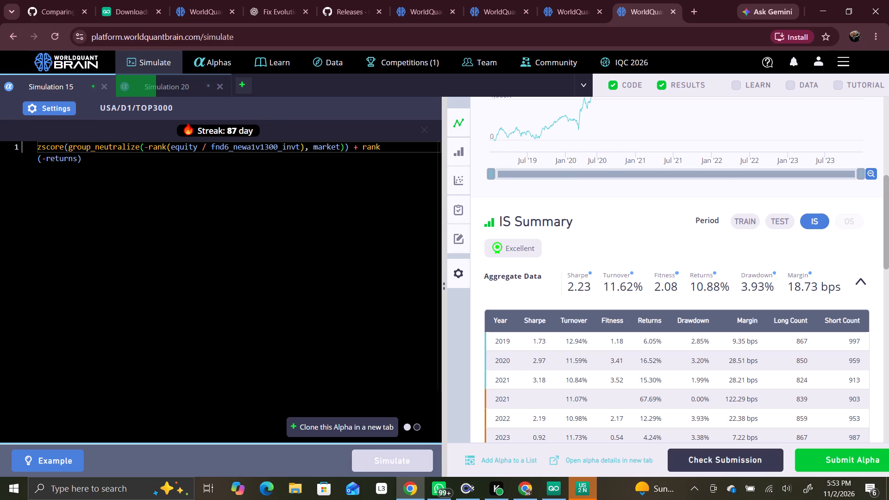
Examine Simulation 15's PnL chart and IS Summary.
scroll(758, 304, up, 1)
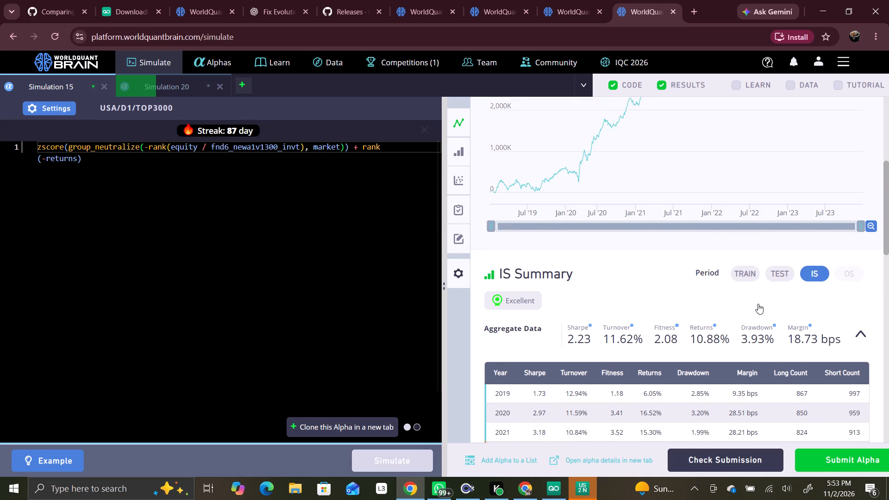
scroll(758, 304, up, 4)
scroll(758, 304, down, 1)
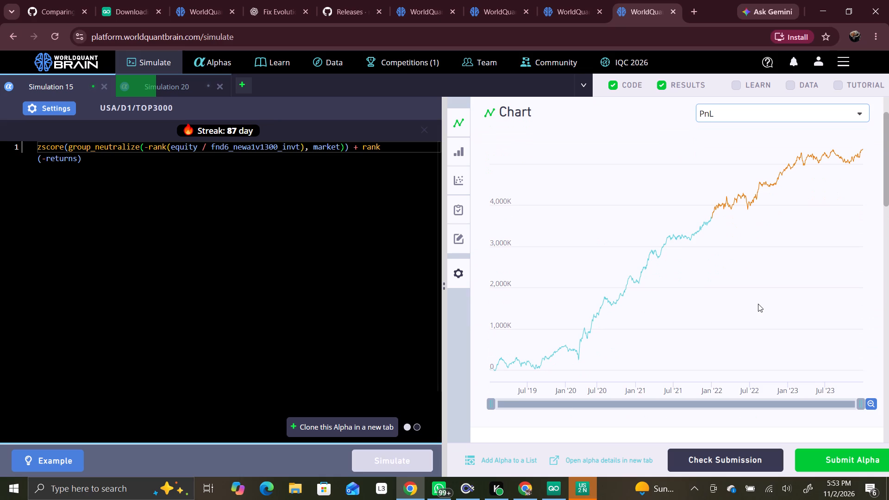
scroll(758, 304, down, 2)
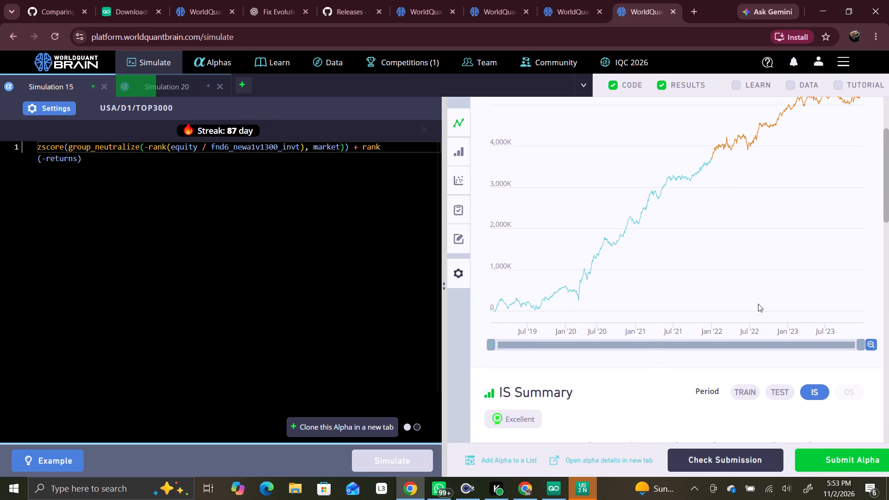
scroll(758, 304, down, 1)
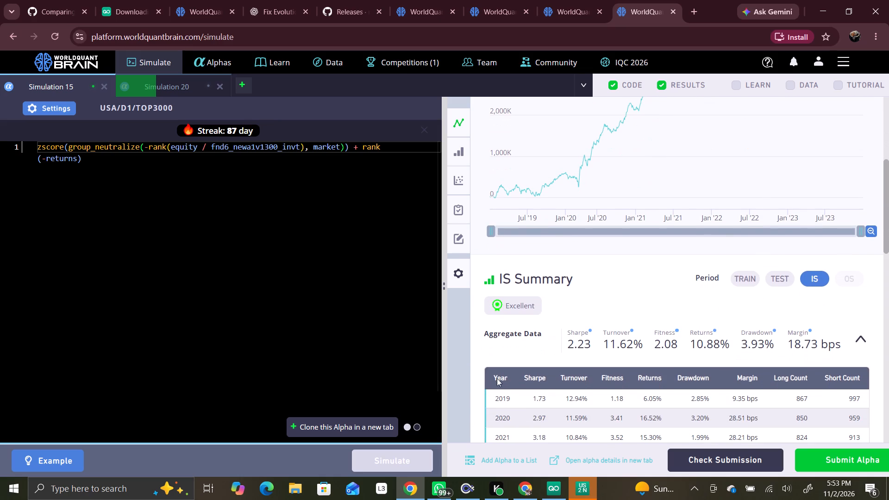
Clone the Simulation 15 alpha, wrap the clone's zscore term in ts_backfill with a lookback of 10, and simulate it.
click(354, 423)
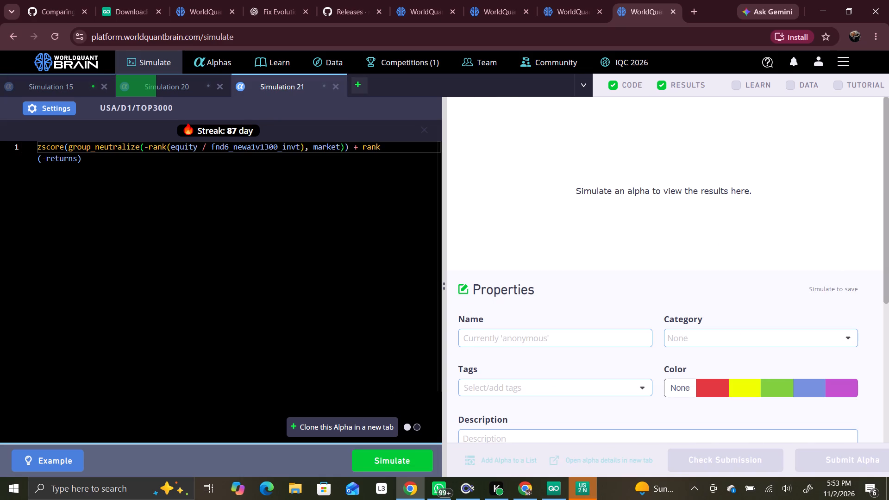
text(ts)
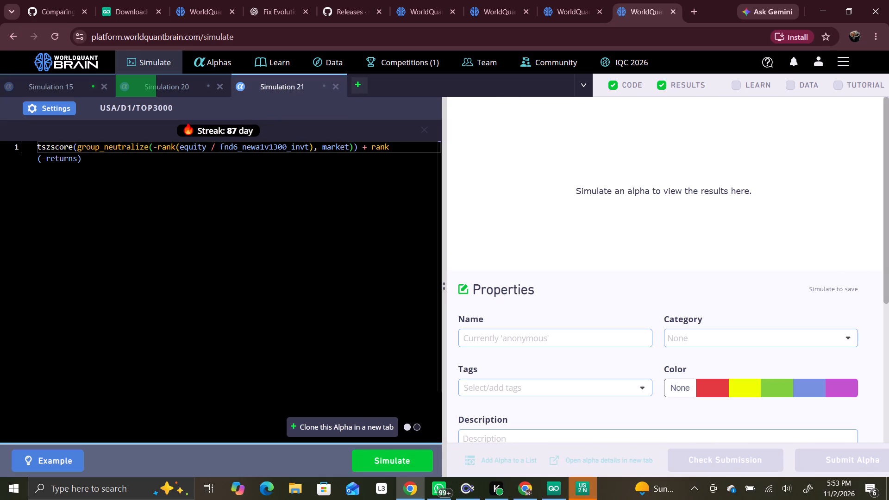
key(shift+underscore)
text(backfill)
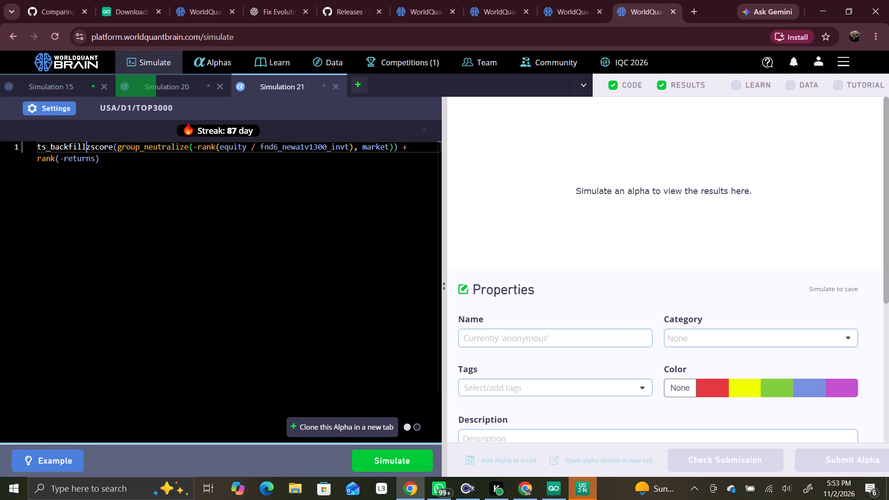
key(shift+parenleft)
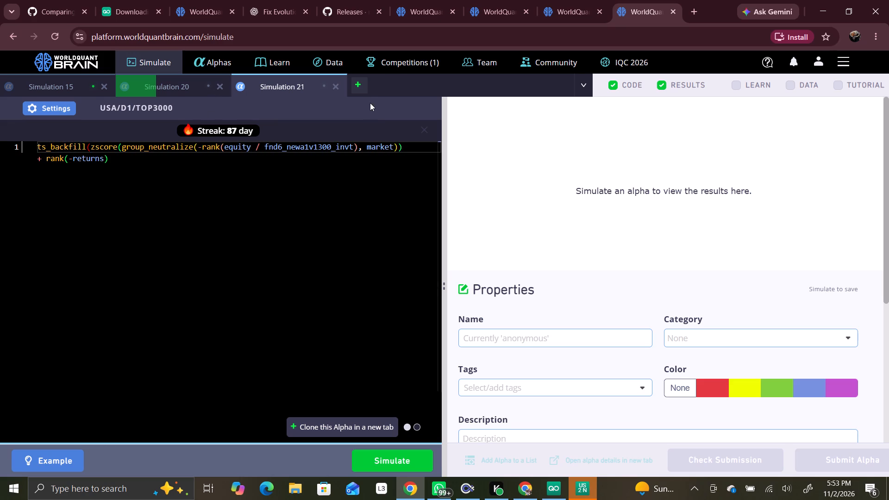
click(407, 148)
key(BackSpace)
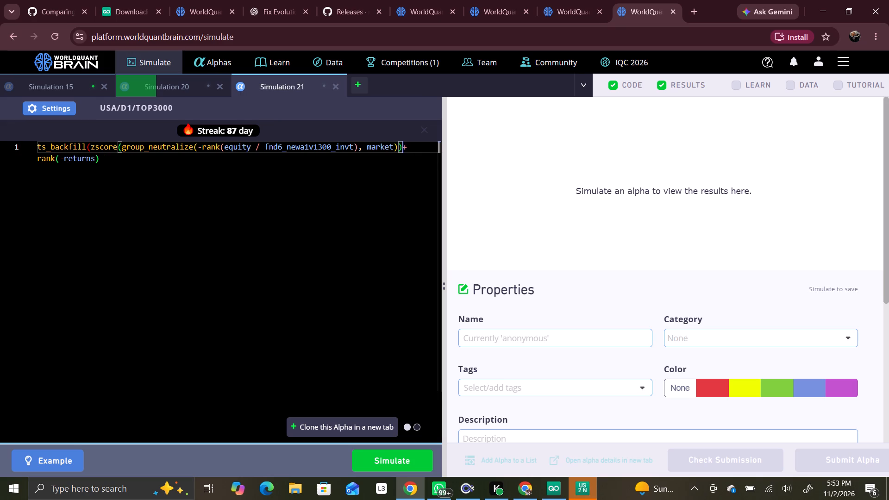
text(,10)
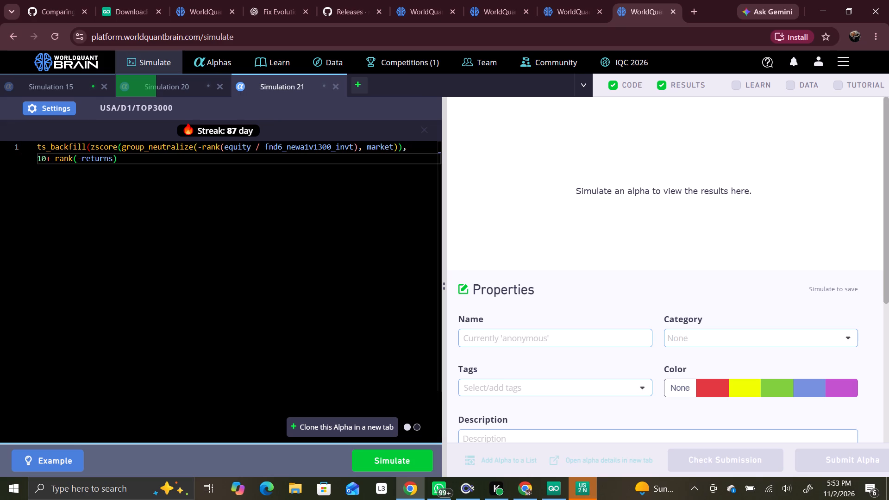
key(shift+parenright)
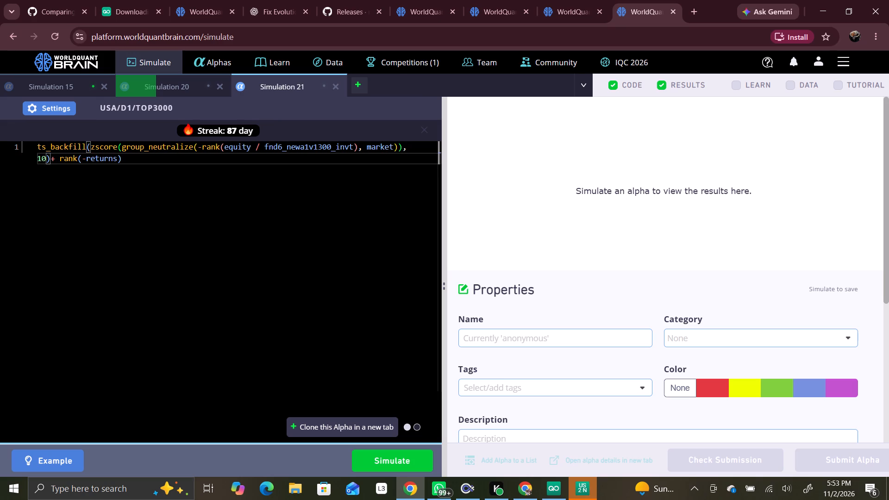
click(402, 455)
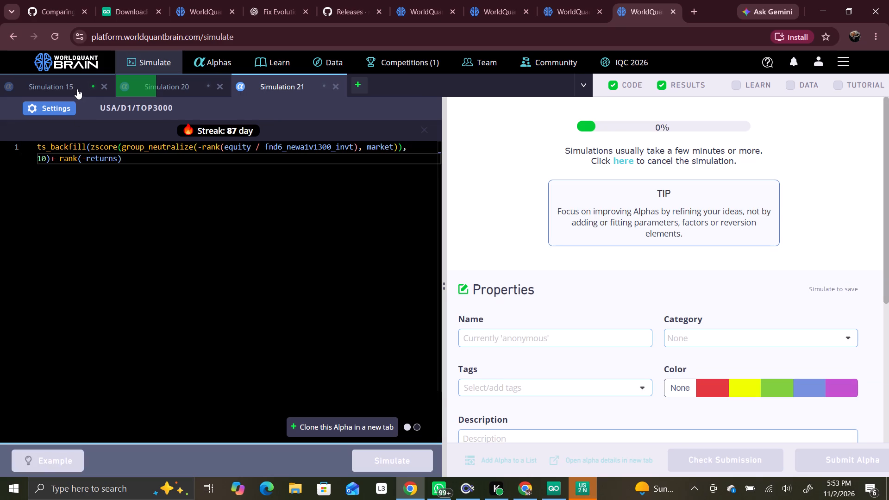
Copy the full alpha expression from Simulation 15.
click(76, 87)
drag(134, 166, 0, 146)
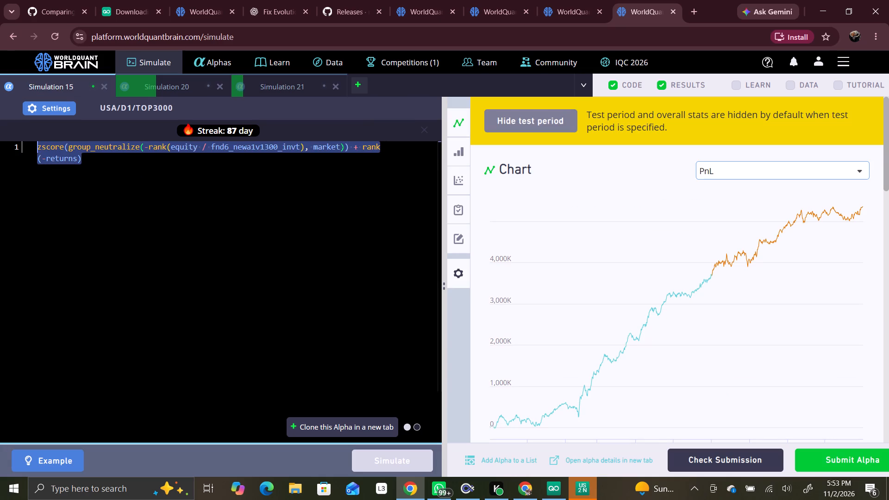
drag(0, 146, 0, 145)
key(ctrl+c)
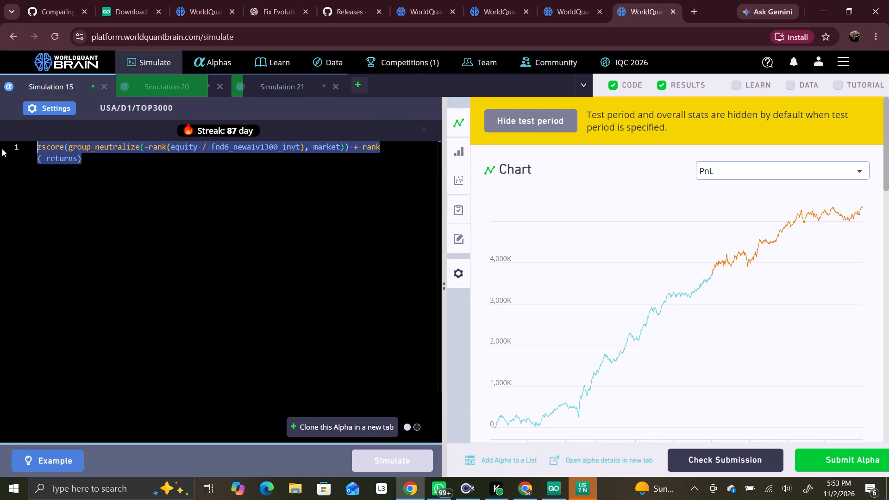
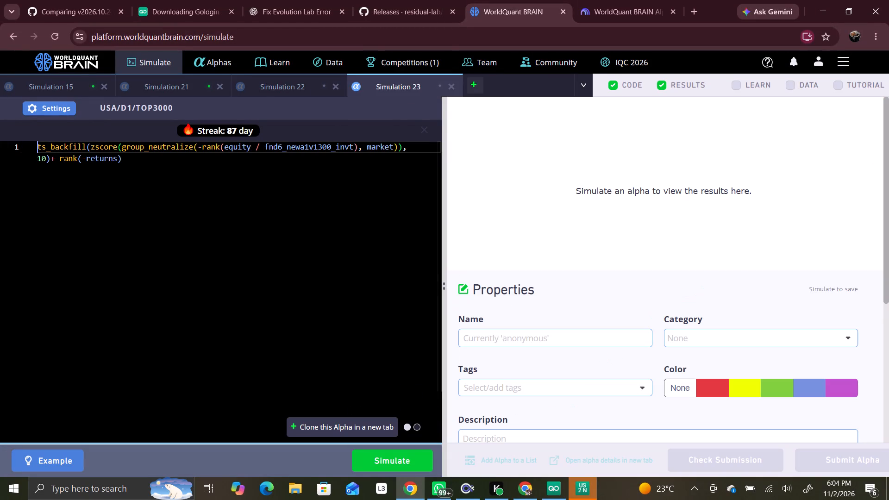
click(333, 88)
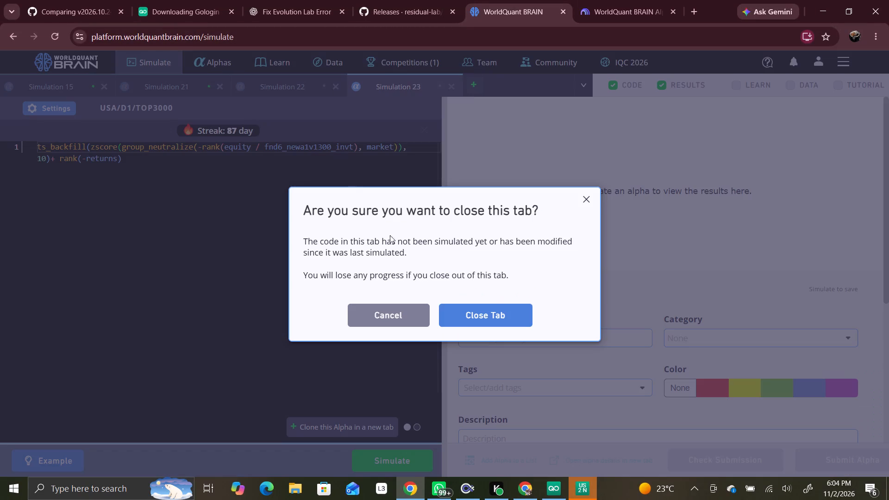
click(461, 318)
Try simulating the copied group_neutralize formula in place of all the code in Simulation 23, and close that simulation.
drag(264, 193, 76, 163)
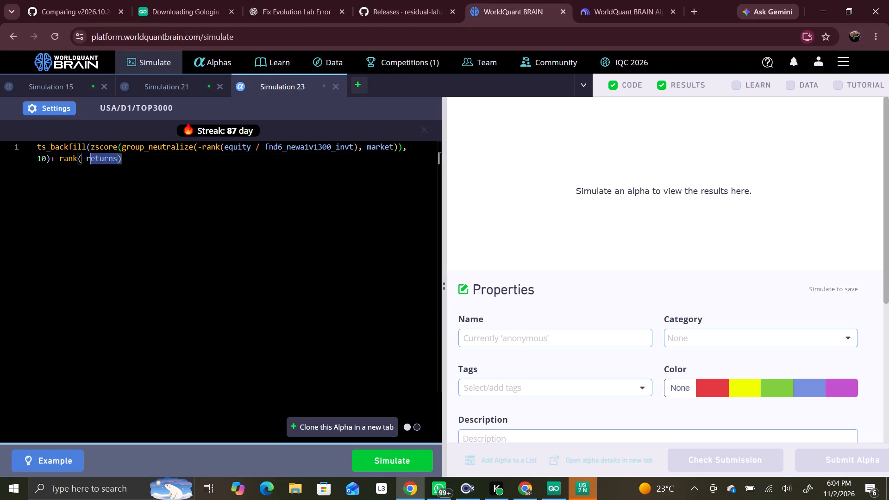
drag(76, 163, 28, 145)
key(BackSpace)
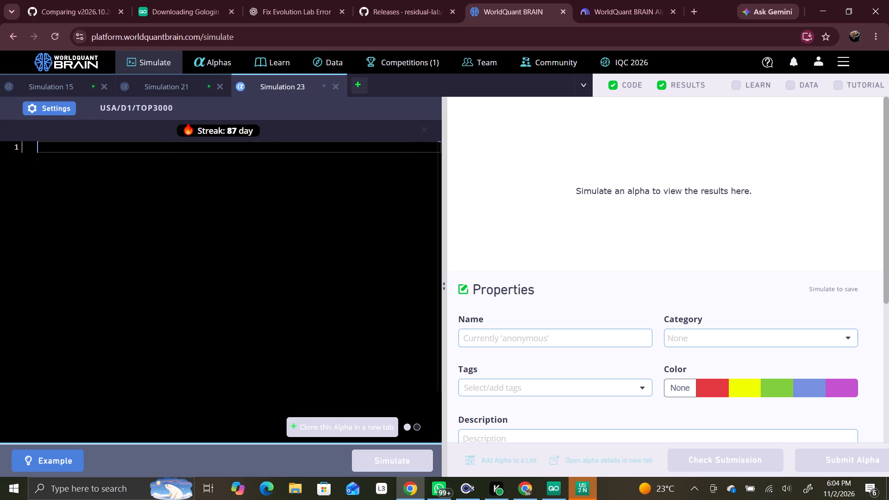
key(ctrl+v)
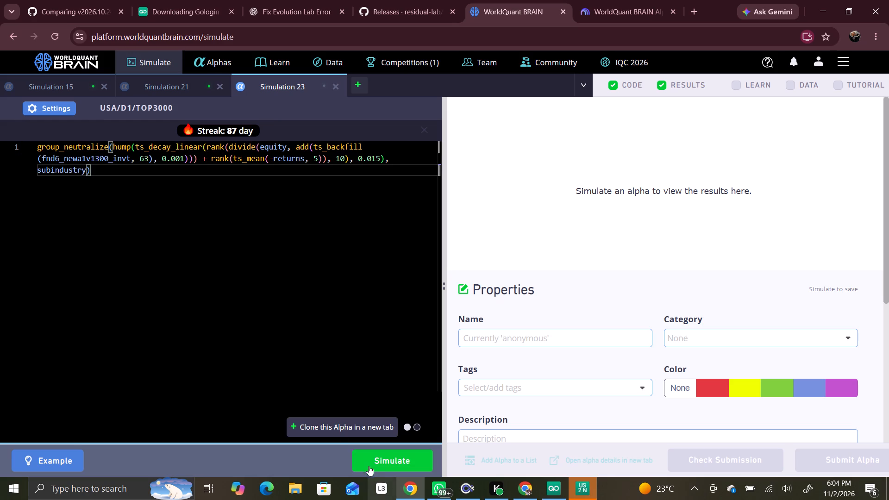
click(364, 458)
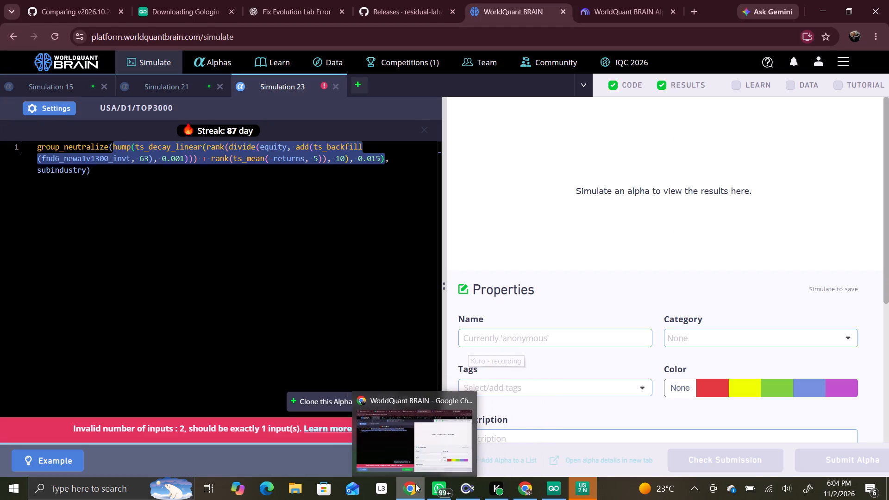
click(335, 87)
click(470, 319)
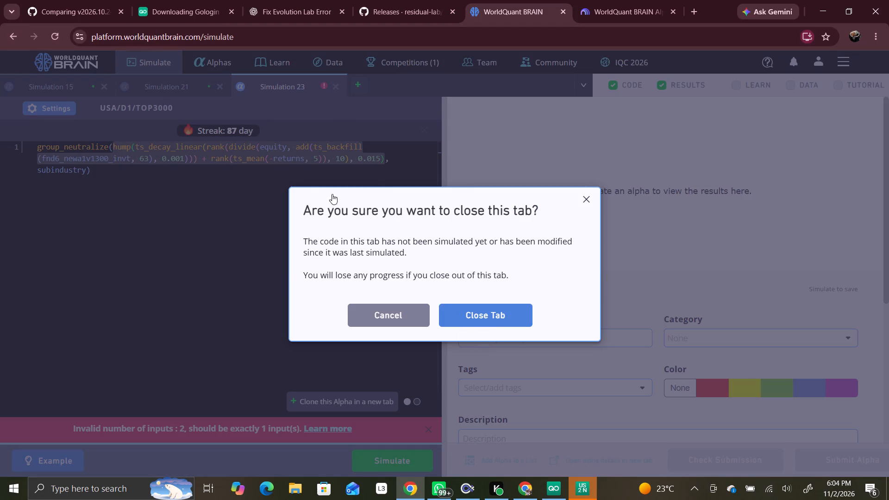
Clone the Simulation 21 alpha, set its ts_backfill window to 20, and simulate it.
click(363, 426)
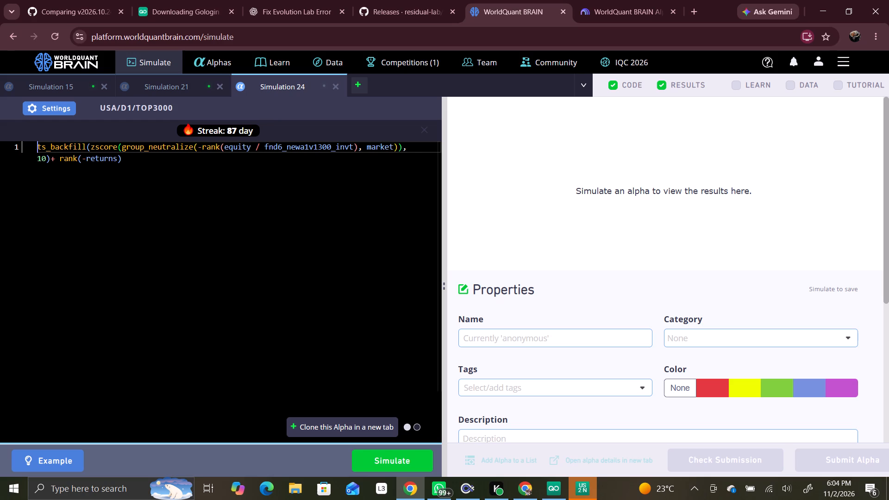
click(40, 159)
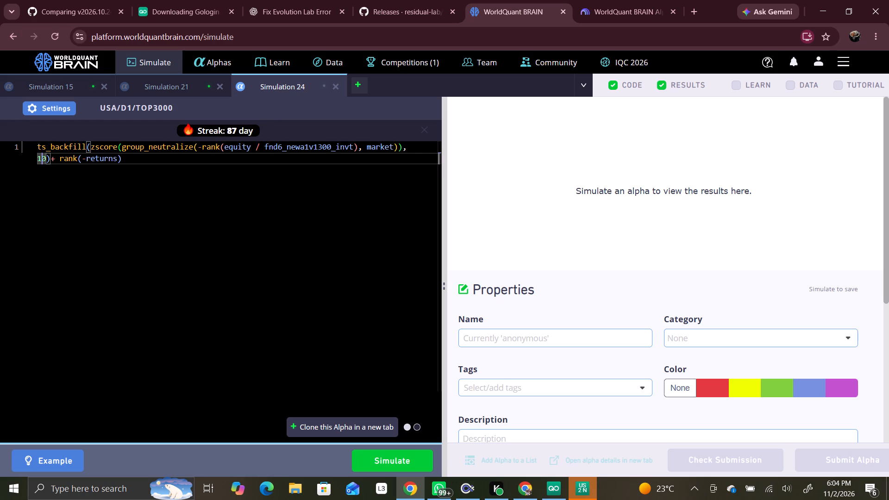
key(BackSpace)
key(2)
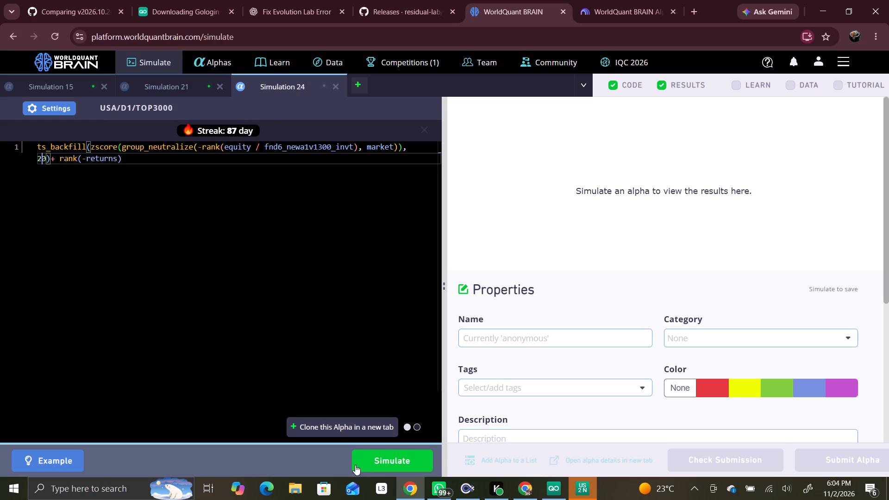
click(359, 457)
Clone the 20-day version into a new simulation, set its ts_backfill window to 30, and simulate it.
click(355, 424)
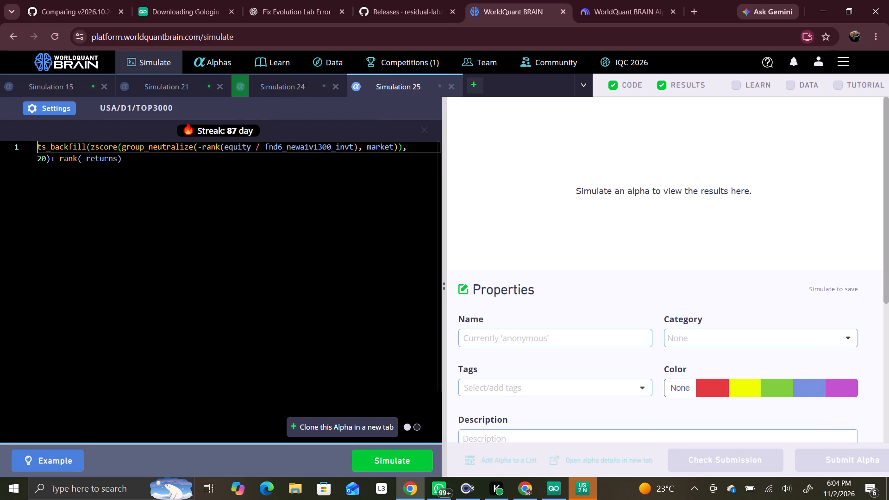
click(43, 160)
key(BackSpace)
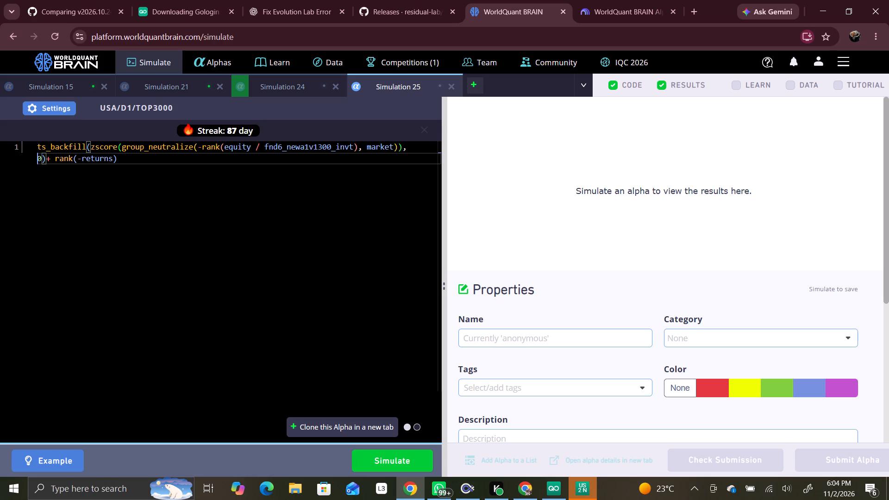
key(3)
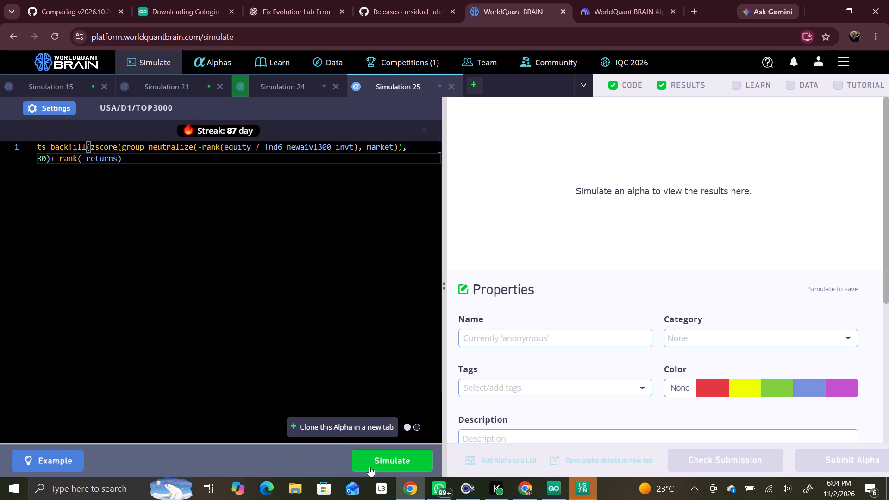
click(373, 461)
Clone the 30-day version into a new simulation, set its ts_backfill window to 40, and simulate it.
click(368, 425)
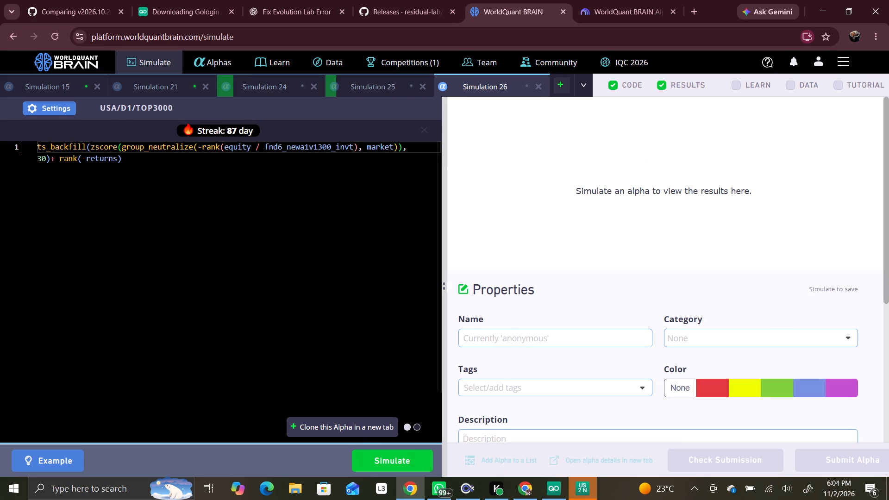
click(42, 156)
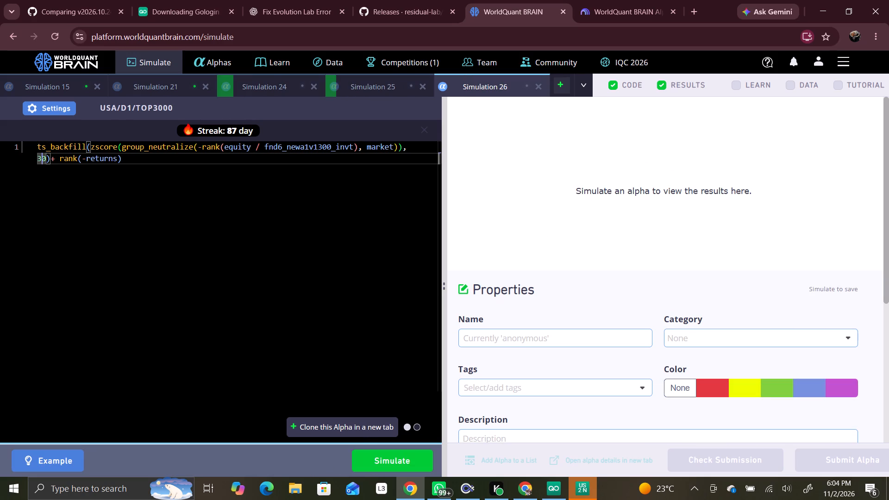
key(BackSpace)
key(4)
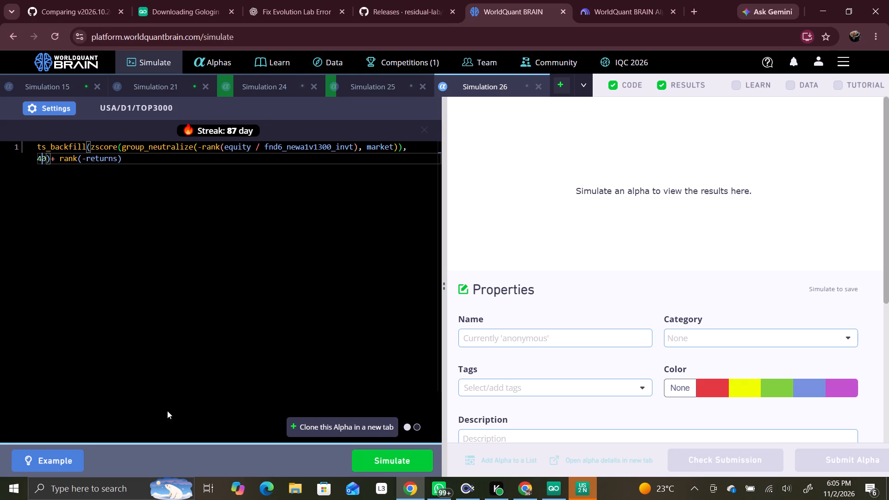
click(416, 465)
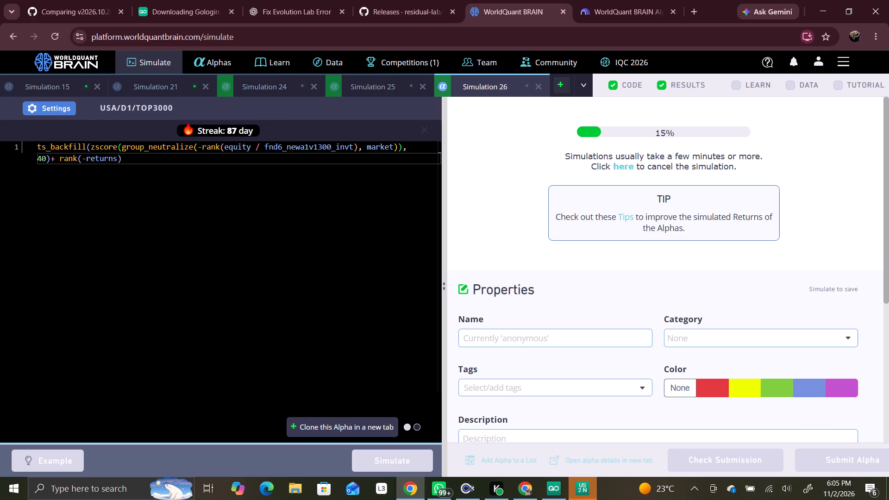
click(263, 237)
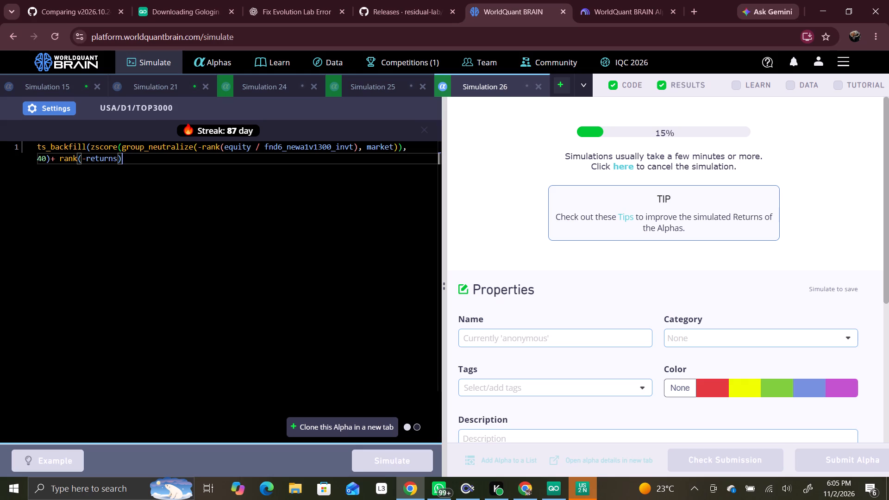
Review Simulation 21's IS summary for the full IS period, along with its yearly results, correlation and testing status.
click(150, 82)
scroll(721, 298, down, 1)
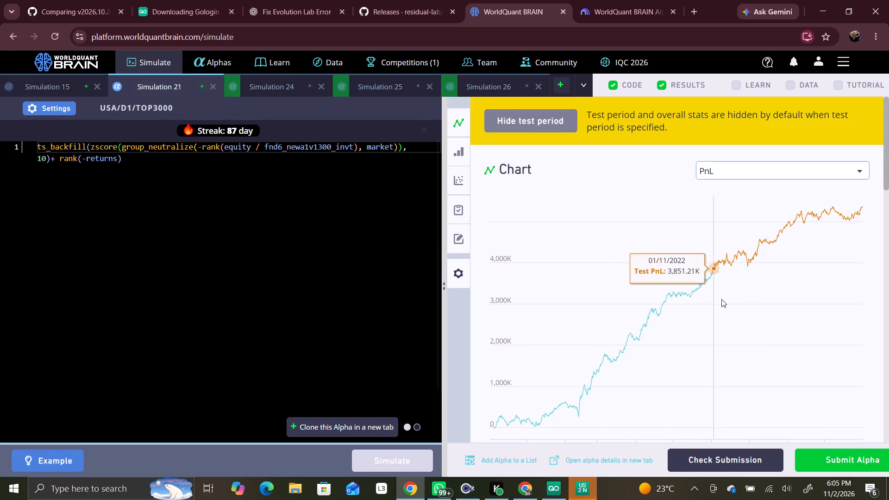
scroll(721, 299, down, 3)
click(815, 275)
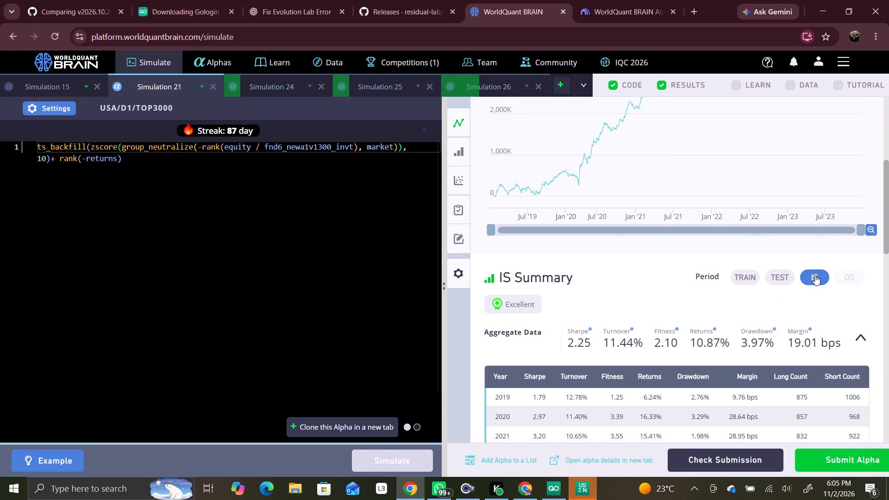
scroll(829, 337, down, 5)
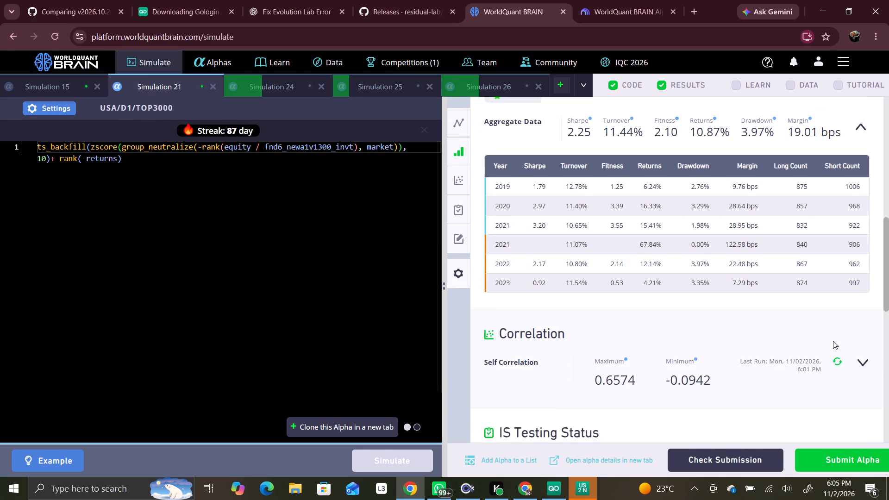
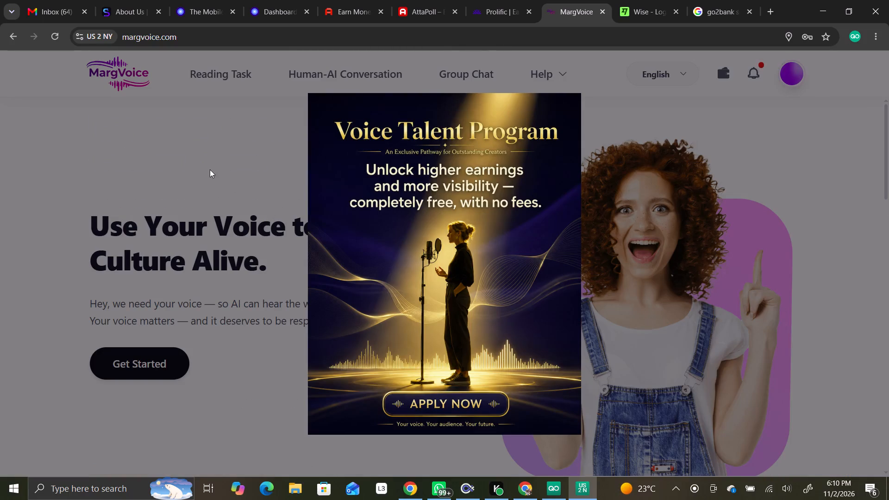
In MargVoice, dismiss the Voice Talent Program pop-up, get started, and open the Reading Tasks list.
click(137, 345)
click(144, 368)
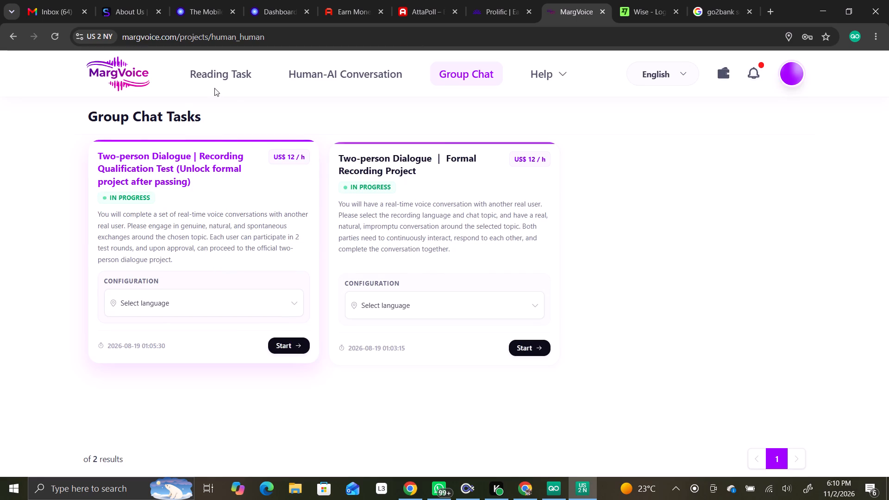
click(214, 72)
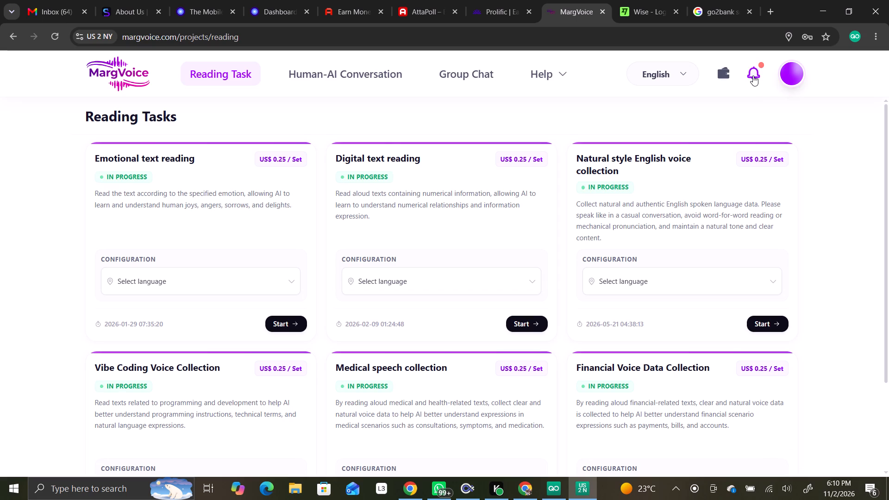
Check the MargVoice notifications and close them again.
click(753, 75)
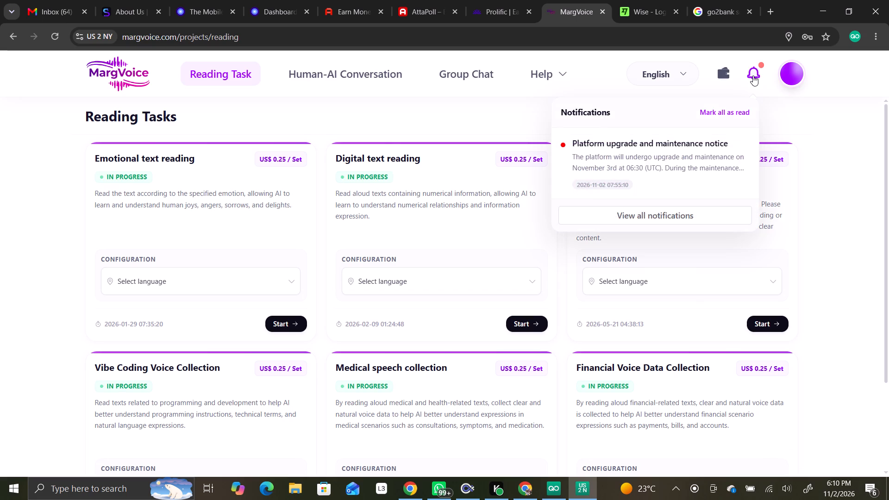
click(753, 75)
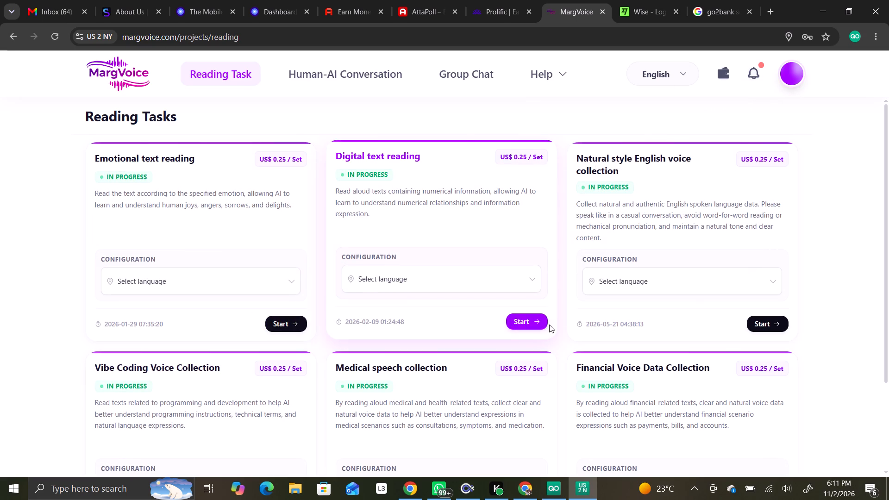
Try to start the Digital text reading task with English as its language.
click(533, 318)
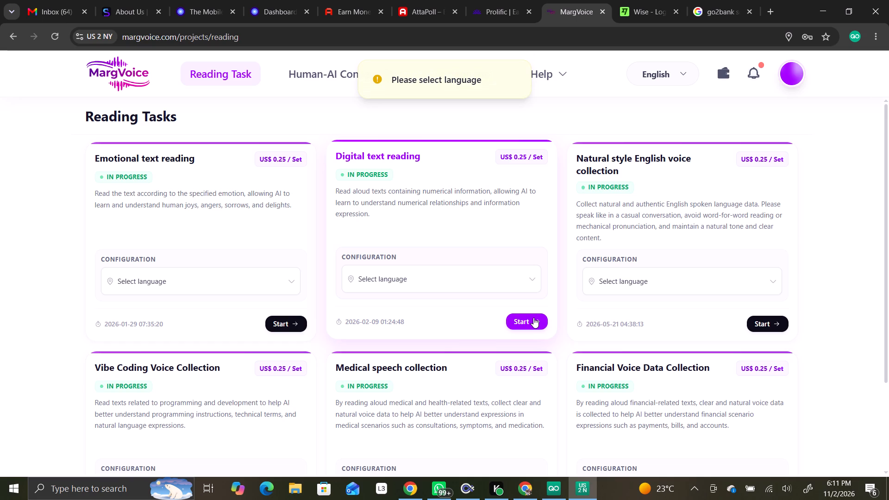
click(507, 273)
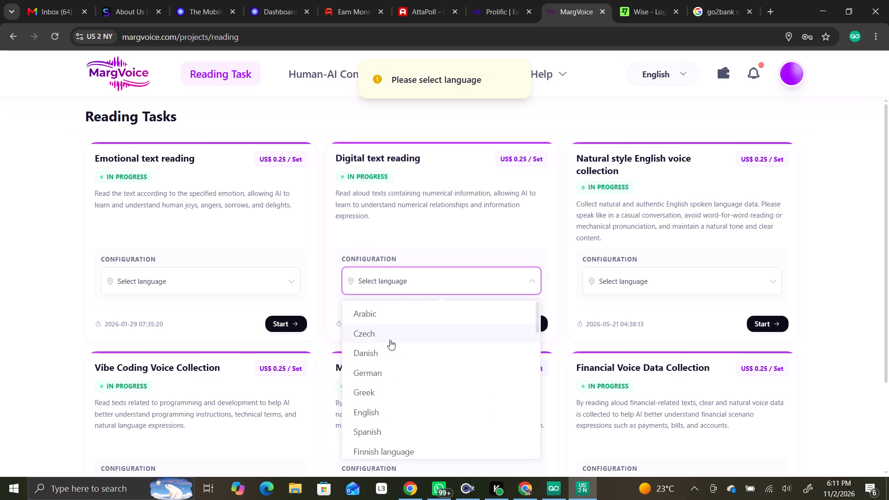
click(383, 411)
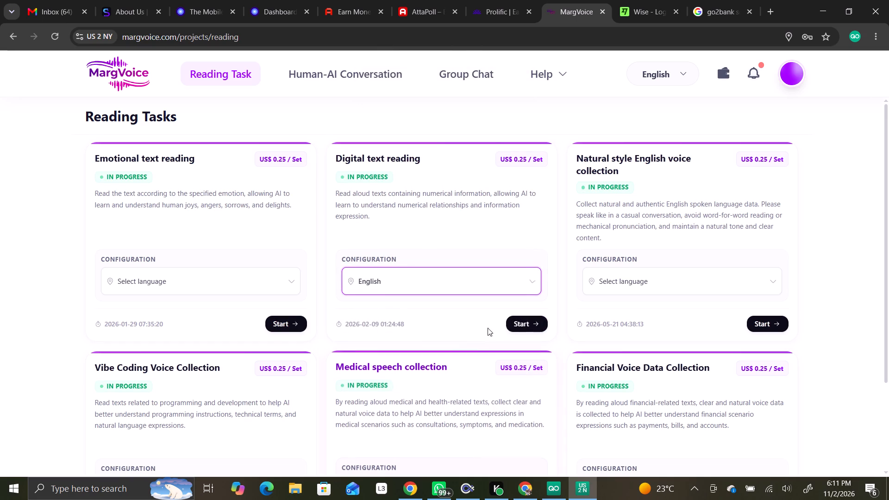
click(523, 320)
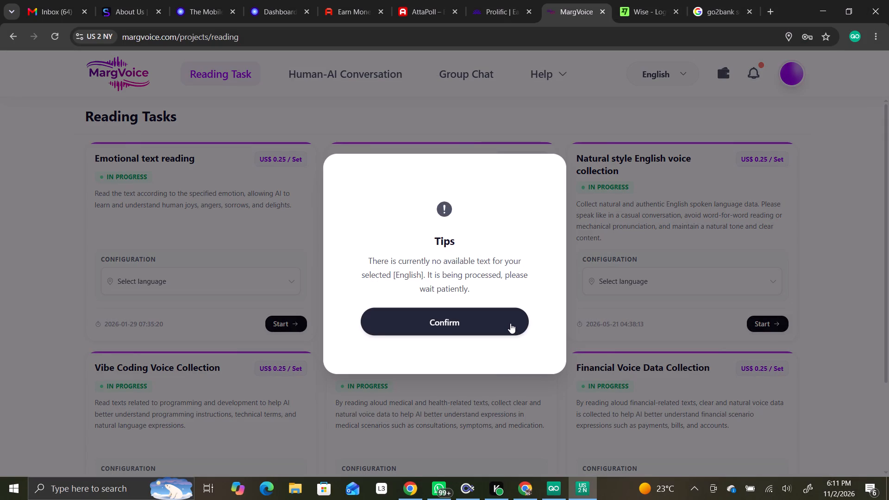
click(463, 323)
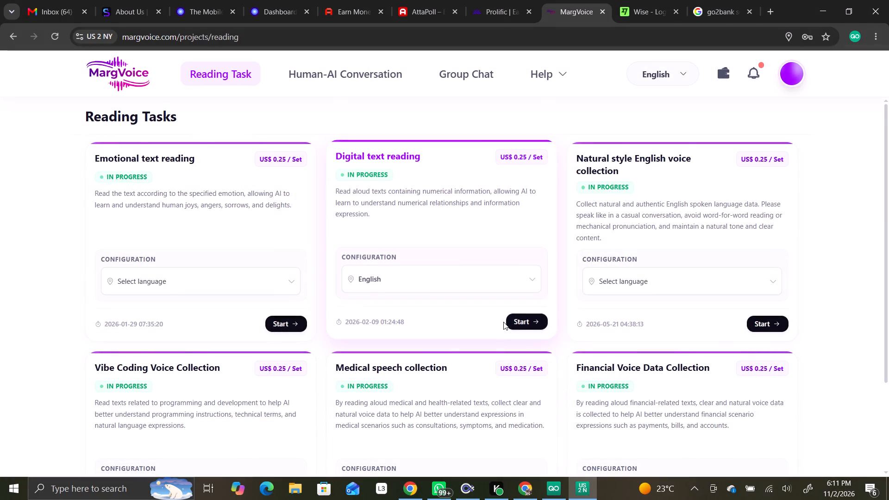
Look over the remaining reading tasks and check the account menu.
scroll(504, 321, down, 6)
scroll(505, 321, up, 2)
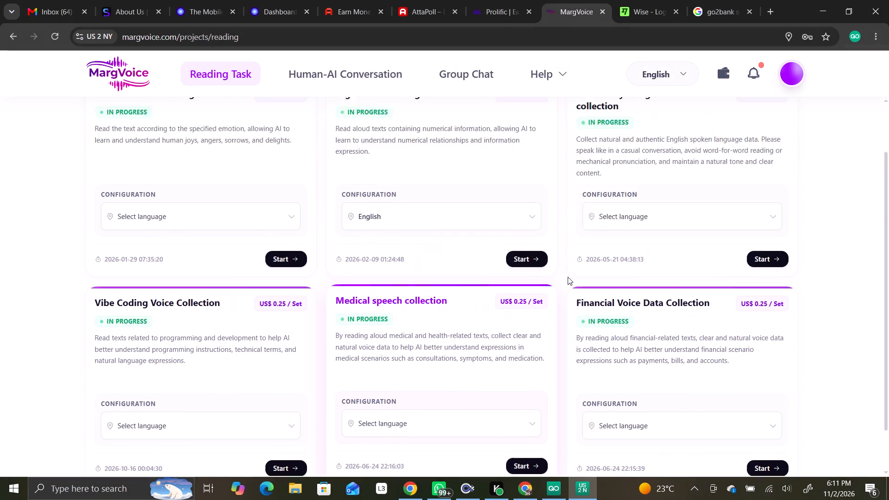
click(794, 77)
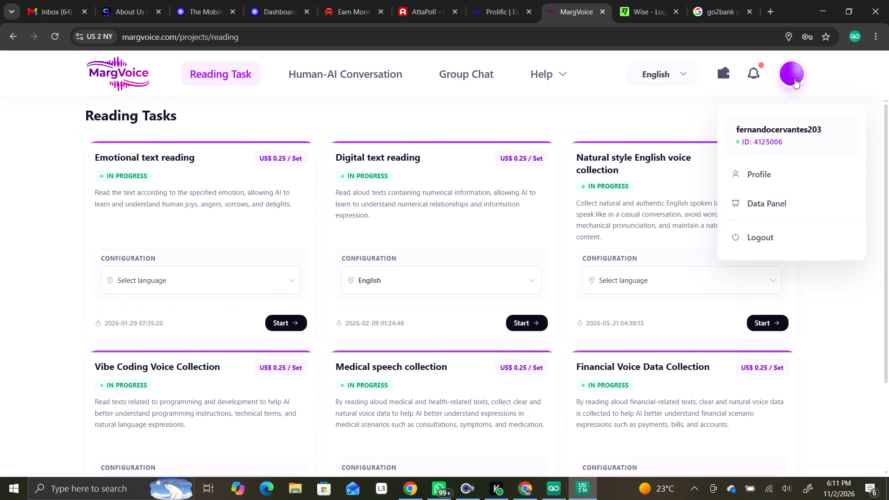
click(795, 78)
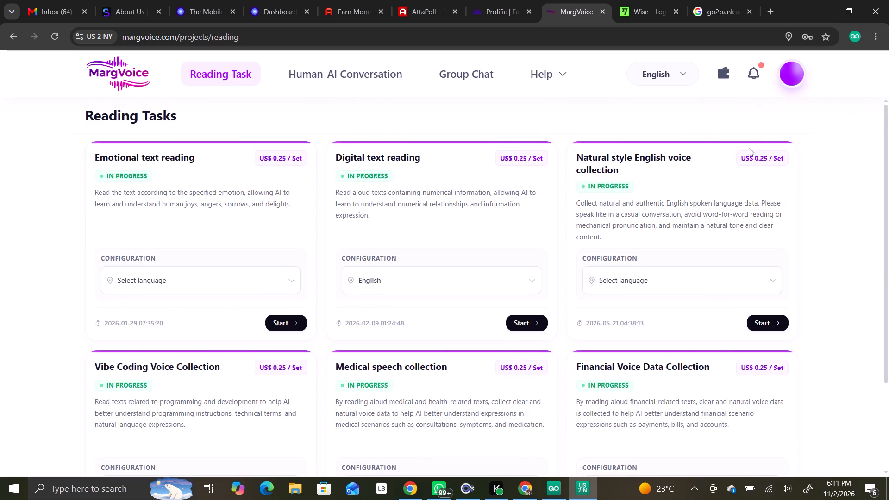
Try to start the Financial Voice Data Collection task with English as its language.
scroll(707, 286, down, 4)
click(721, 377)
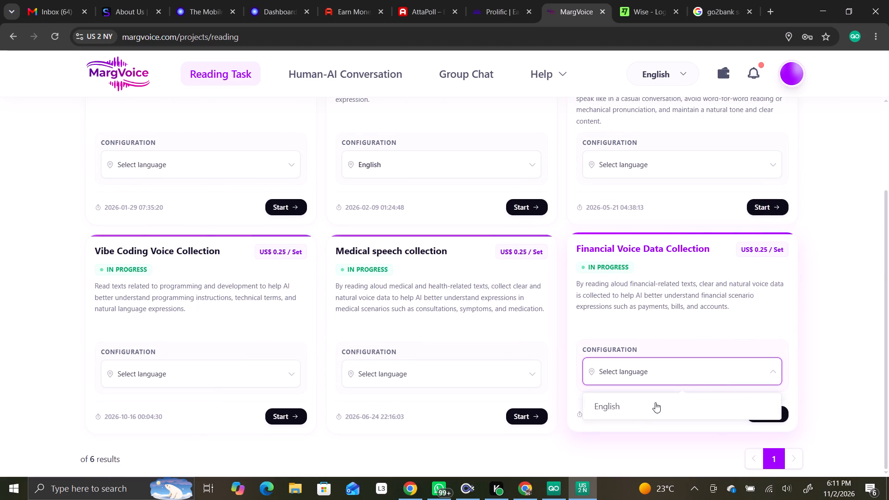
click(642, 406)
click(766, 413)
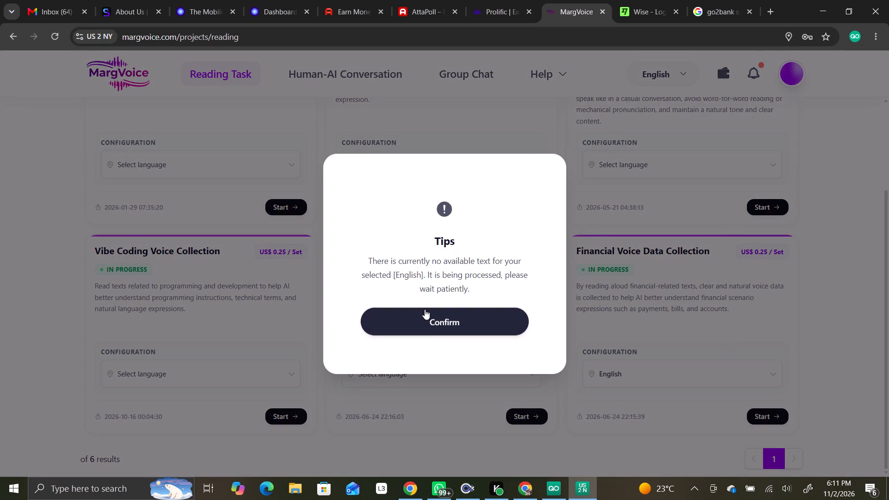
click(436, 325)
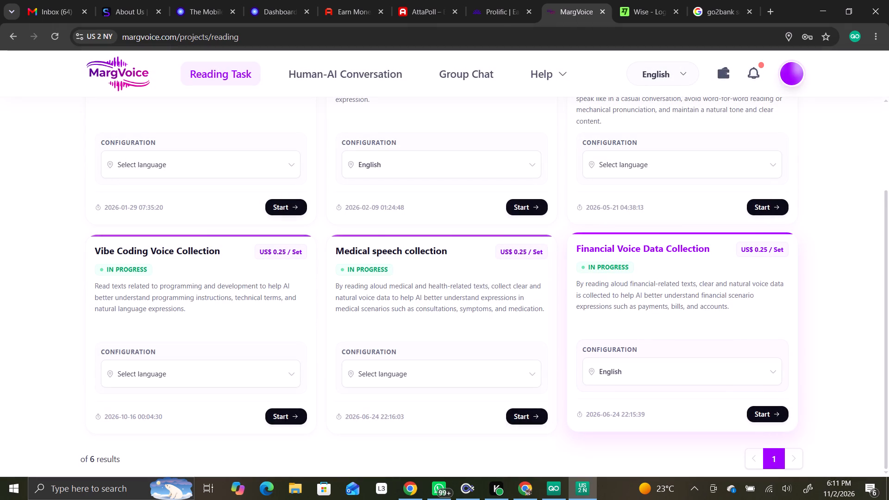
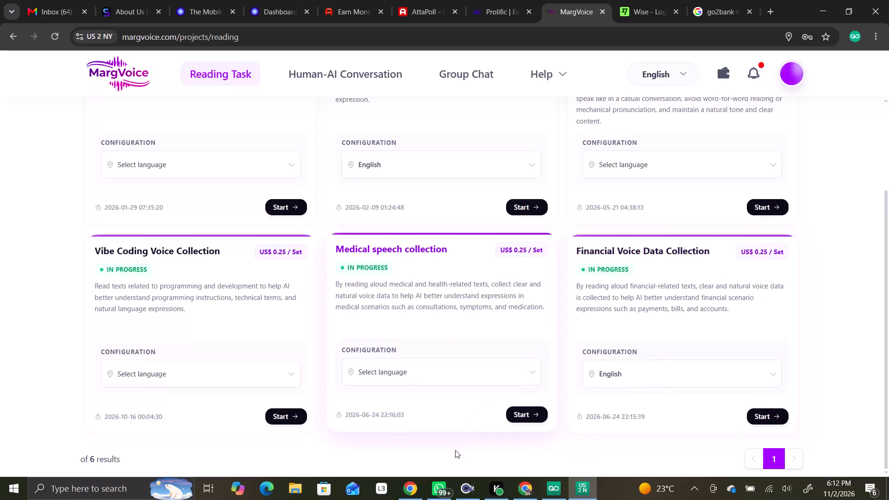
Switch to WorldQuant BRAIN in Chrome, show Simulation 24's test period, and compare its IS-period summary with Simulation 21's.
click(418, 487)
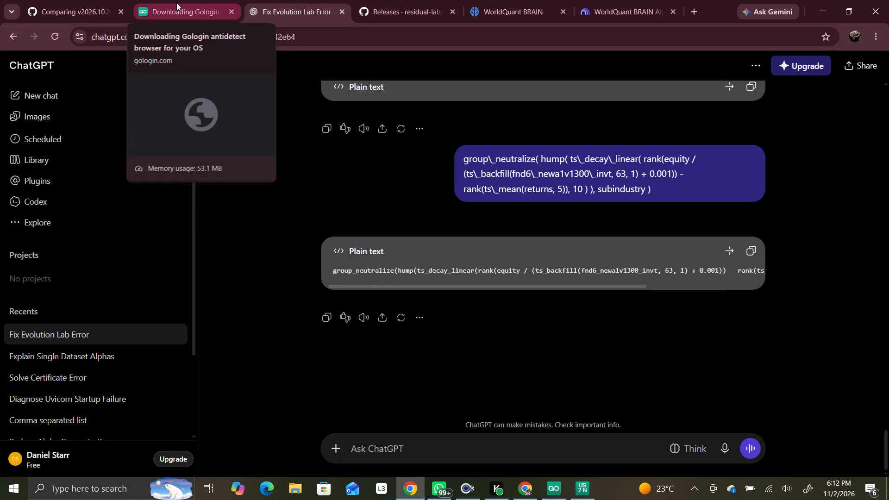
click(492, 0)
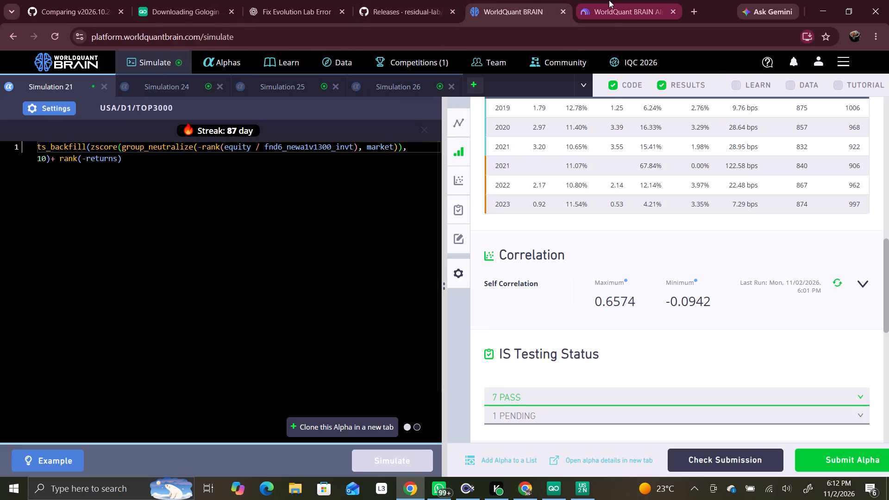
click(170, 88)
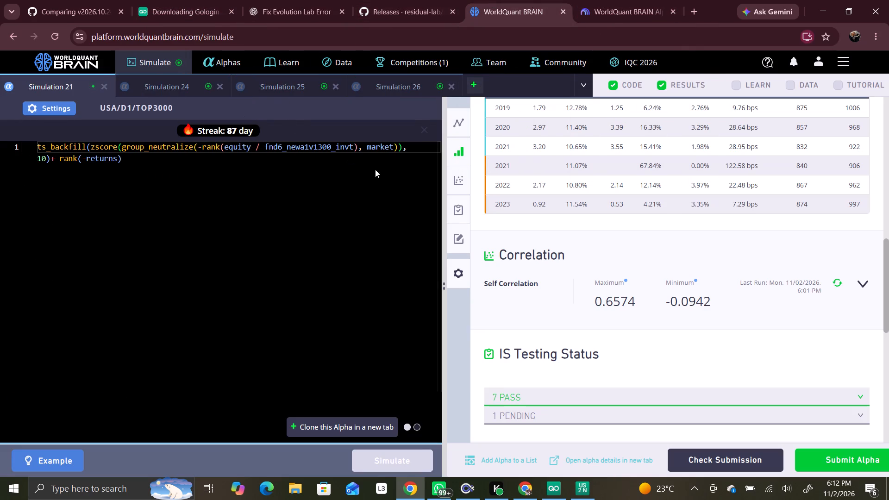
click(705, 465)
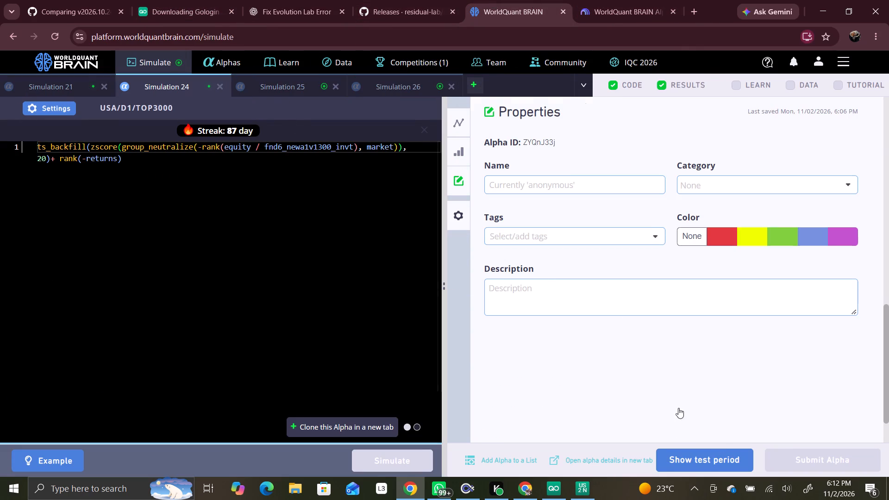
scroll(665, 324, up, 1)
scroll(665, 324, down, 1)
scroll(665, 324, up, 5)
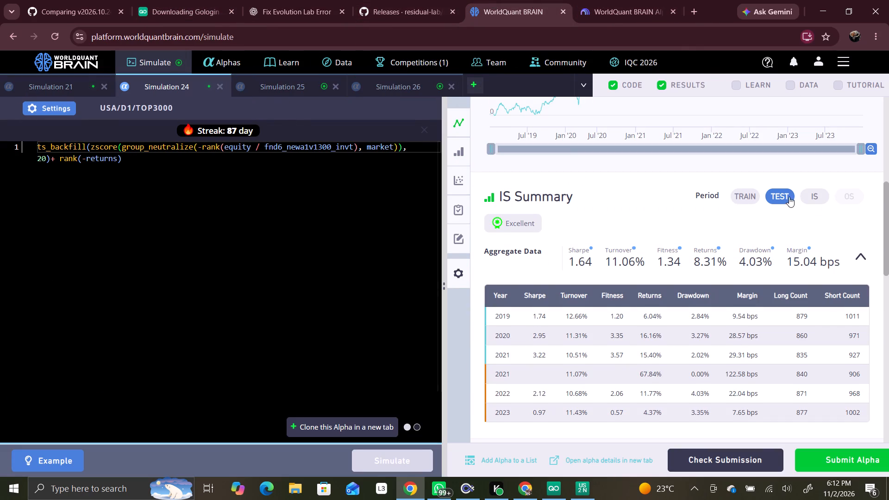
click(813, 194)
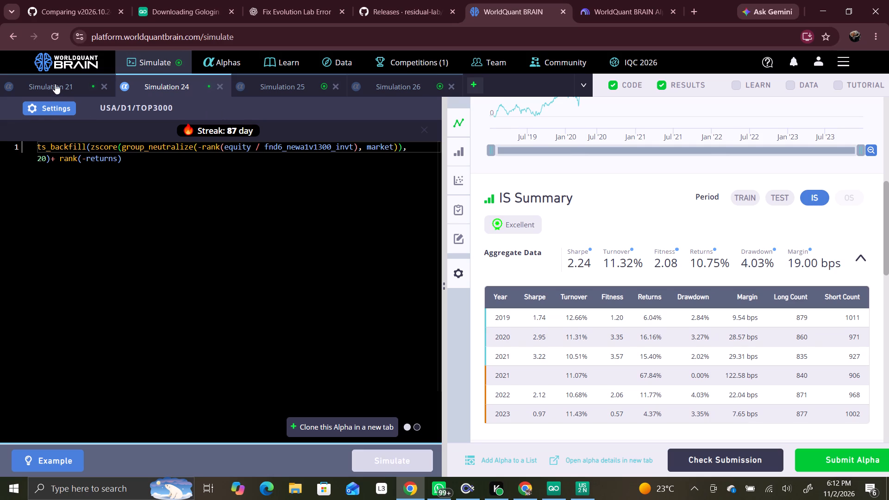
click(55, 84)
click(812, 203)
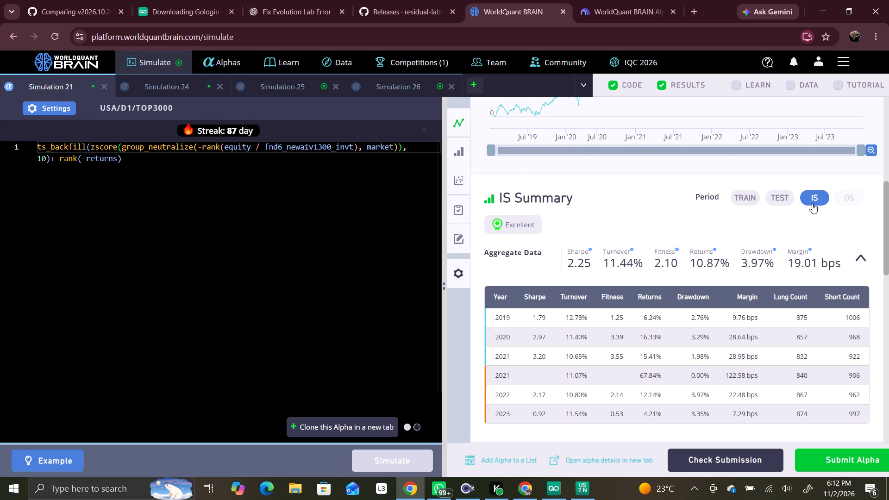
Close Simulation 24, the variant with the 20-day backfill.
click(191, 90)
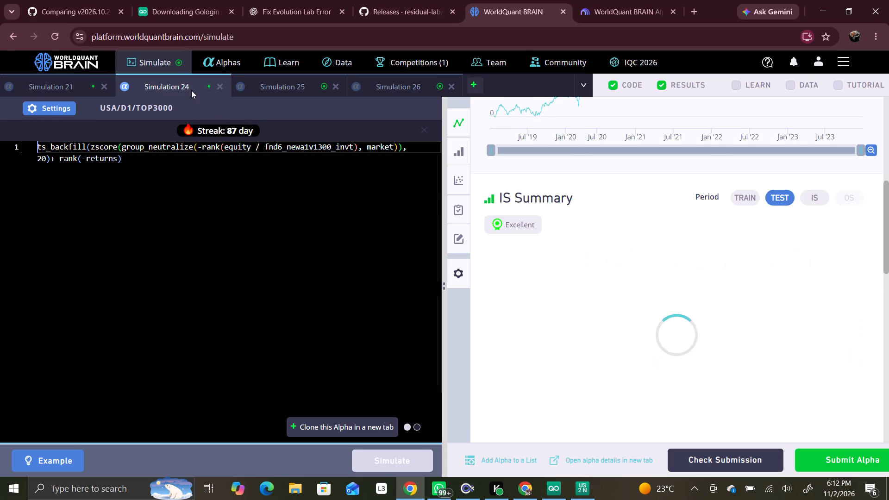
click(217, 86)
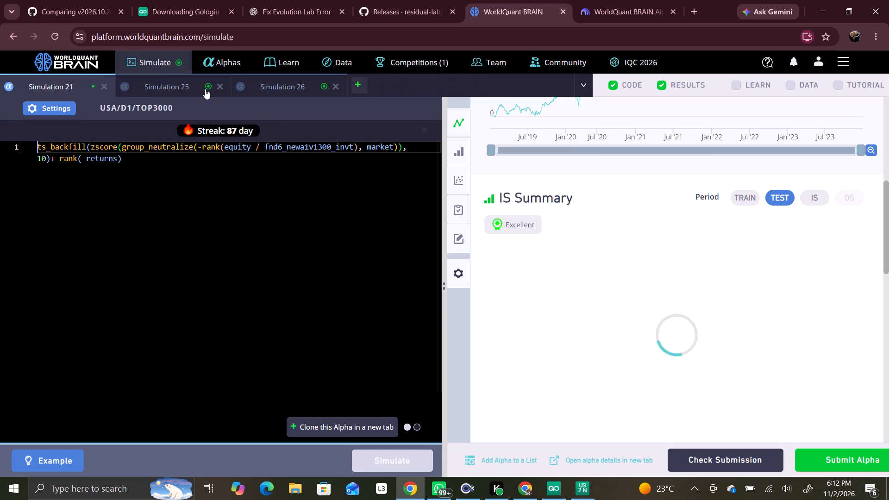
Show the test period for Simulation 25 and review its test and IS-period summaries.
click(202, 87)
click(736, 449)
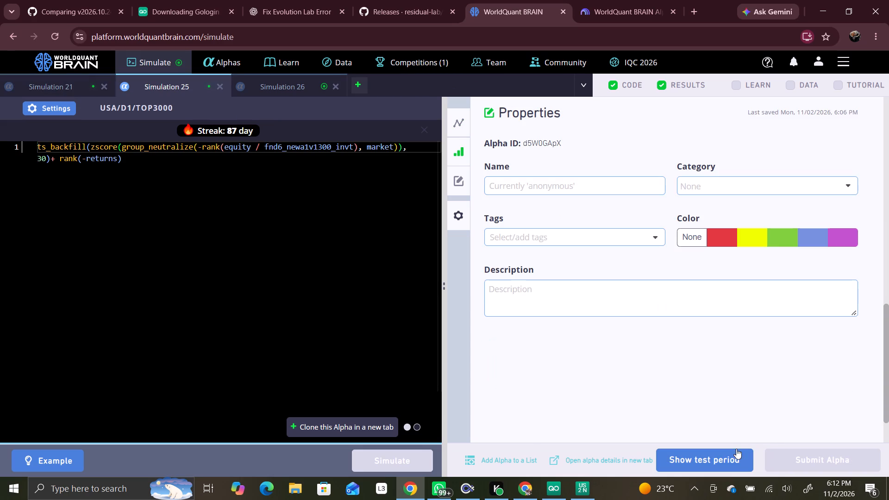
scroll(739, 362, up, 3)
click(725, 461)
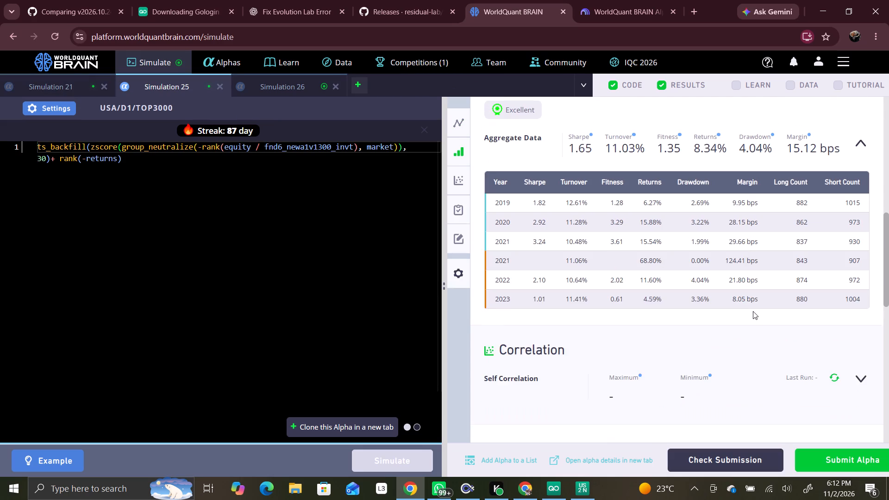
scroll(760, 301, up, 3)
click(809, 258)
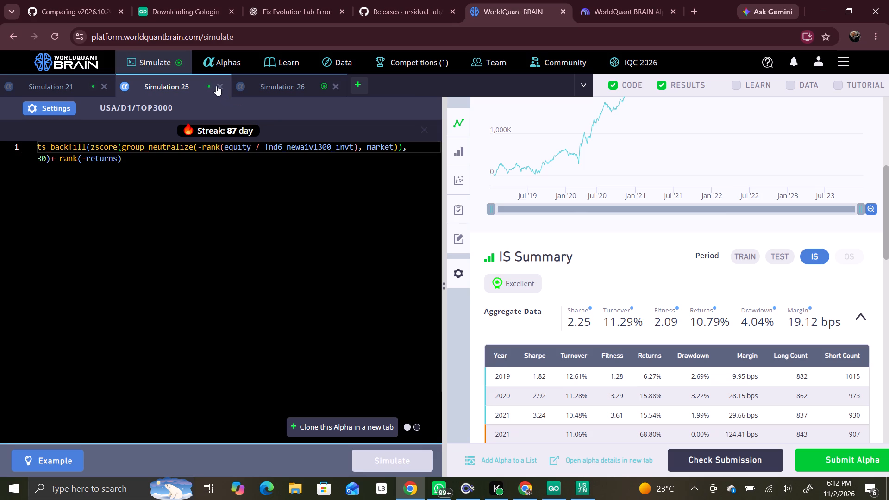
Show the test period for Simulation 26 and compare its IS-period and test-period summaries.
click(264, 90)
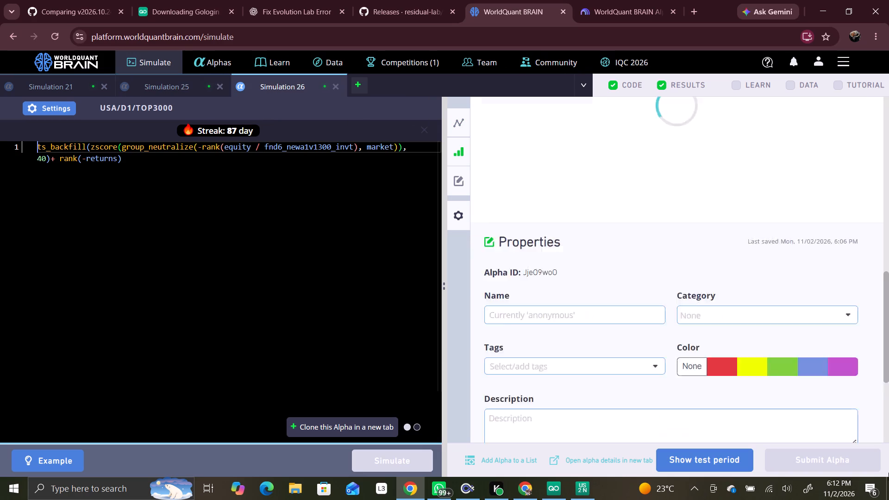
click(739, 458)
scroll(729, 328, up, 4)
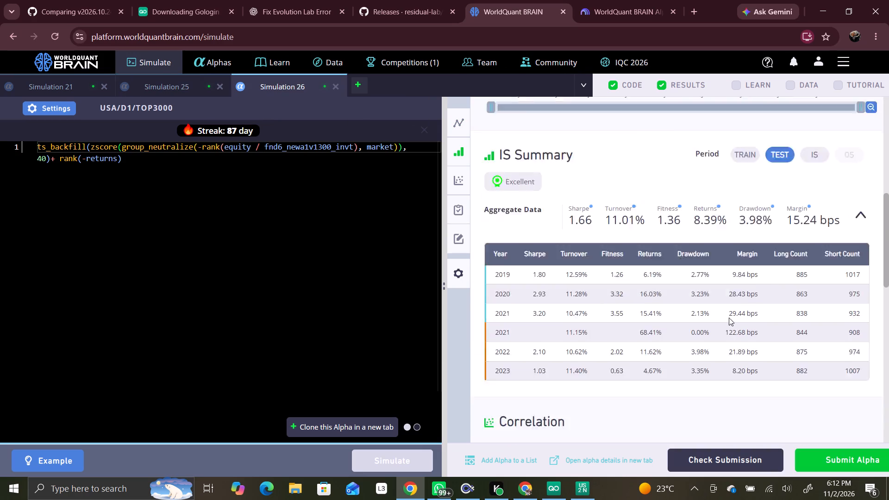
scroll(729, 315, up, 2)
click(820, 314)
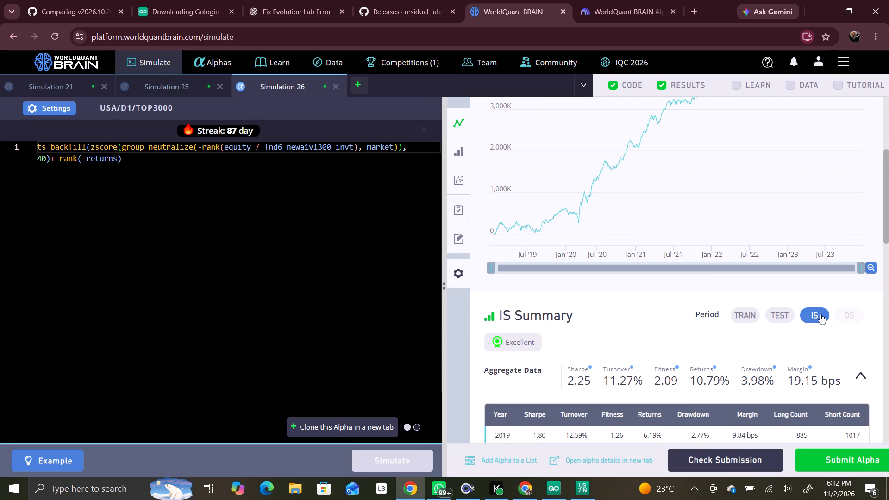
click(776, 312)
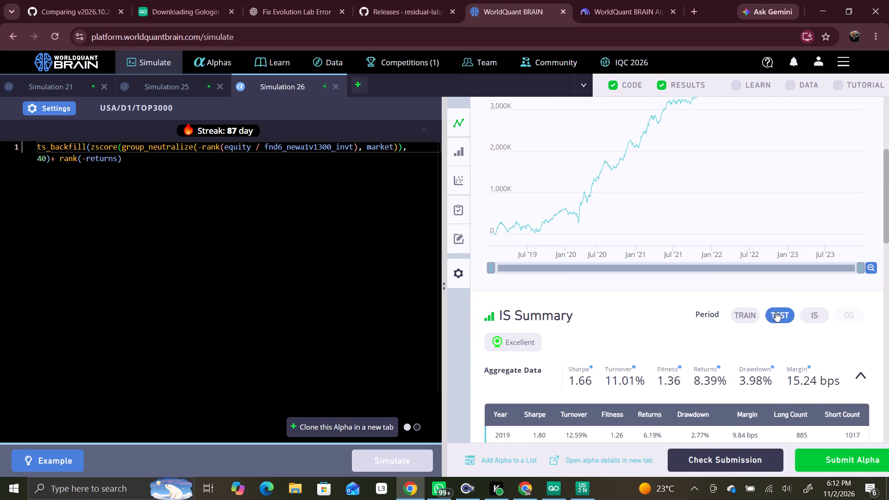
Compare Simulations 21 and 25 on their test-period and train-period summaries.
click(33, 89)
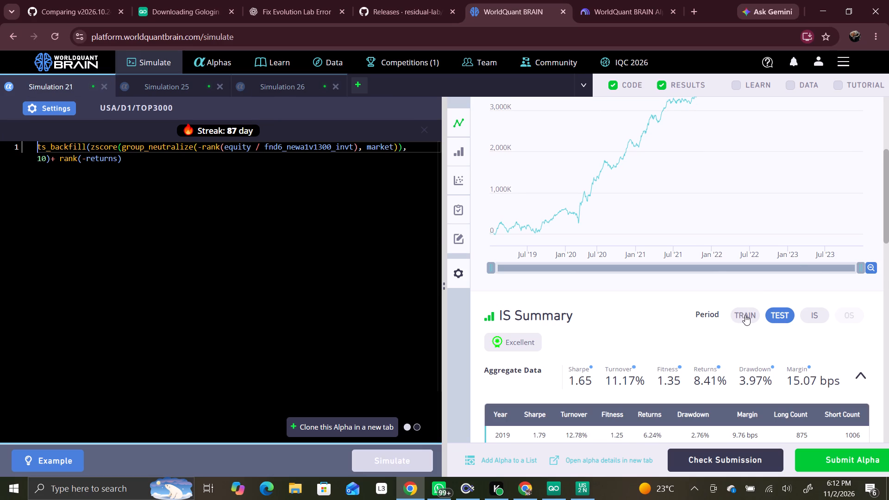
click(169, 86)
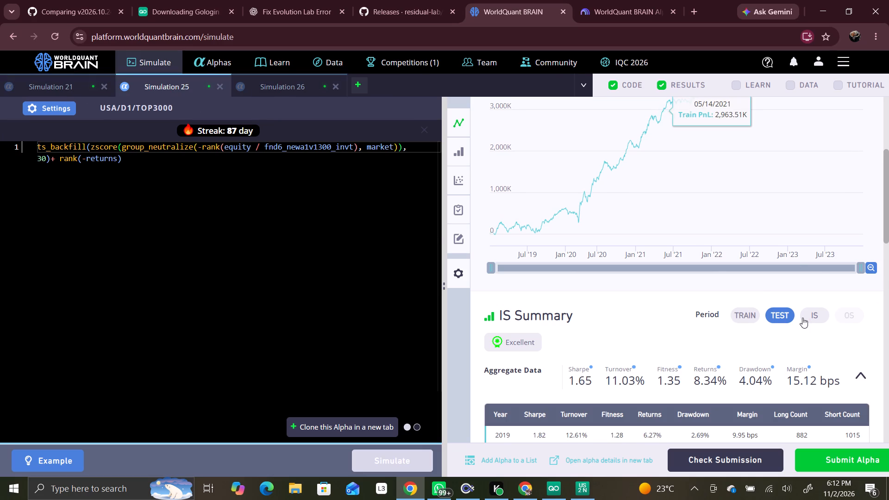
click(743, 316)
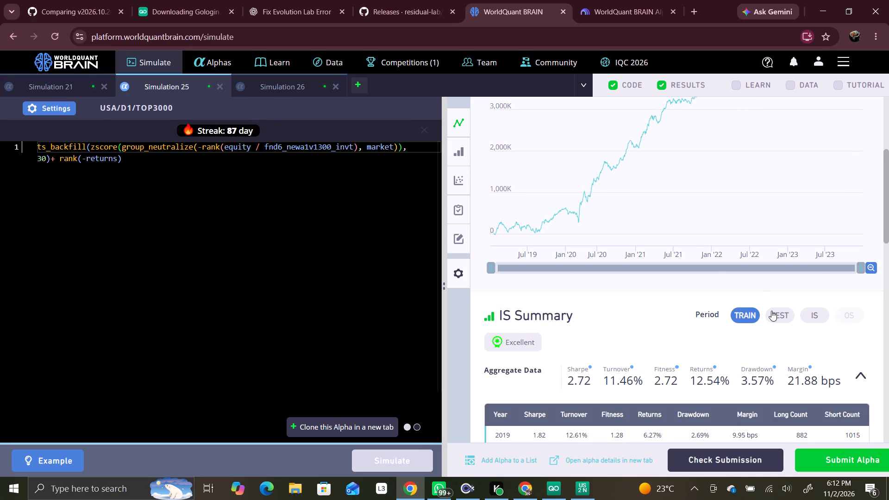
click(59, 86)
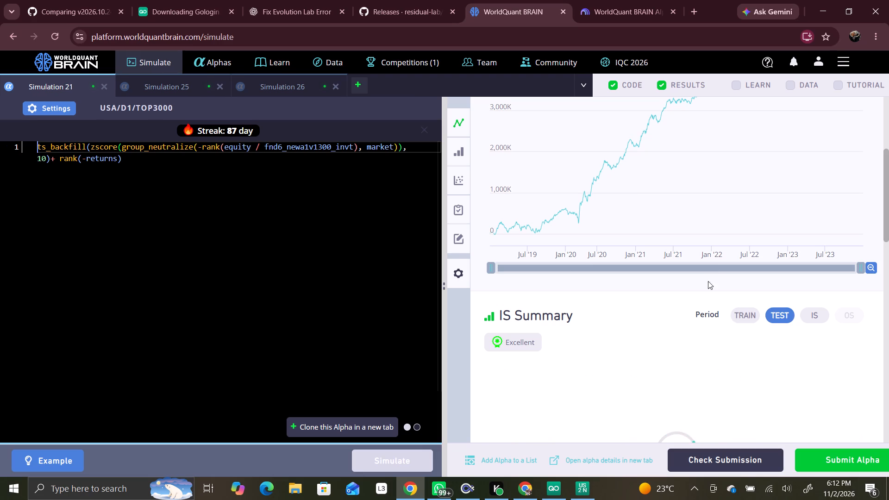
click(741, 315)
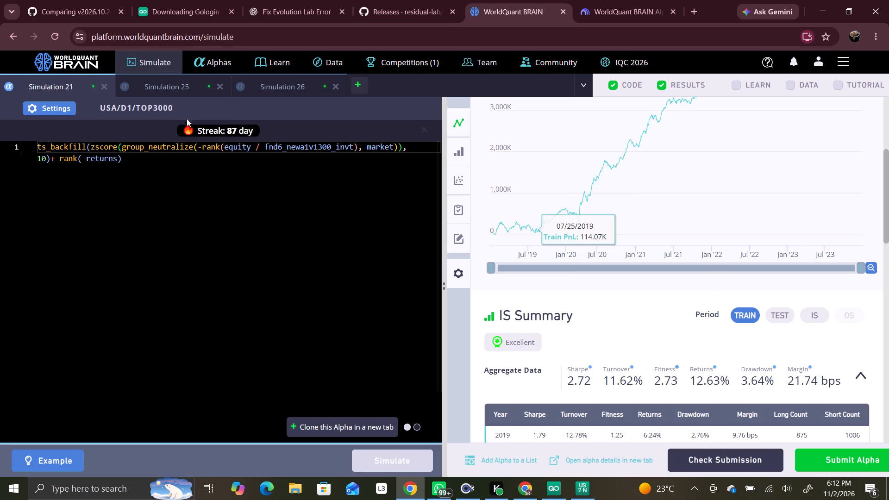
Close Simulations 25 and 26, keeping only Simulation 21 open.
click(216, 87)
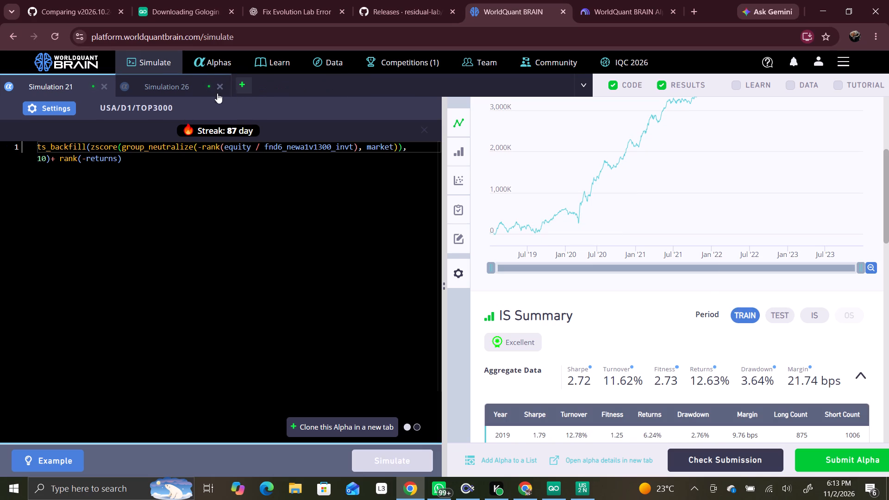
click(221, 86)
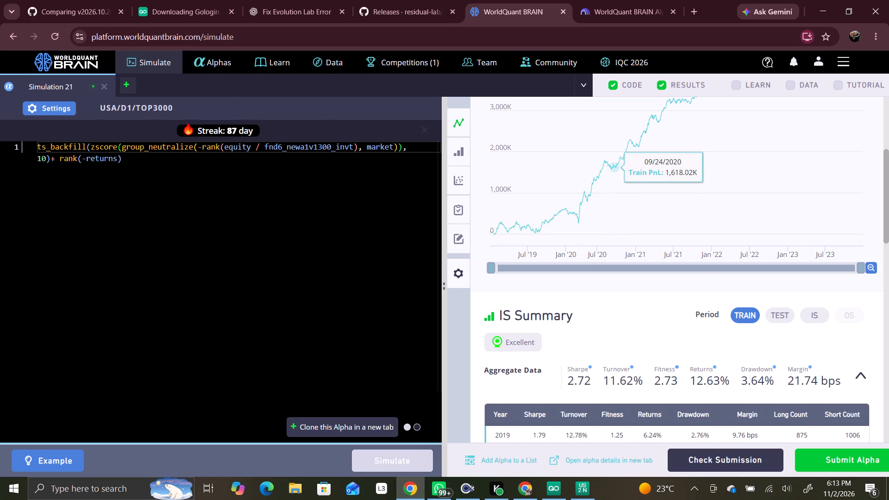
Review Simulation 21's IS-period summary and clone its alpha into a new simulation.
scroll(732, 331, down, 3)
scroll(751, 316, up, 2)
click(819, 253)
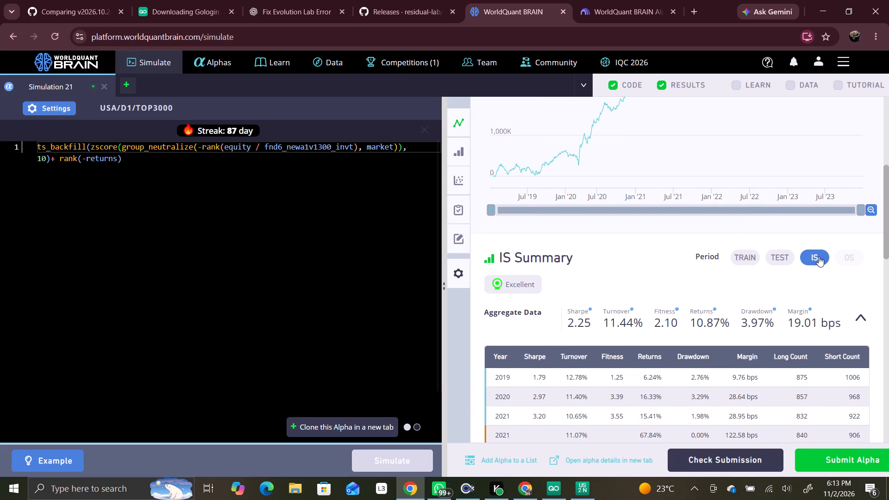
scroll(677, 285, down, 1)
click(372, 423)
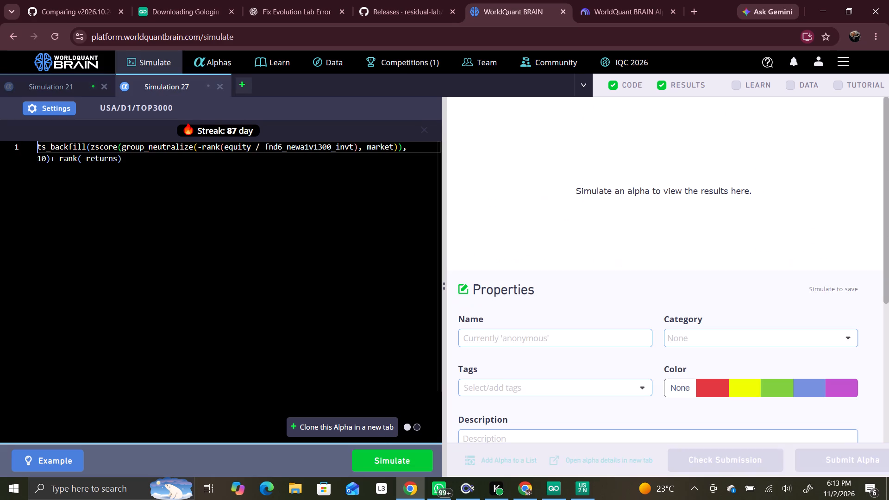
Change the cloned alpha's returns term to ts_rank(-returns,20) and simulate it.
click(58, 159)
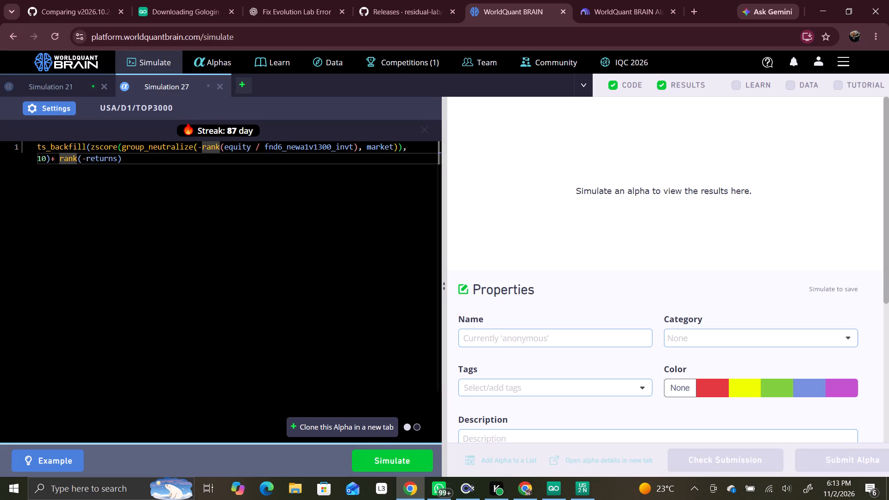
text(ts)
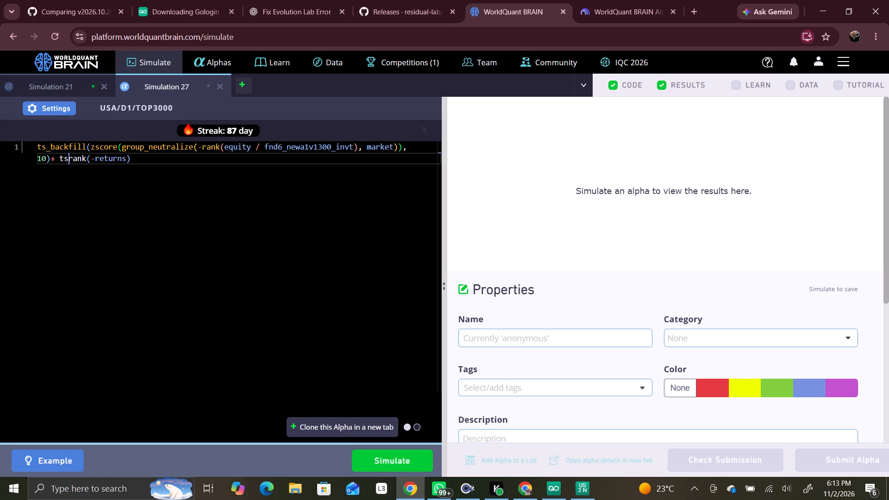
key(shift+underscore)
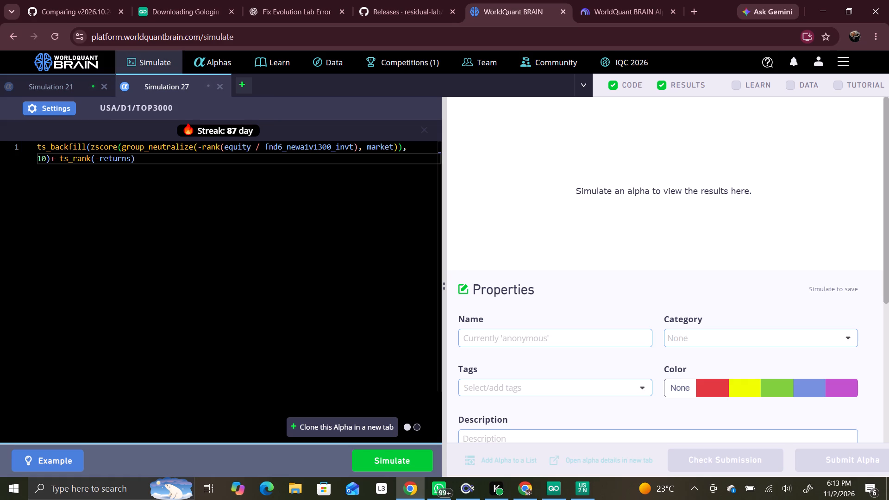
click(130, 161)
text(,2)
key(0)
click(388, 455)
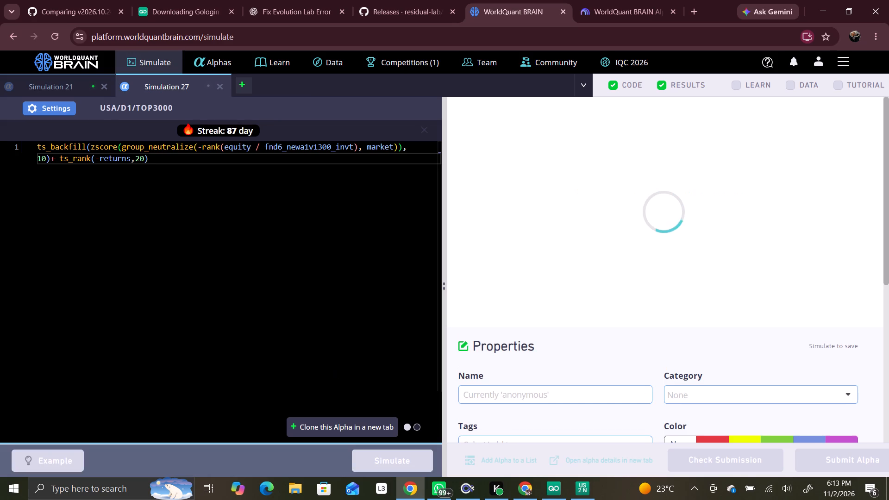
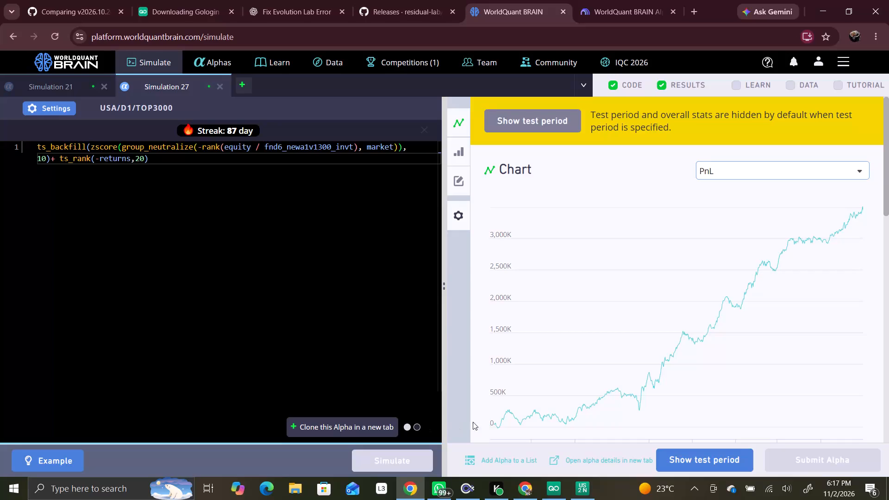
Reveal Simulation 27's test period and review its test-period and IS-period summaries.
click(707, 453)
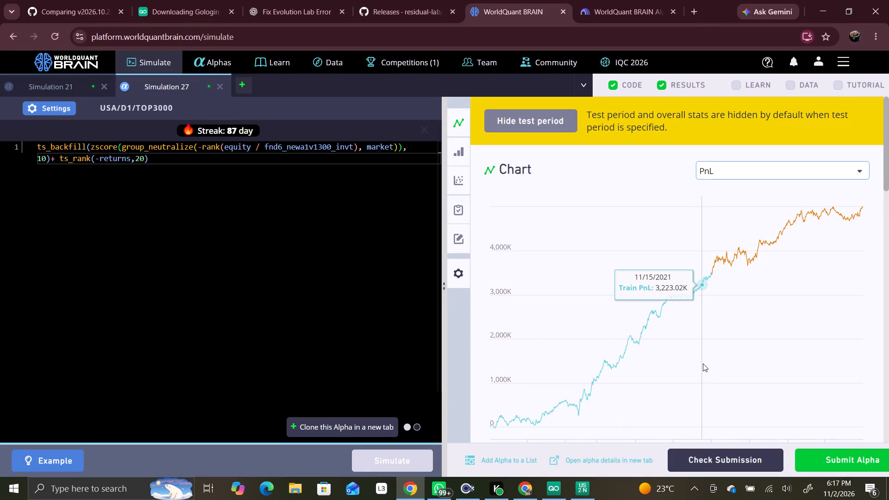
scroll(703, 363, down, 4)
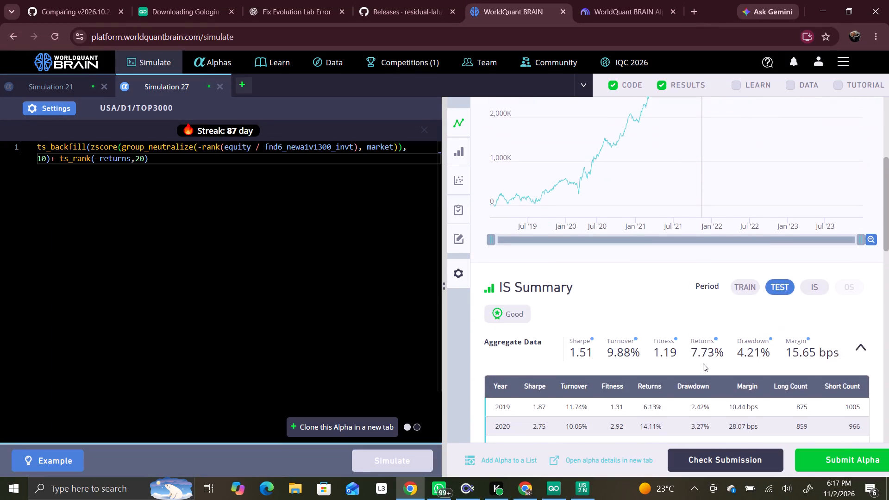
scroll(703, 363, down, 1)
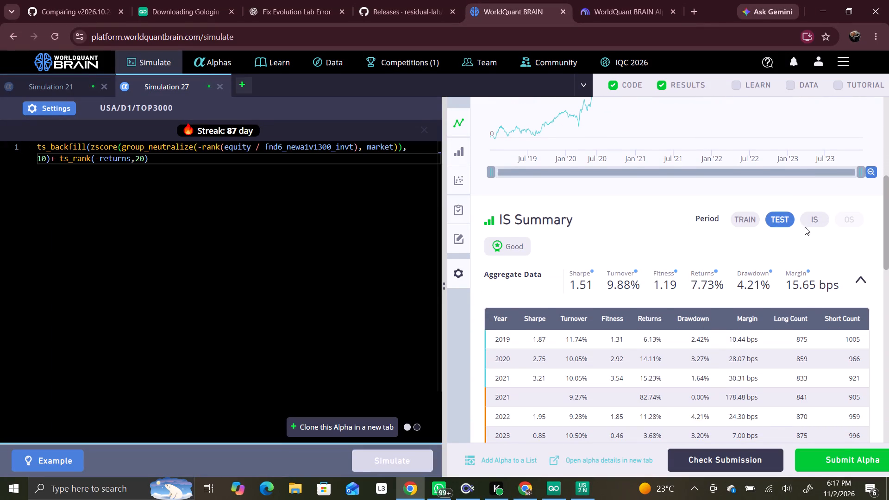
click(814, 216)
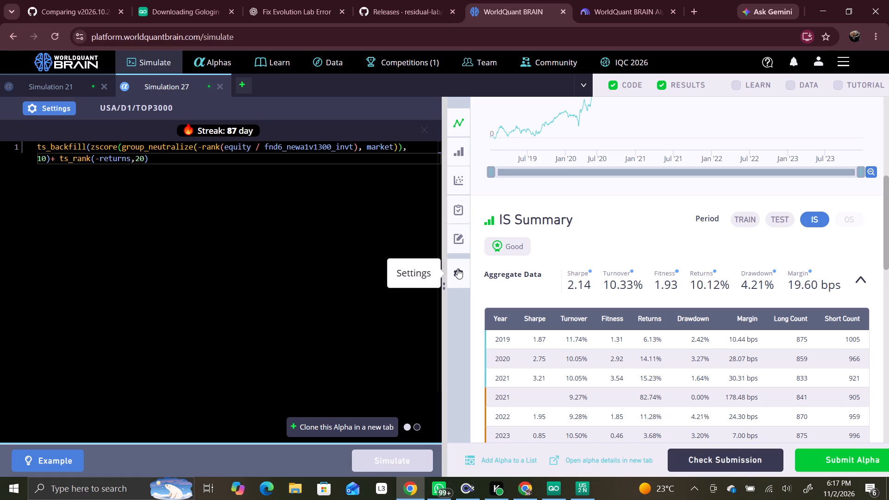
Close Simulation 27, keeping only Simulation 21 open.
click(220, 88)
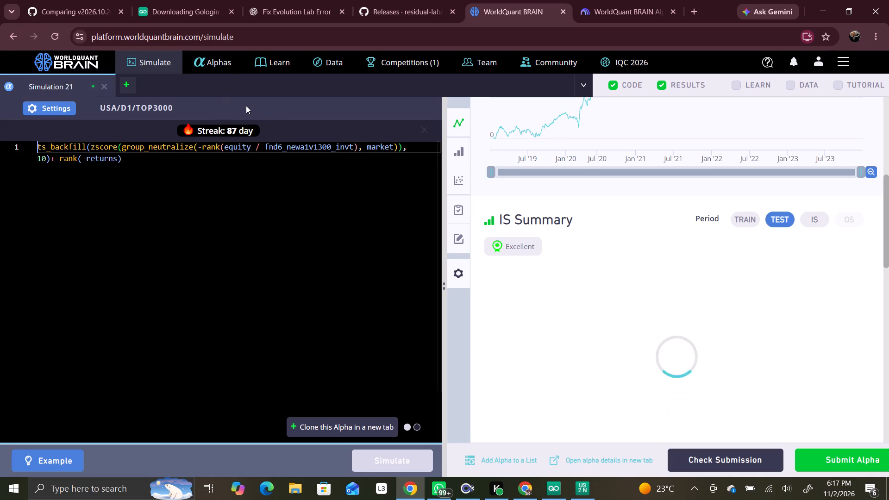
Review Simulation 21's IS-period summary, including its aggregate data and yearly figures.
click(748, 218)
click(815, 217)
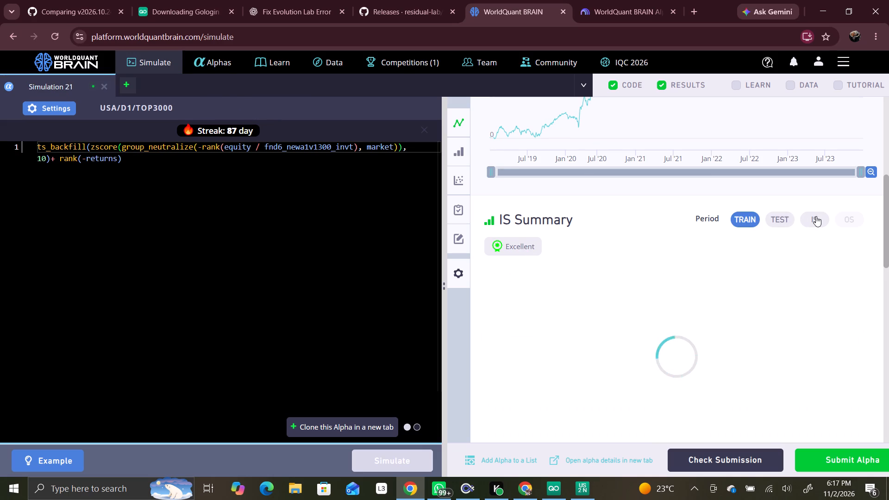
scroll(812, 237, down, 6)
scroll(811, 240, up, 5)
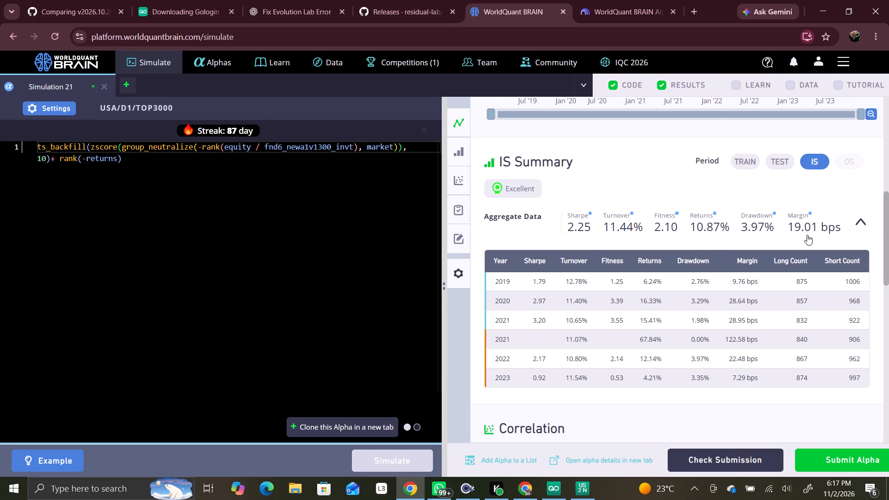
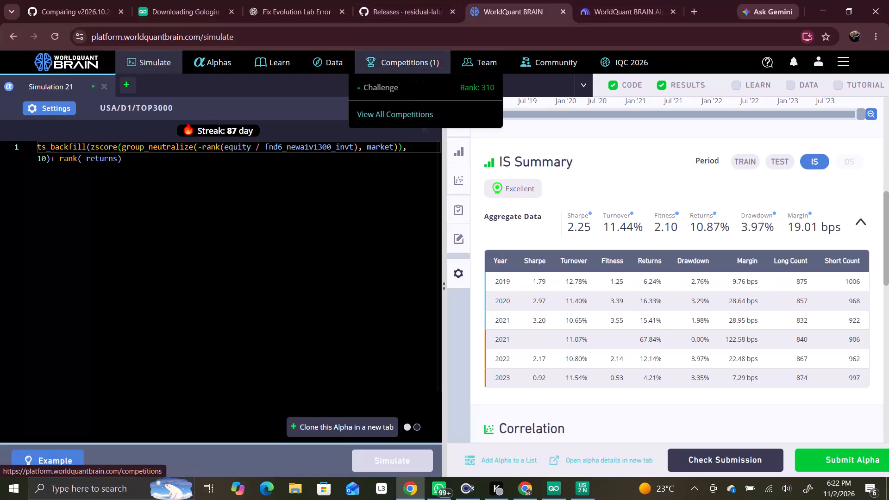
Rerun the self-correlation calculation for Simulation 21.
click(576, 175)
scroll(583, 189, down, 2)
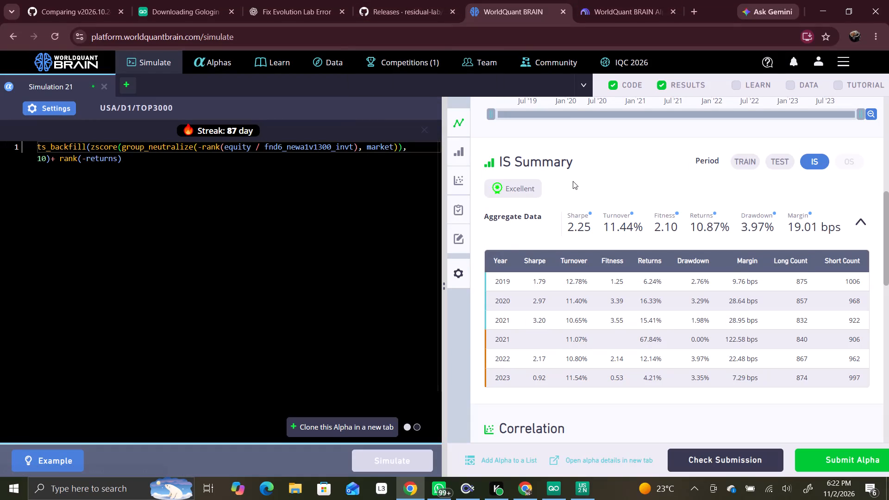
scroll(573, 181, down, 7)
scroll(613, 253, up, 6)
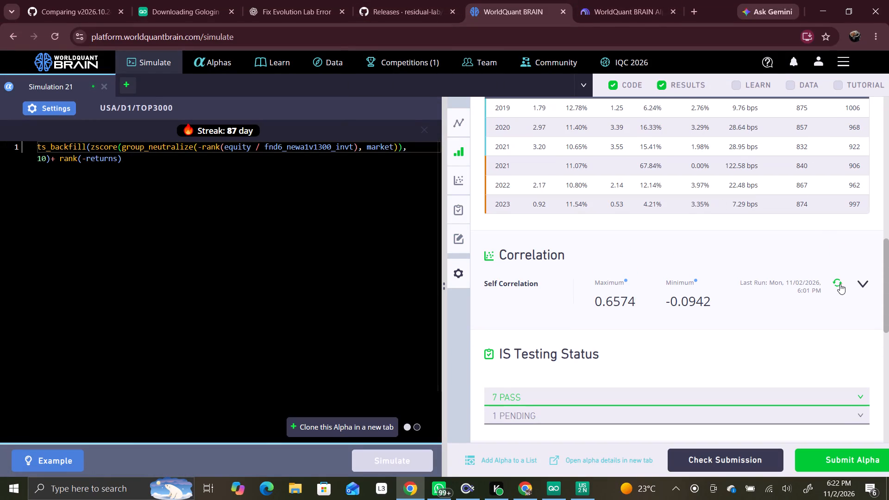
click(841, 281)
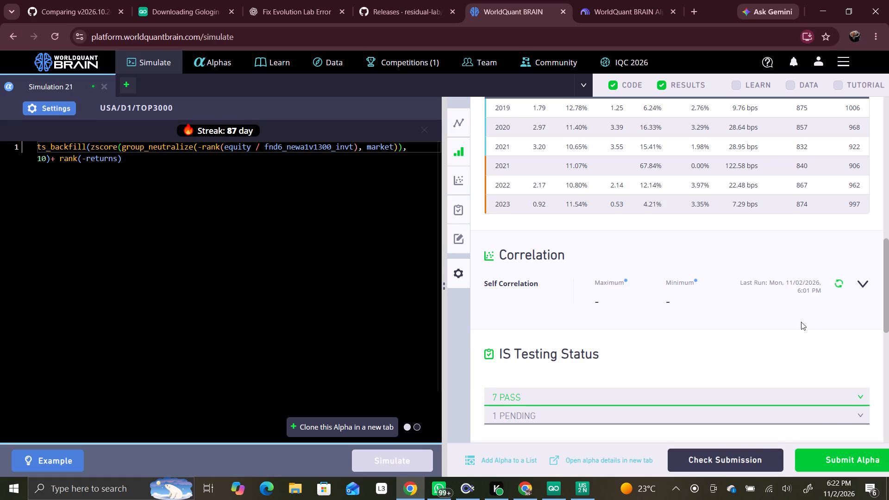
Run the submission check on Simulation 21 and expand the passed tests under IS Testing Status.
click(730, 461)
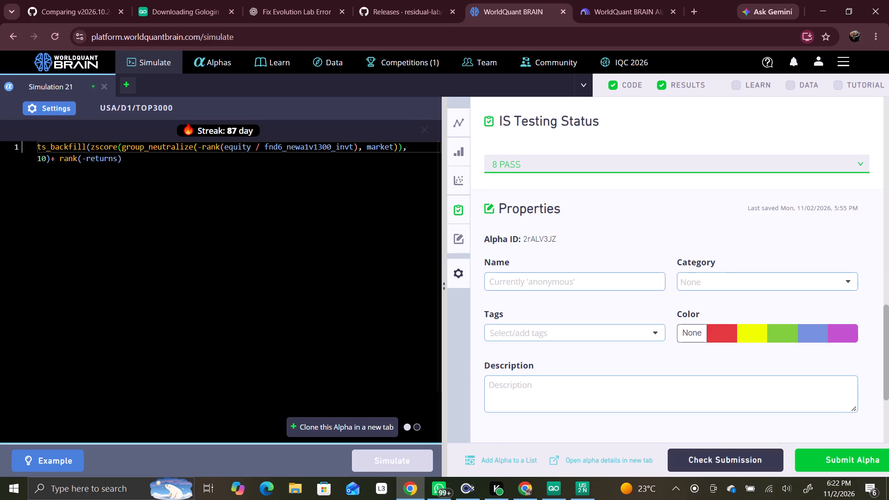
scroll(701, 393, up, 3)
click(735, 337)
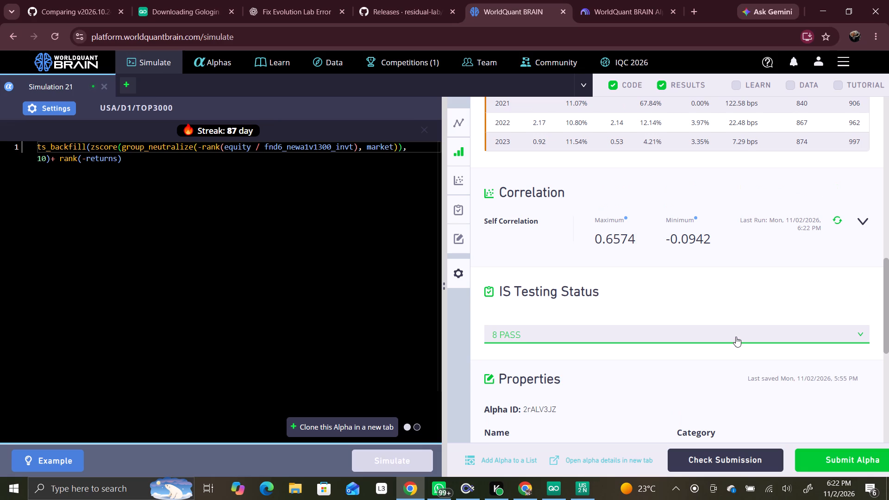
scroll(736, 337, down, 4)
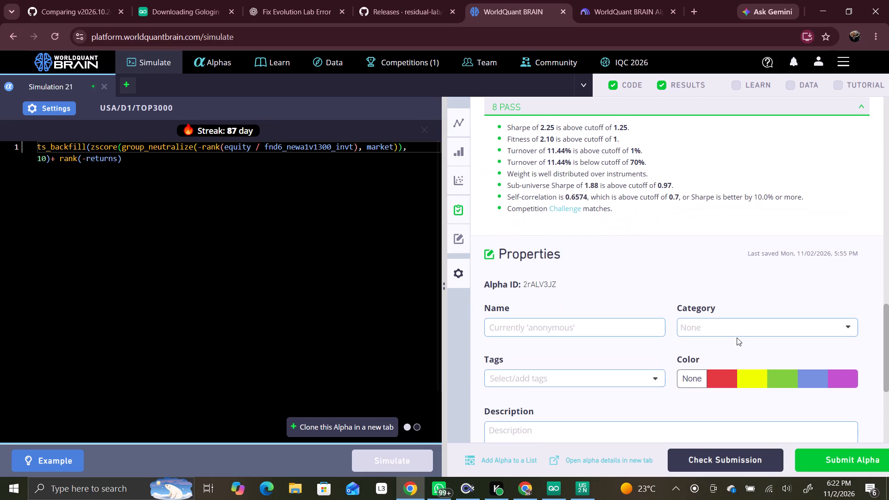
Review Simulation 21's full results again, from the PnL chart and IS summary through correlation, testing status and properties.
scroll(737, 337, up, 9)
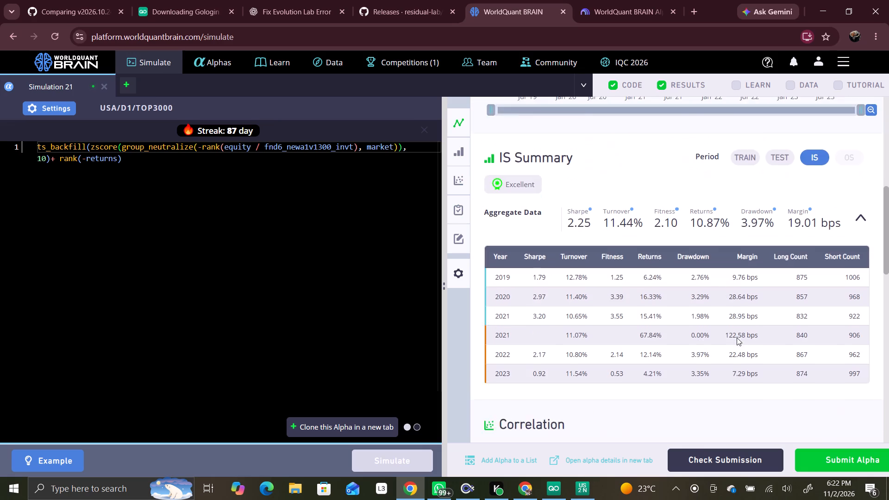
scroll(737, 337, up, 1)
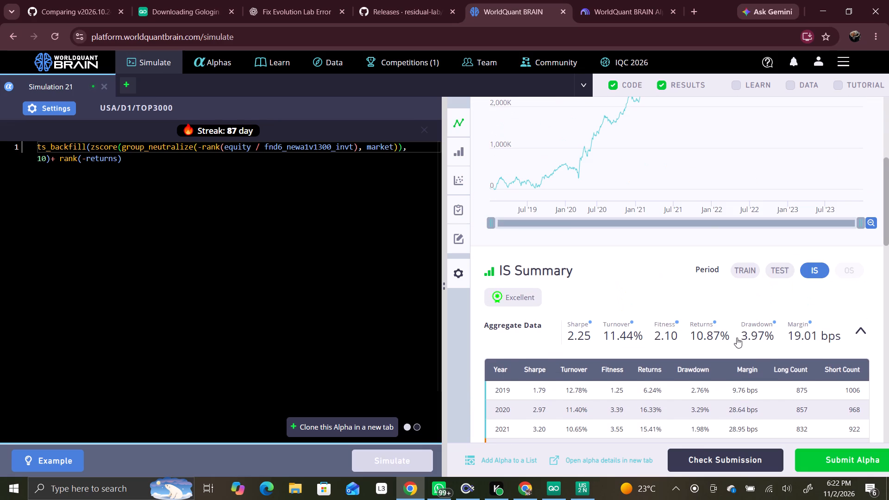
scroll(737, 337, up, 1)
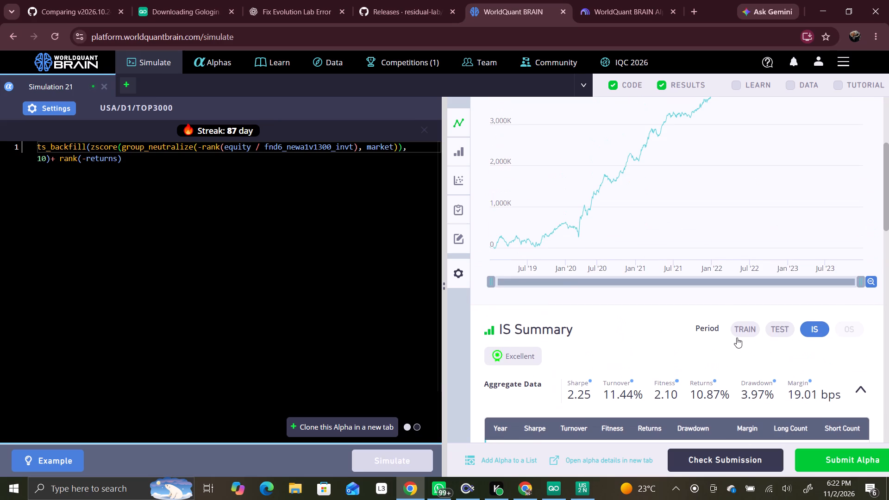
scroll(737, 337, up, 4)
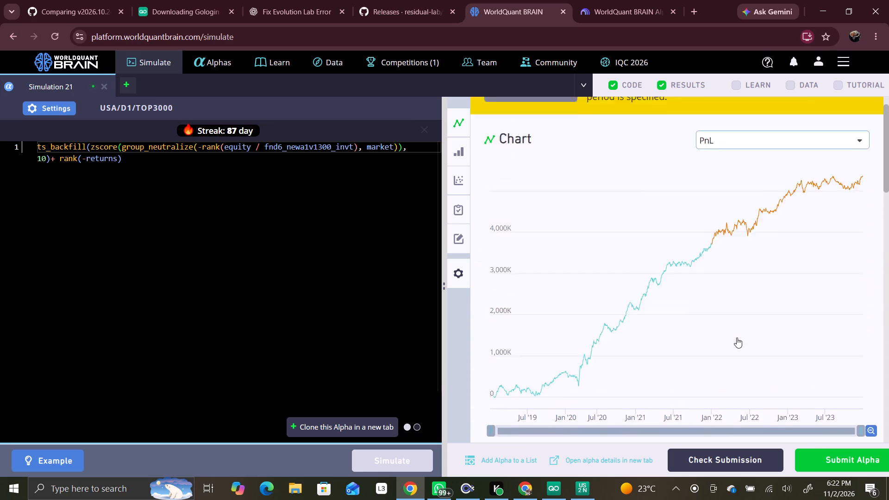
scroll(737, 337, up, 5)
scroll(737, 337, down, 2)
scroll(737, 337, up, 2)
scroll(737, 337, down, 1)
scroll(737, 337, up, 1)
scroll(737, 337, down, 3)
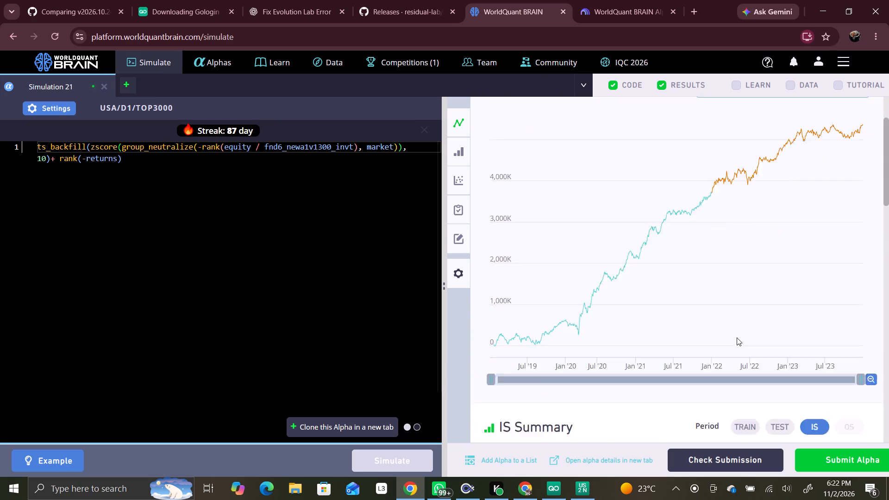
scroll(737, 337, down, 7)
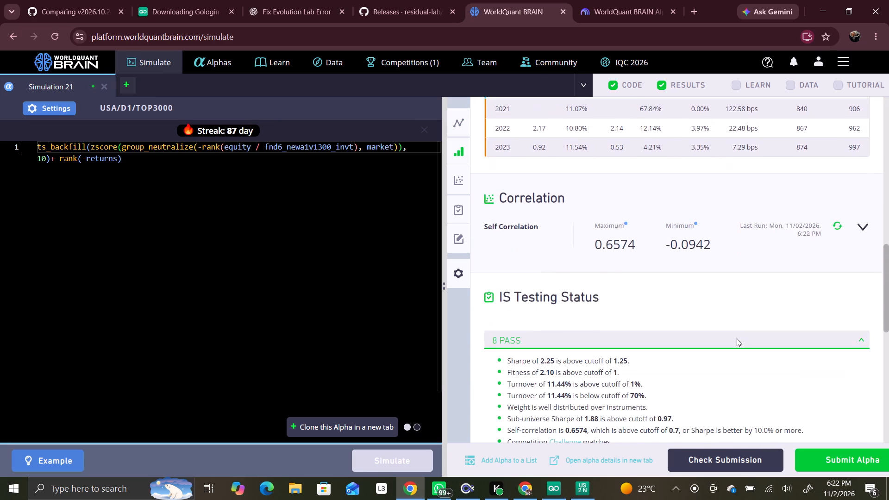
scroll(737, 338, down, 10)
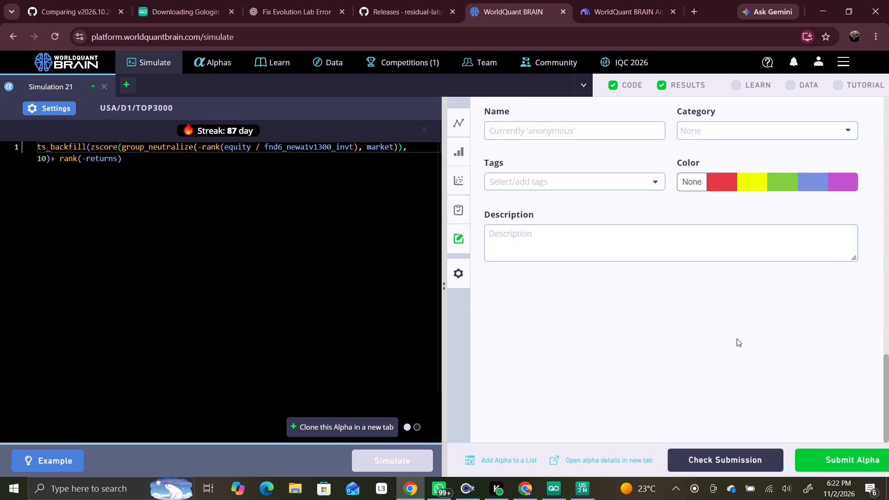
scroll(737, 338, down, 9)
Submit the Simulation 21 alpha.
click(865, 457)
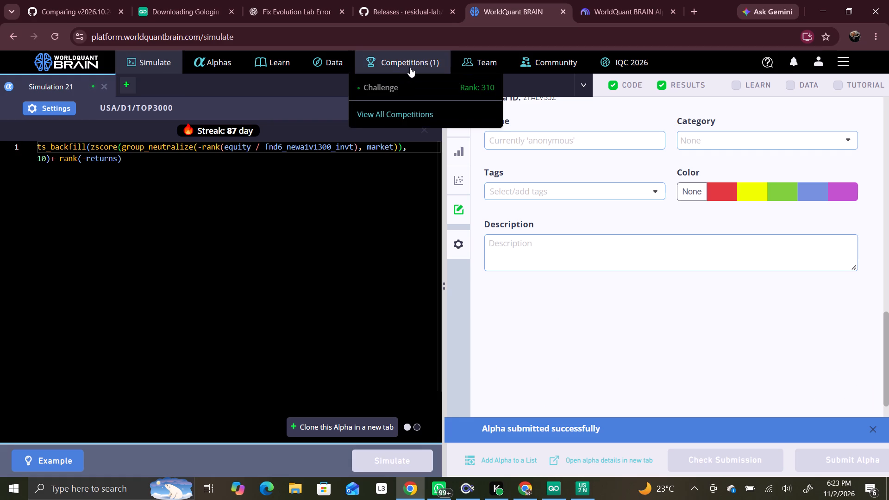
Open the list of submitted alphas.
click(214, 61)
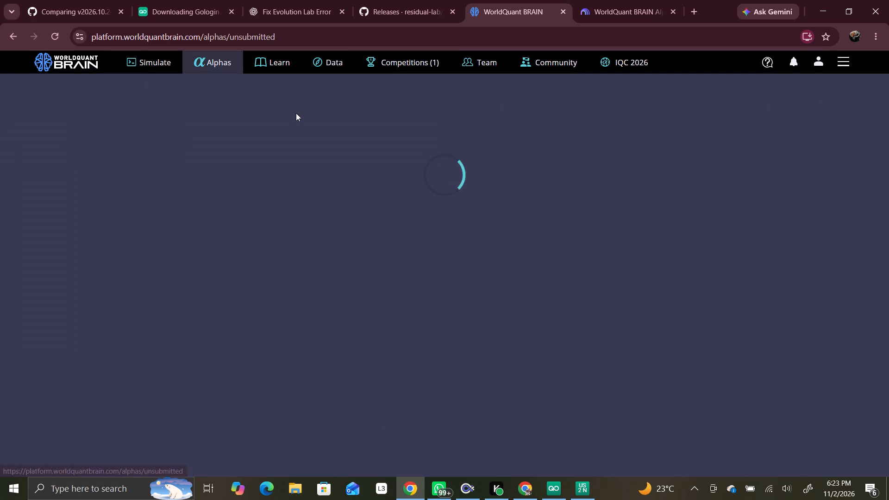
click(351, 121)
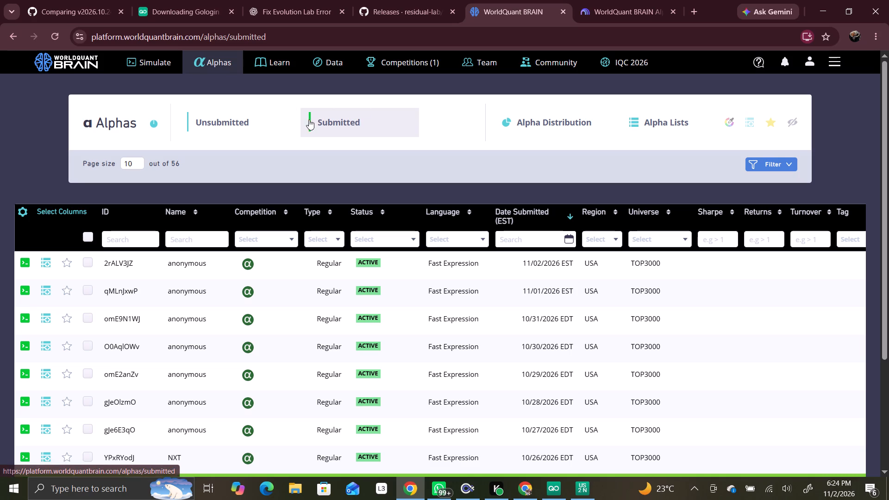
Open the details of the alpha submitted on 11/01/2026 and switch its summary to the IS period.
click(323, 293)
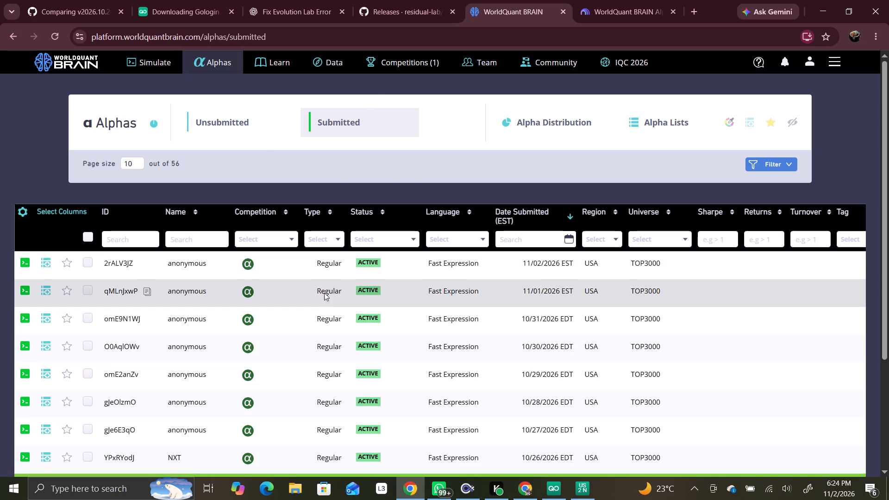
scroll(492, 233, down, 6)
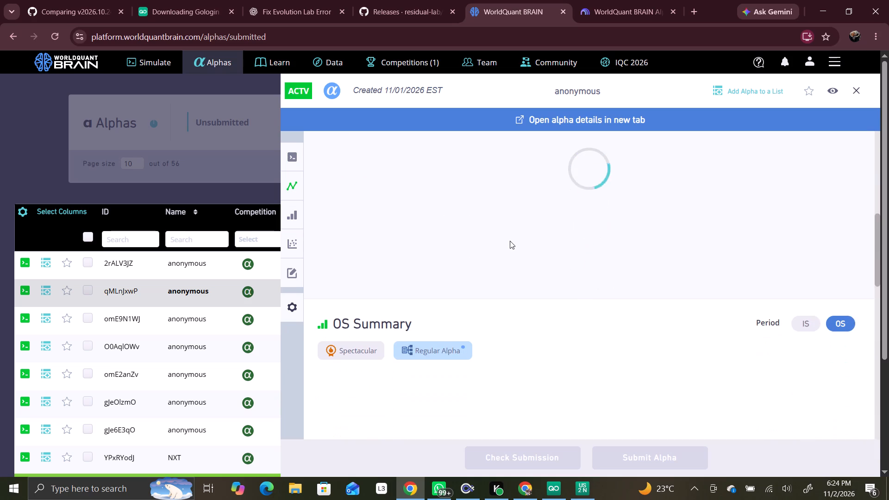
scroll(801, 324, up, 2)
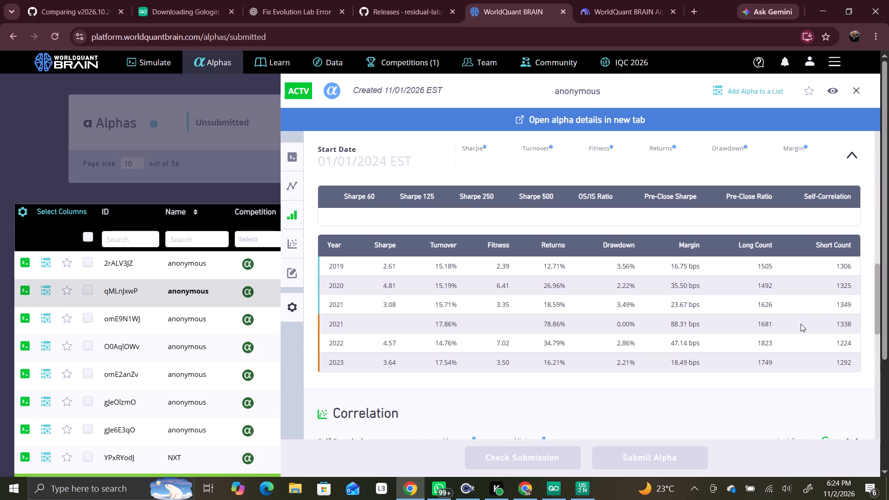
scroll(801, 324, up, 1)
click(800, 250)
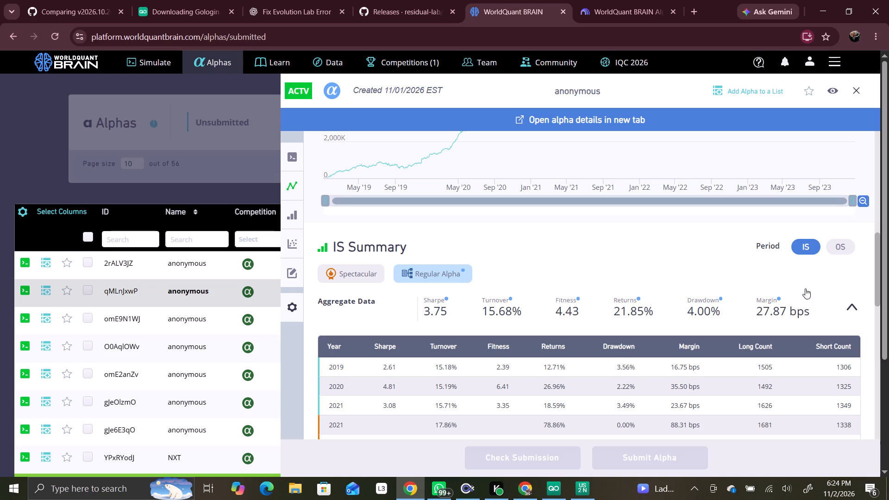
Run the self-correlation calculation for alpha qMLnJxwP, submitted on 11/01/2026.
scroll(803, 288, down, 6)
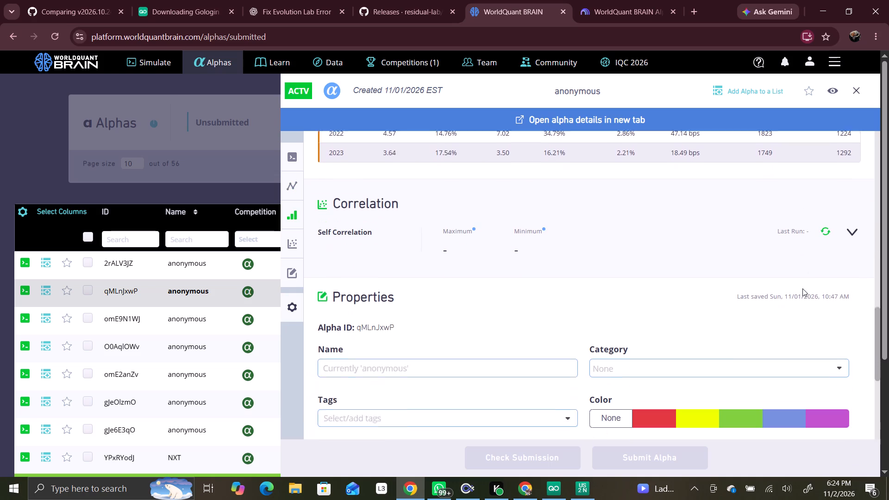
click(826, 194)
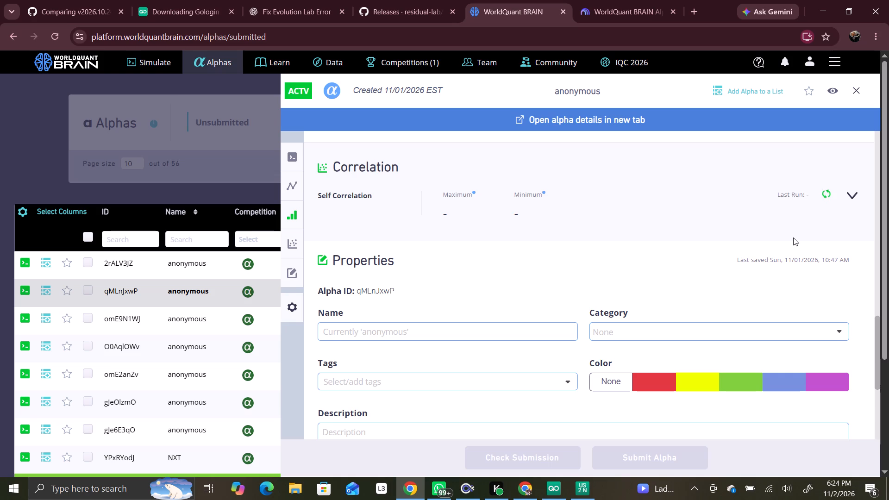
scroll(793, 237, up, 2)
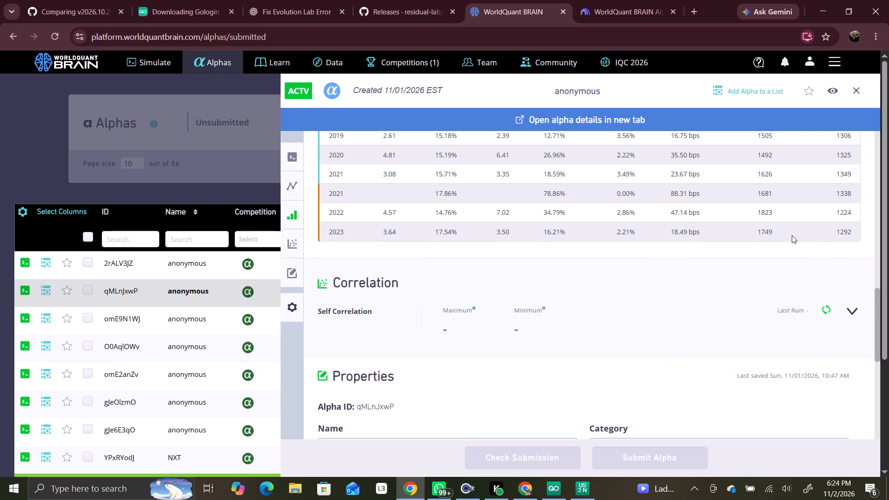
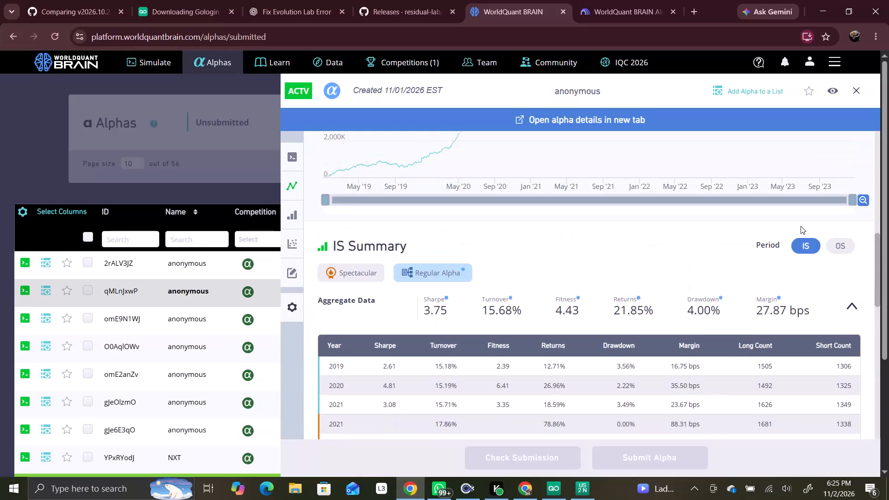
Look back over the PnL chart of alpha qMLnJxwP and close its details.
scroll(801, 226, up, 3)
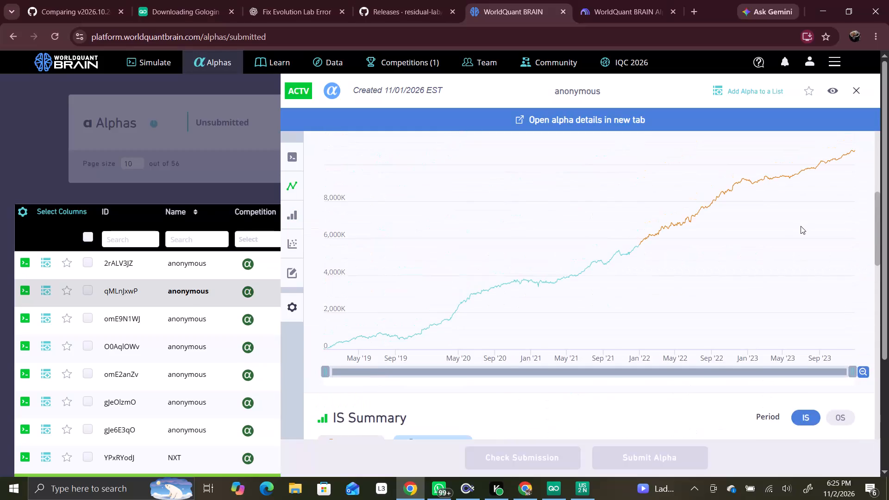
scroll(800, 226, up, 5)
click(860, 87)
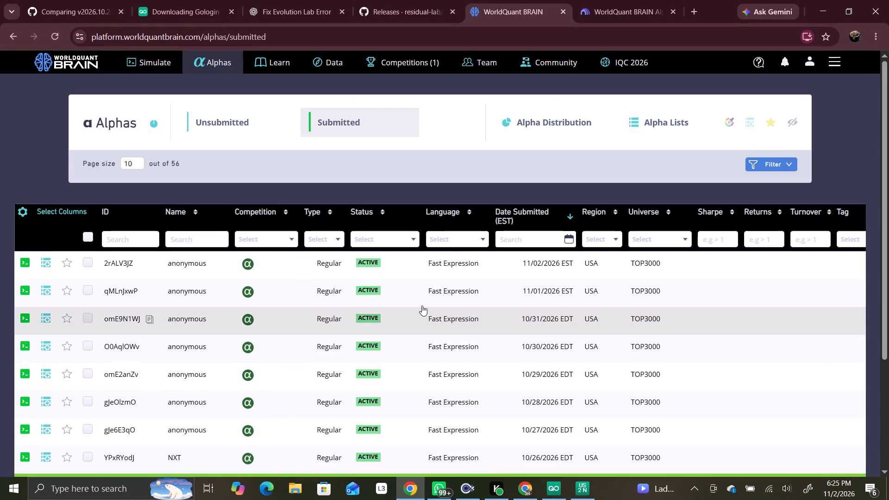
Open the details of alpha 2rALV3JZ, submitted on 11/02/2026, and switch its summary to the IS period.
click(423, 264)
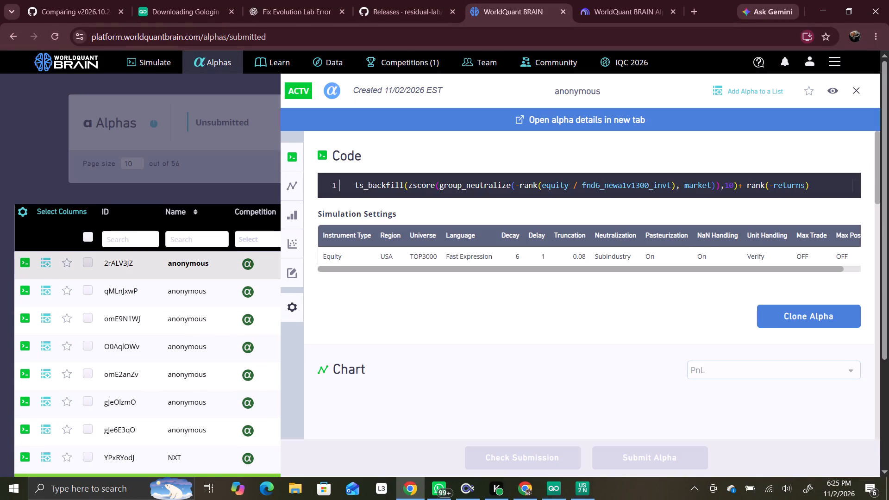
scroll(707, 243, down, 6)
click(802, 321)
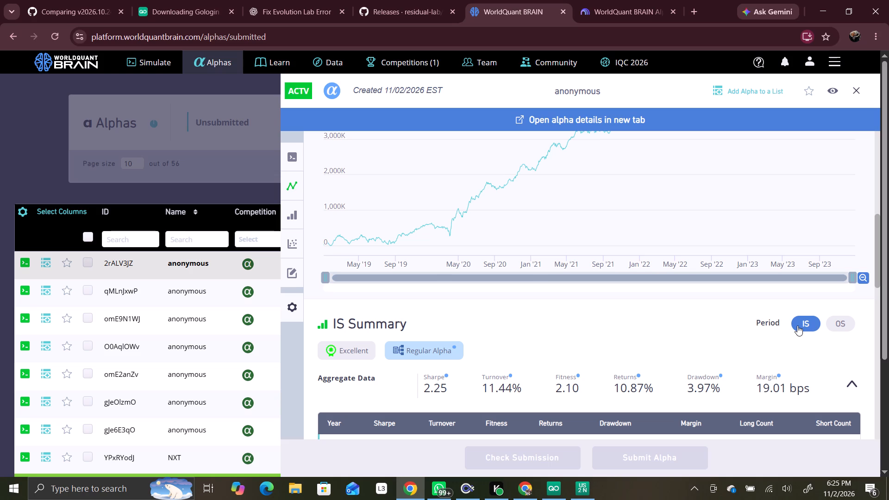
Examine alpha 2rALV3JZ's yearly IS results, correlation section and properties, and review its code and simulation settings.
scroll(763, 329, down, 3)
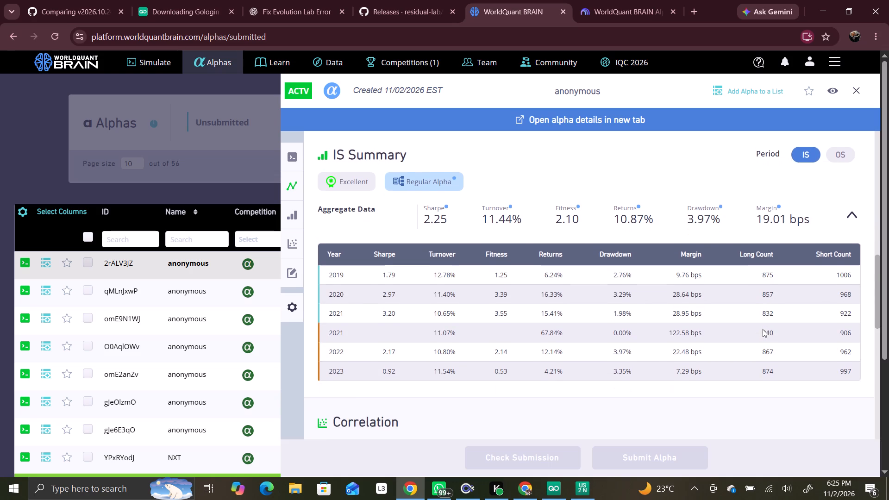
scroll(763, 329, down, 13)
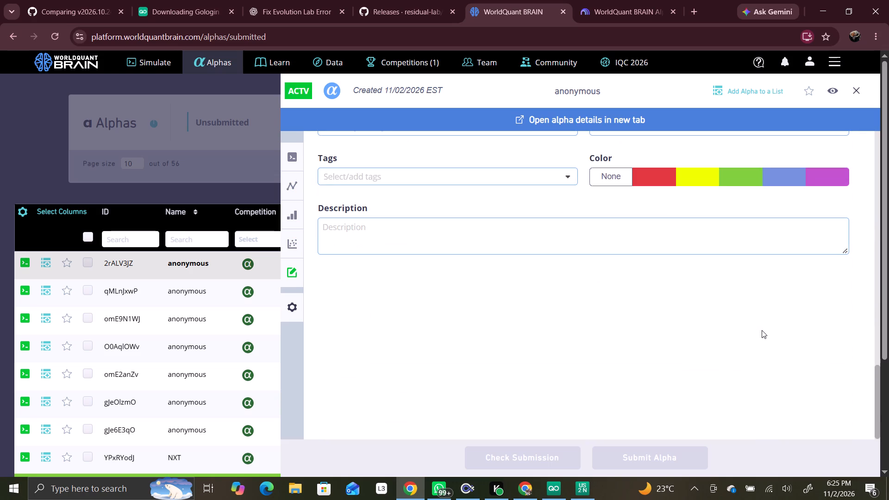
scroll(762, 330, up, 19)
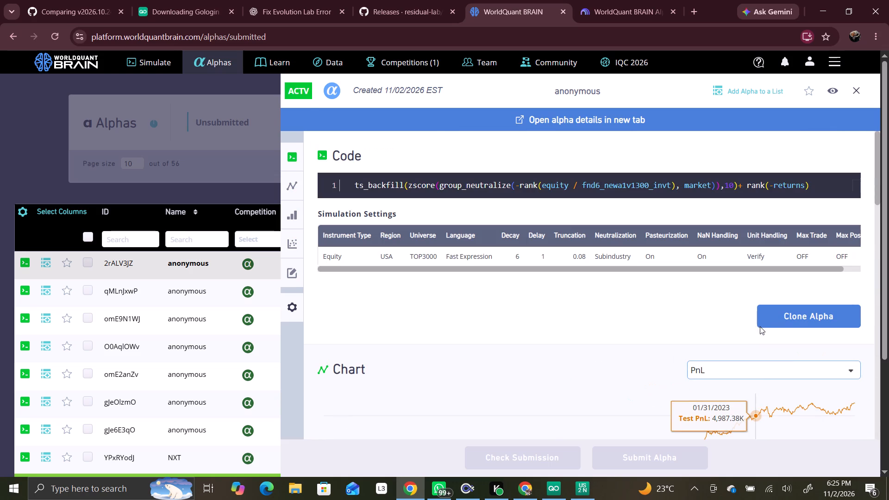
scroll(760, 326, up, 9)
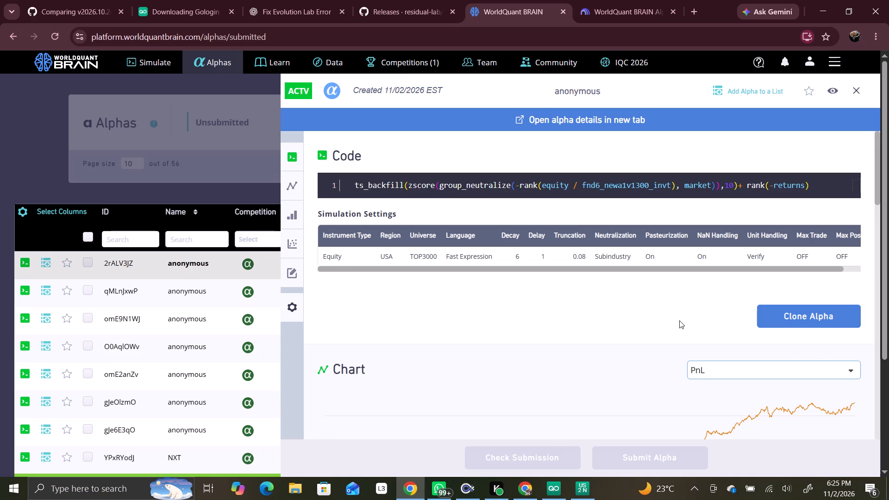
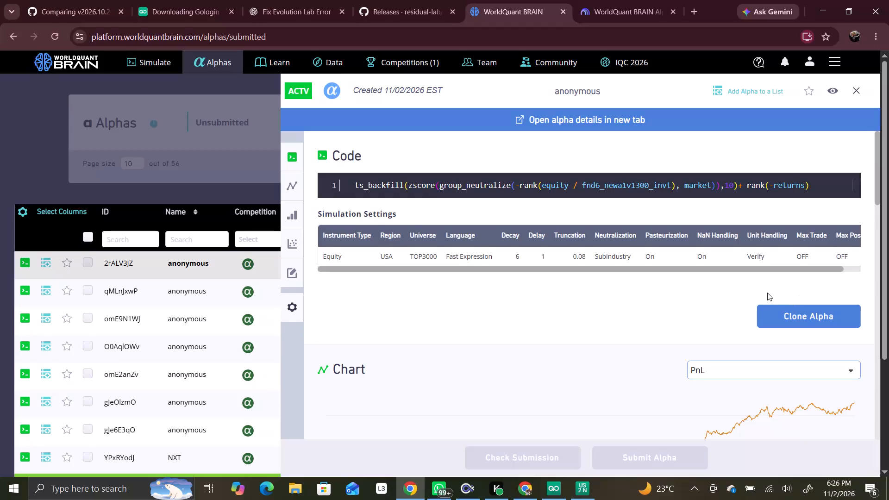
Look over alpha 2rALV3JZ's PnL chart, IS summary and code once more, and close its details.
scroll(775, 300, down, 6)
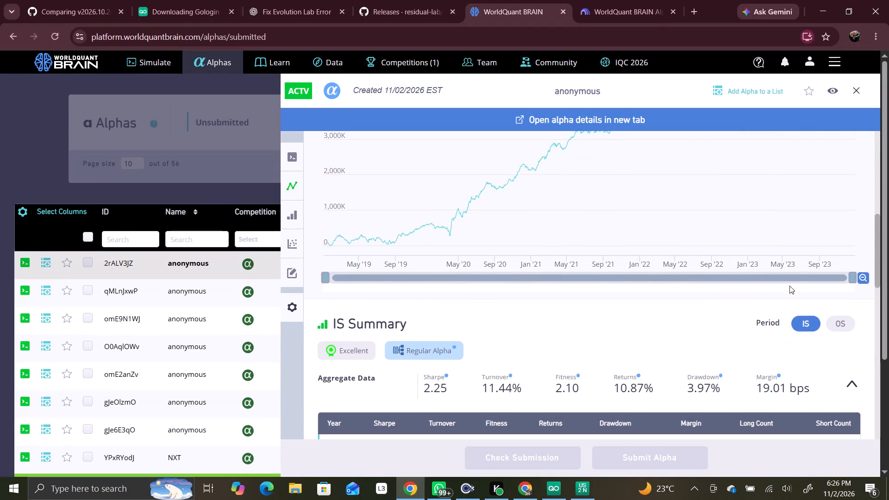
scroll(789, 286, up, 9)
click(858, 87)
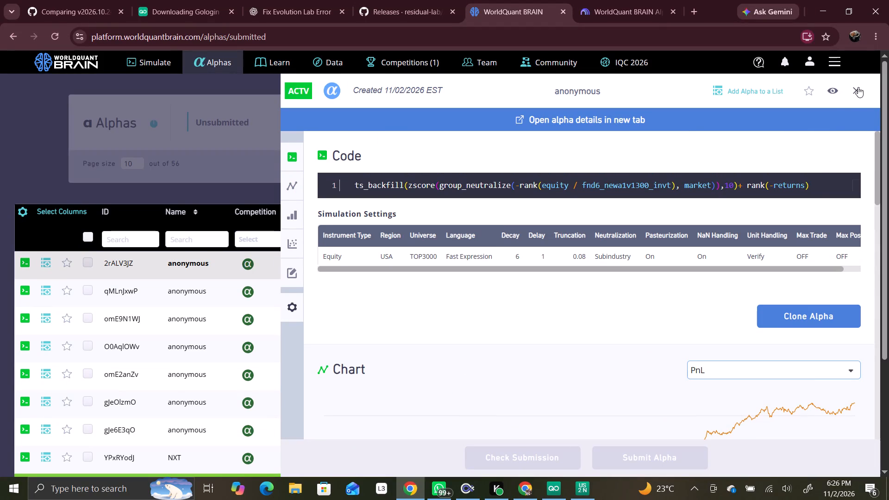
Open the leaderboard of the WorldQuant Challenge competition.
click(396, 76)
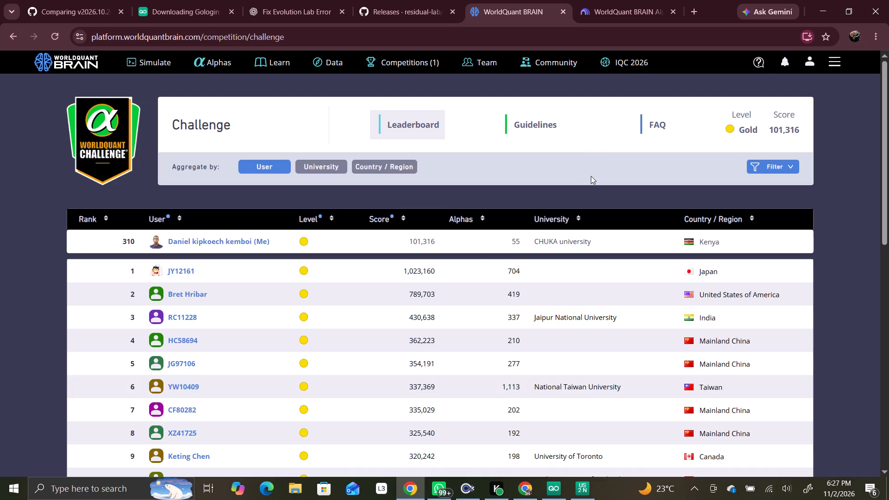
scroll(592, 177, up, 4)
Filter the Challenge leaderboard by country Kenya and university (KISM).
click(786, 166)
click(524, 217)
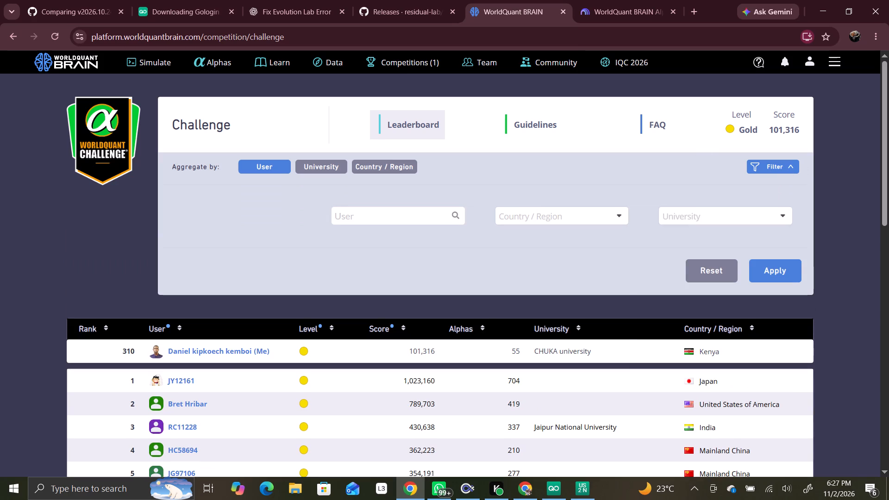
text(keny)
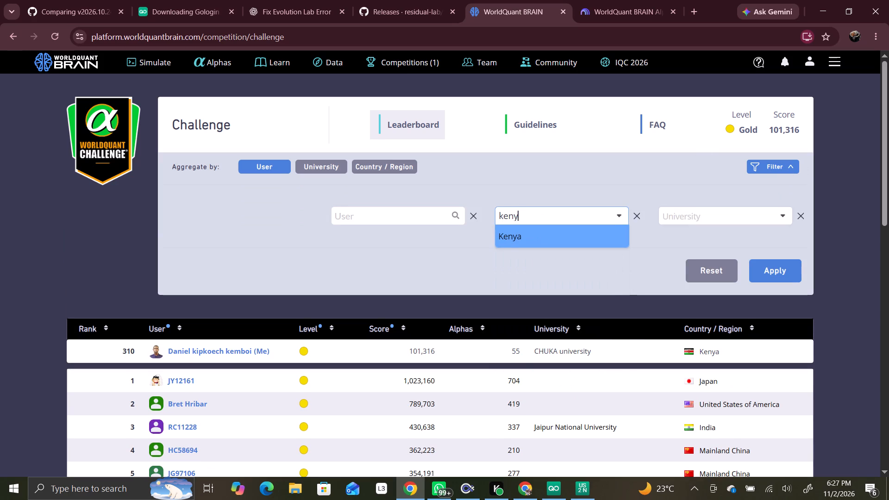
click(526, 232)
click(682, 218)
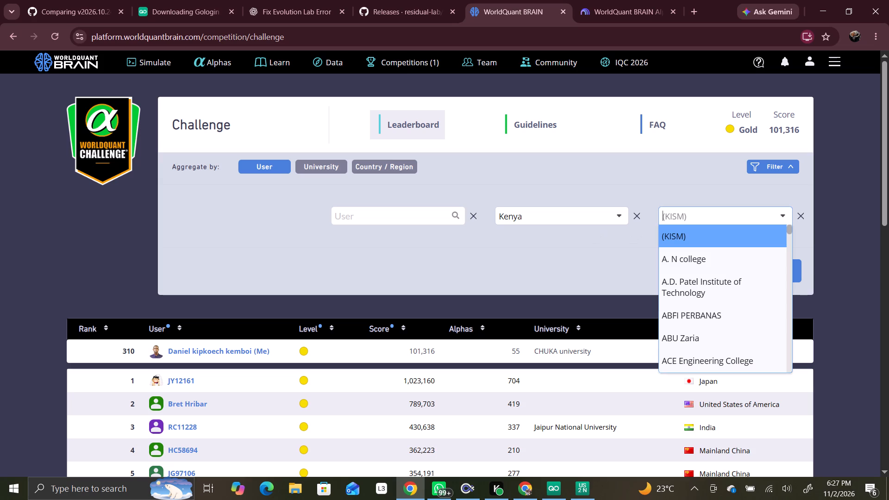
click(605, 262)
click(776, 268)
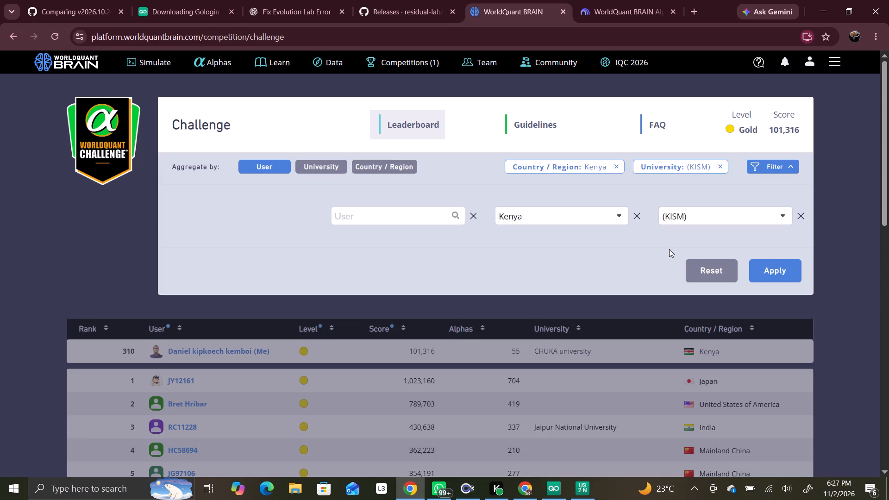
Examine the ranks, levels, scores and alpha counts of the Kenyan (KISM) users on the first results page.
scroll(679, 262, down, 1)
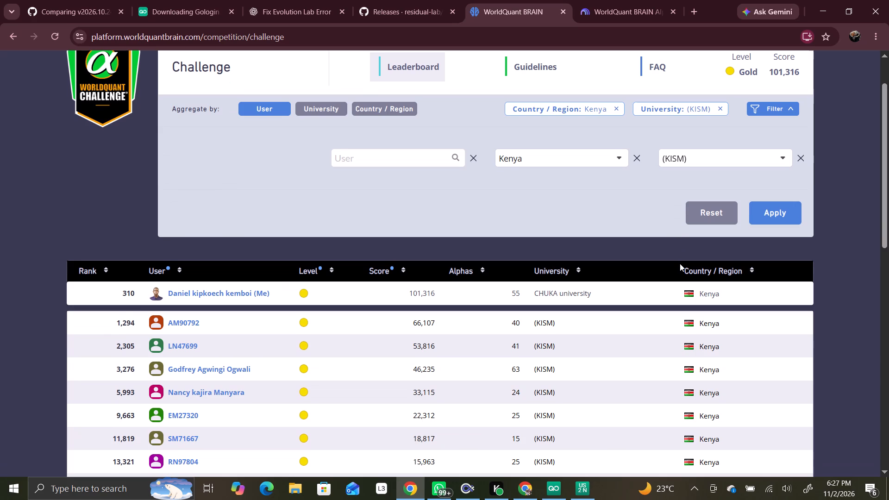
scroll(680, 263, down, 1)
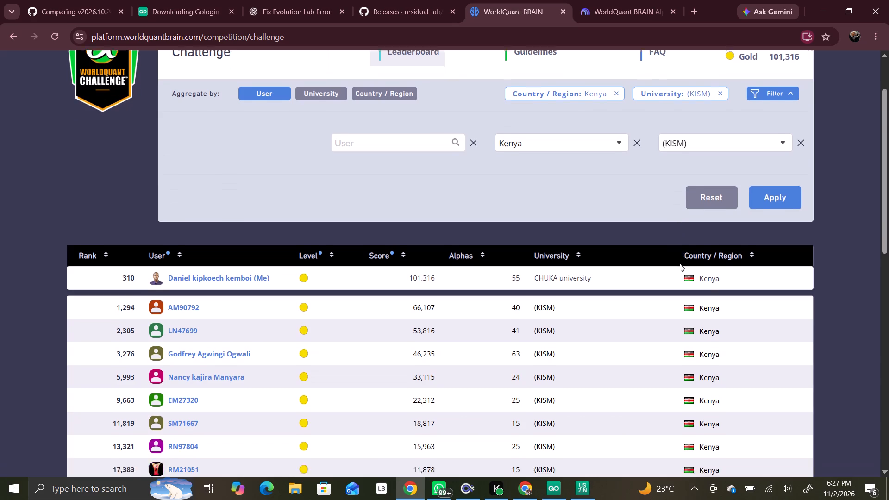
scroll(680, 263, down, 8)
scroll(680, 263, up, 1)
scroll(680, 263, down, 2)
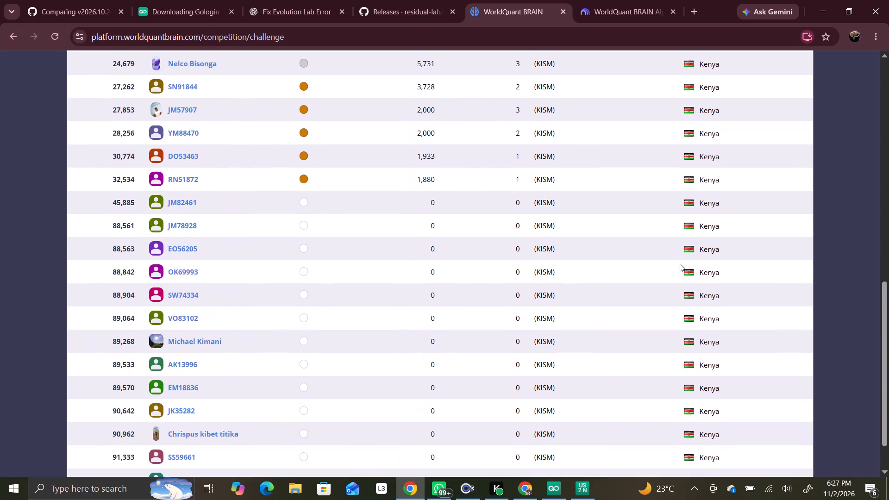
scroll(680, 263, down, 2)
scroll(680, 263, up, 3)
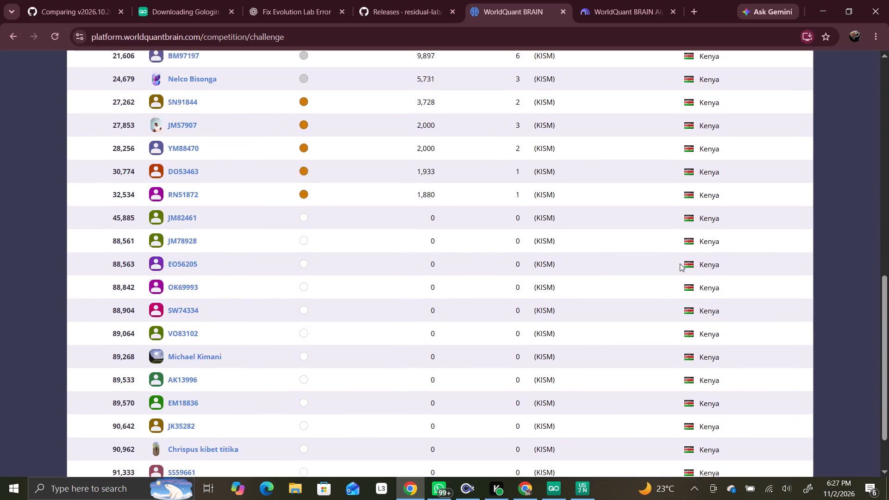
scroll(680, 263, up, 5)
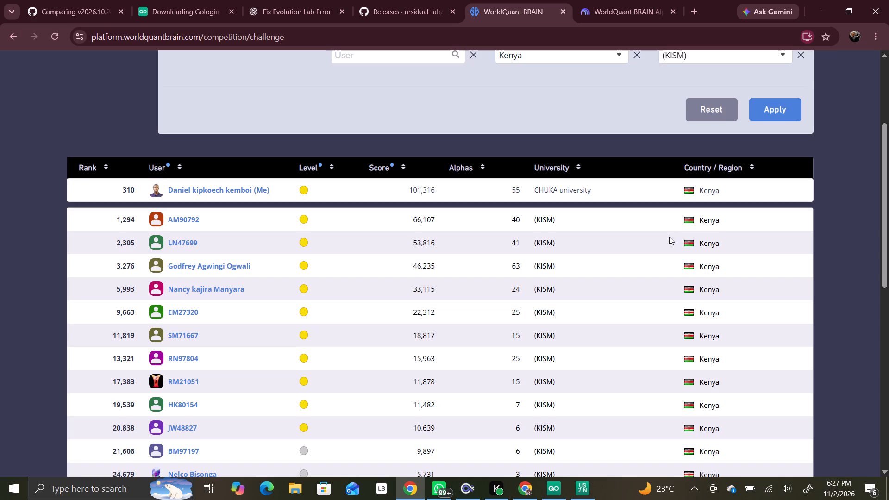
scroll(669, 237, down, 8)
scroll(668, 239, up, 2)
scroll(668, 239, down, 7)
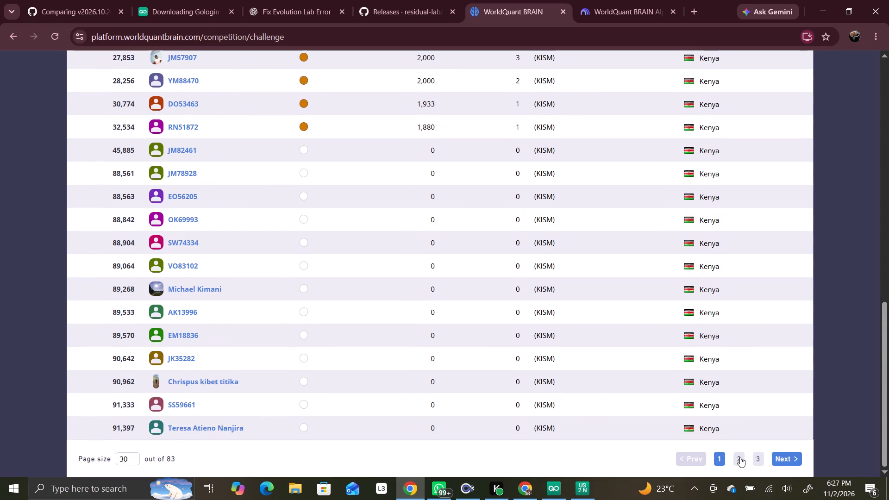
Check the second page of the filtered leaderboard and return to the top of the first page.
click(740, 457)
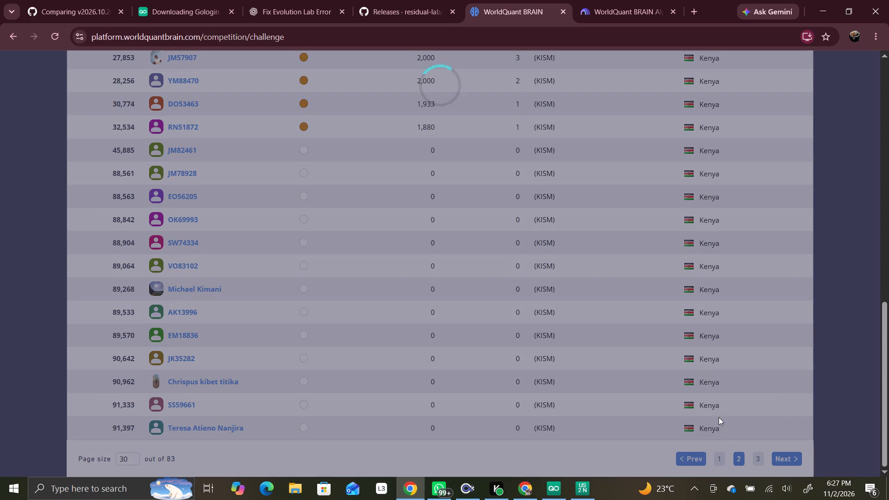
scroll(716, 411, up, 10)
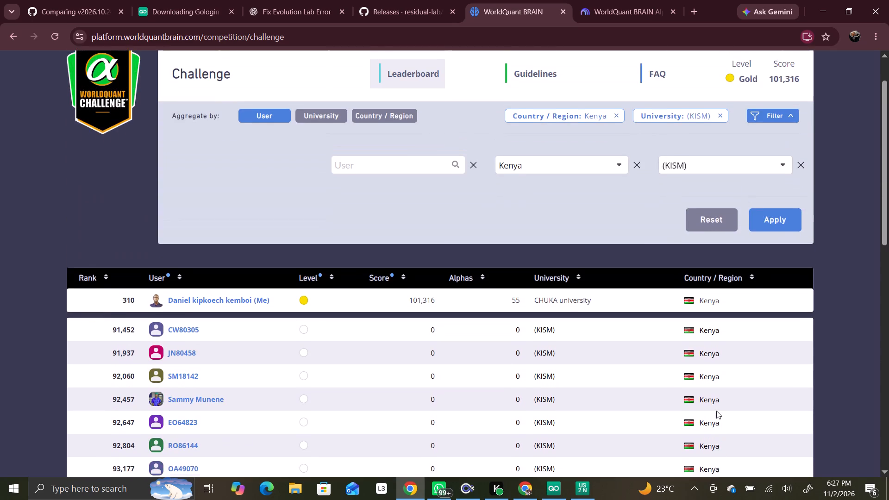
scroll(716, 411, down, 16)
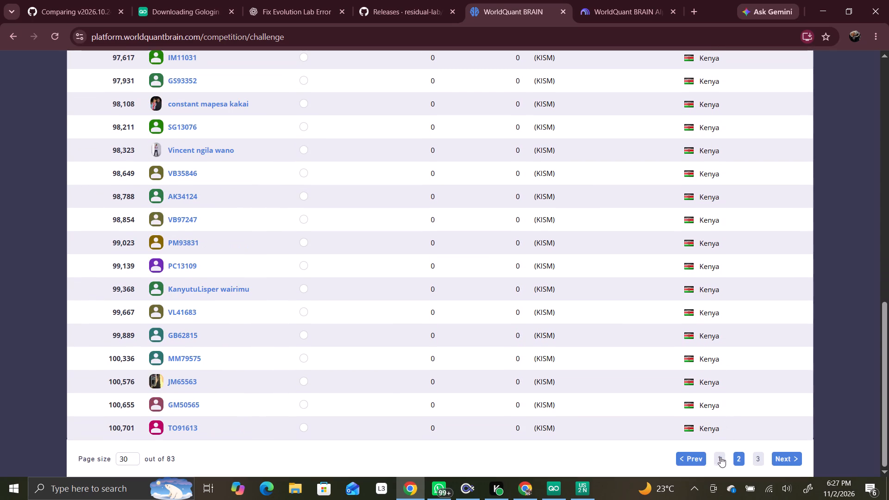
click(719, 460)
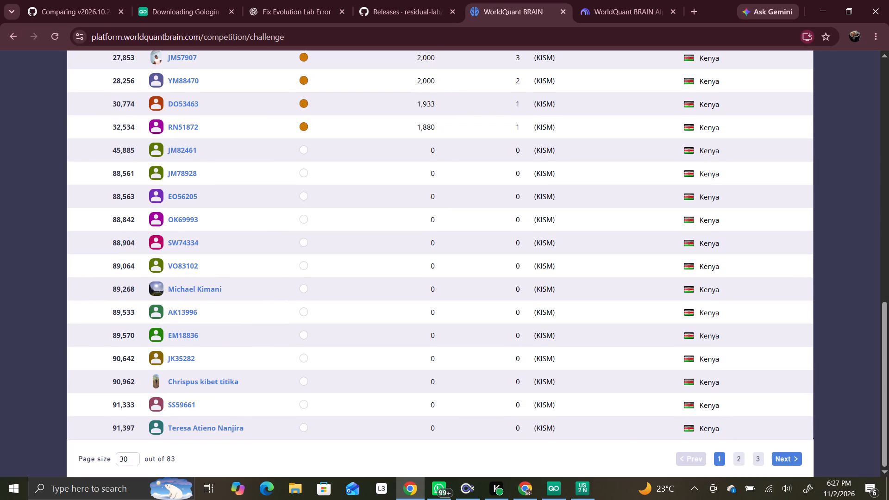
scroll(651, 295, up, 4)
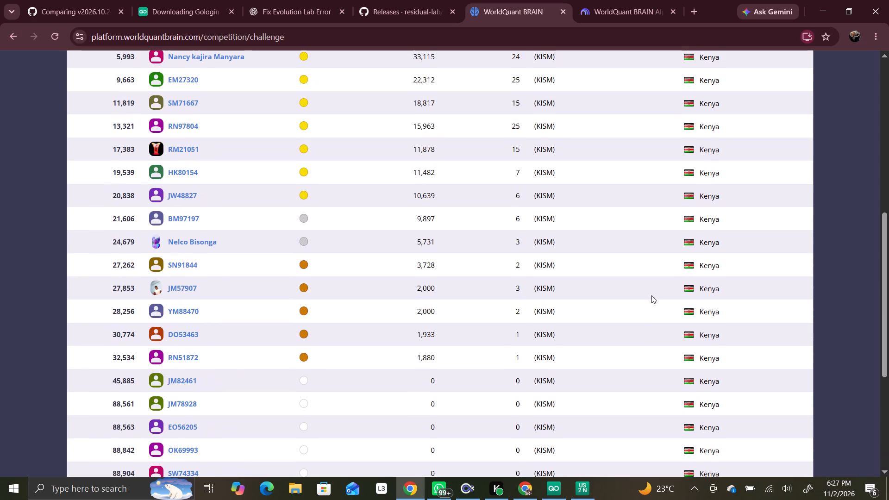
scroll(651, 295, up, 3)
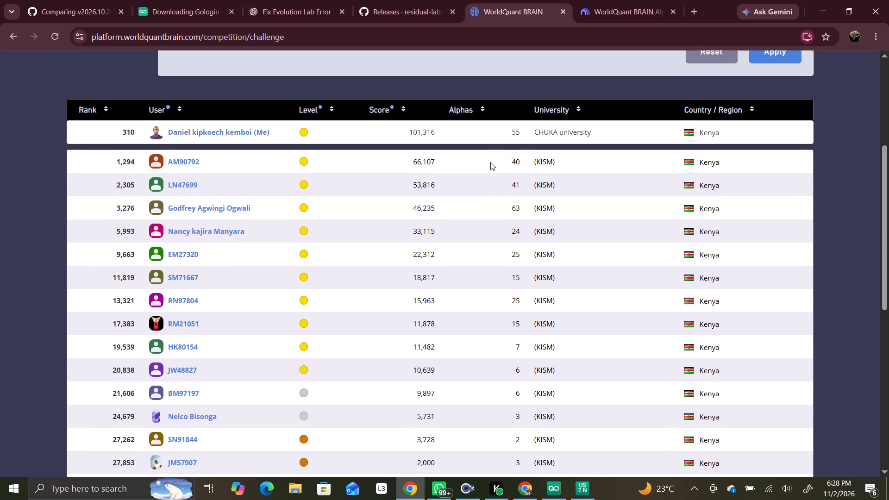
Open the public profile of the highest-ranked (KISM) user in a new tab and view its Challenge stats and achievements.
right_click(177, 161)
click(228, 177)
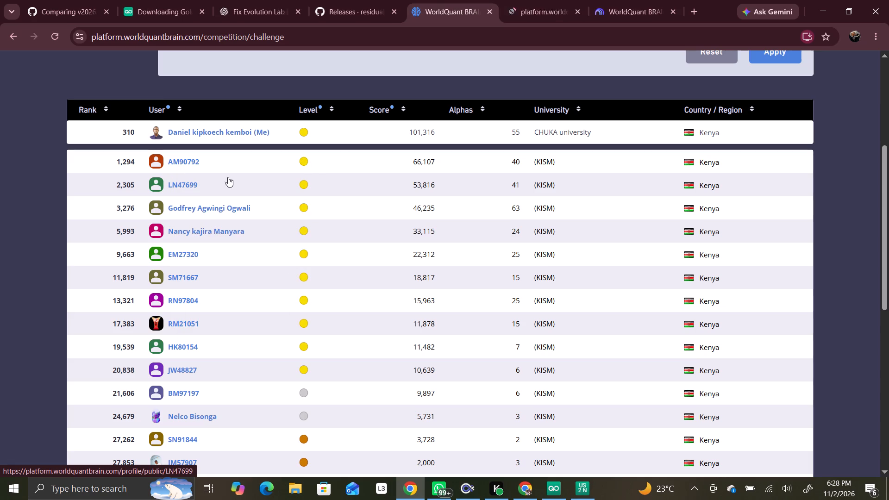
click(532, 0)
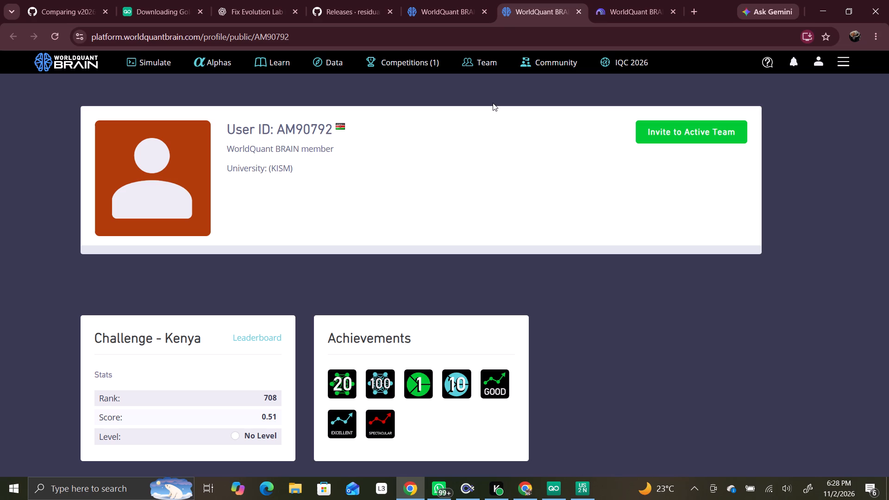
Return to the filtered Challenge leaderboard and compare the (KISM) users' scores and alpha counts again.
click(455, 4)
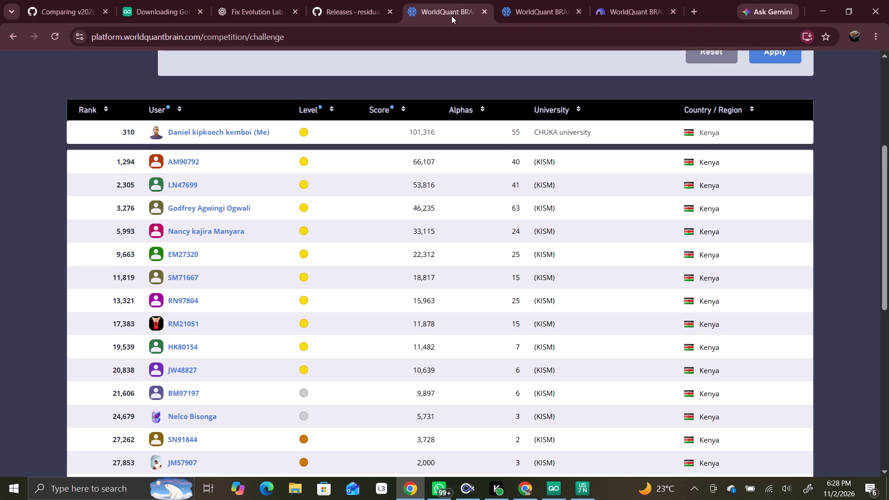
scroll(536, 197, down, 2)
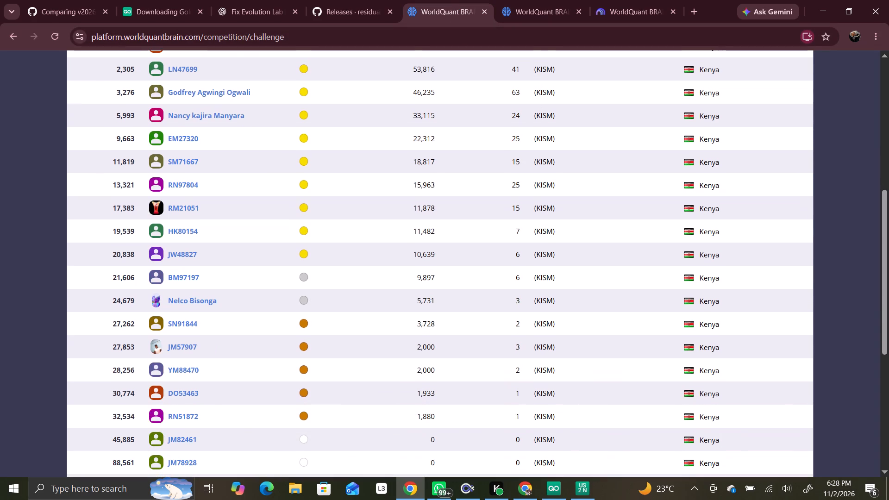
scroll(536, 198, up, 2)
scroll(536, 196, down, 2)
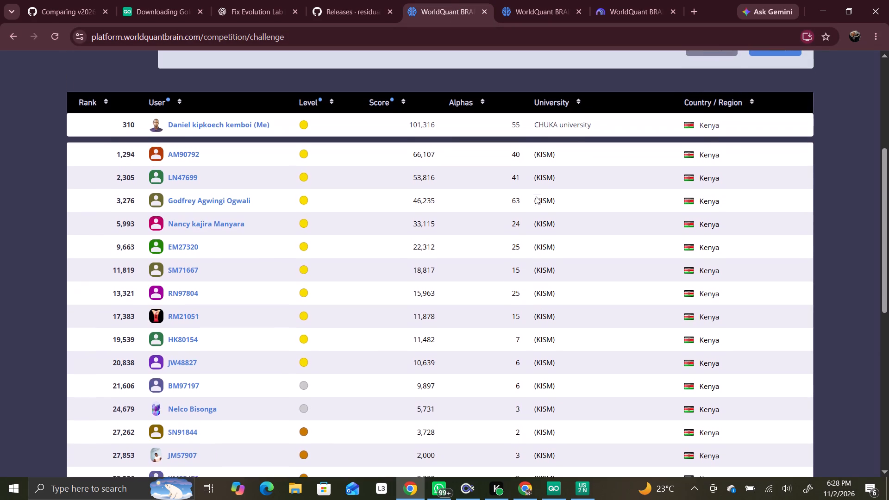
scroll(536, 196, down, 12)
scroll(531, 187, up, 6)
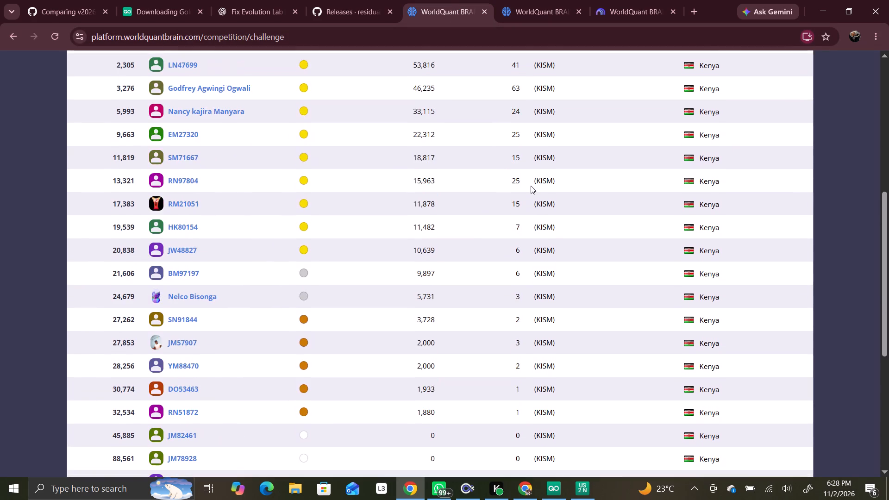
scroll(531, 186, up, 3)
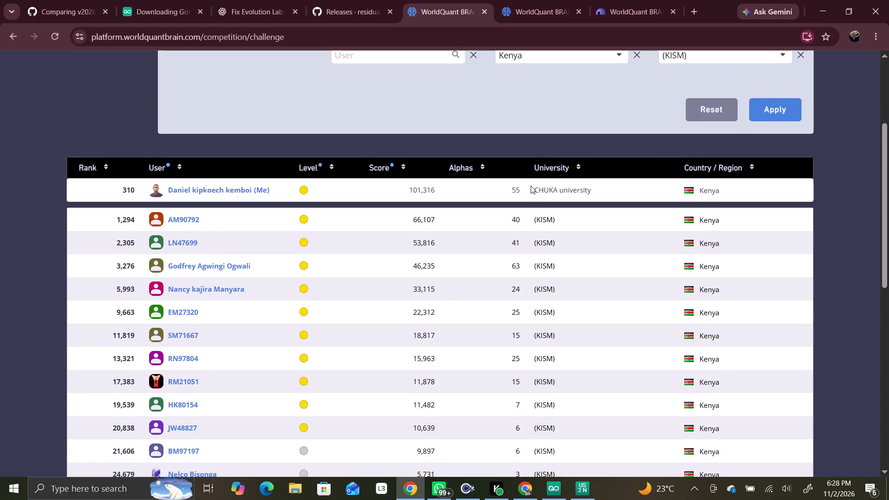
scroll(531, 186, up, 2)
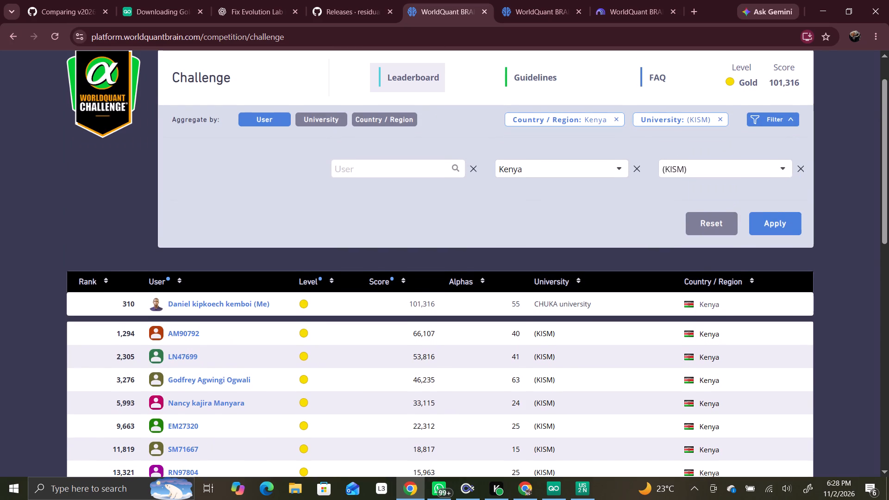
Reset the leaderboard filters and filter the Challenge ranking by country Kenya only, across all universities.
click(778, 171)
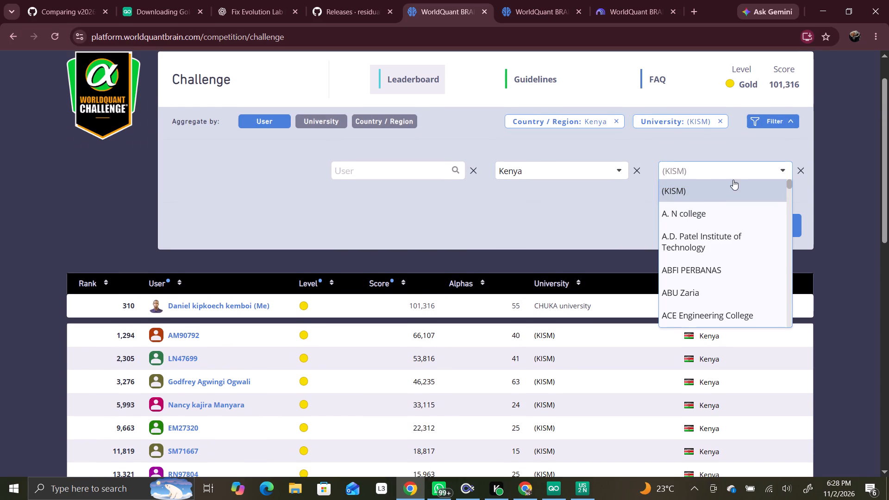
click(613, 198)
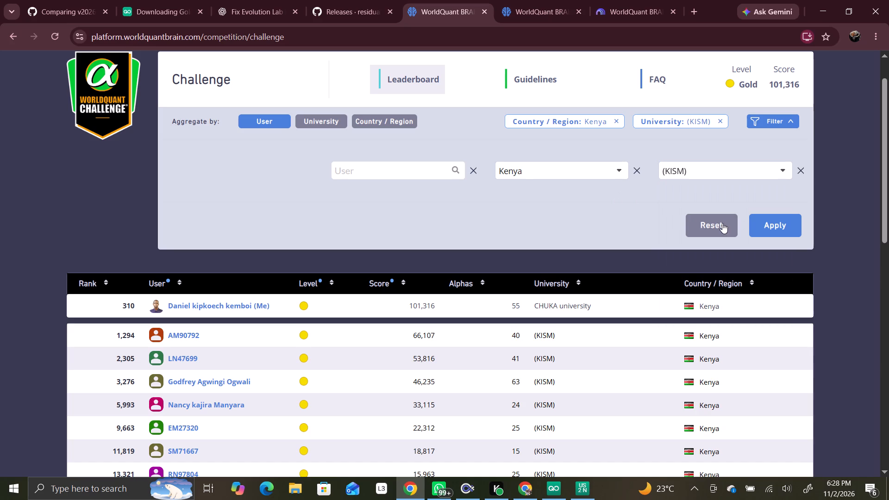
click(718, 223)
click(588, 175)
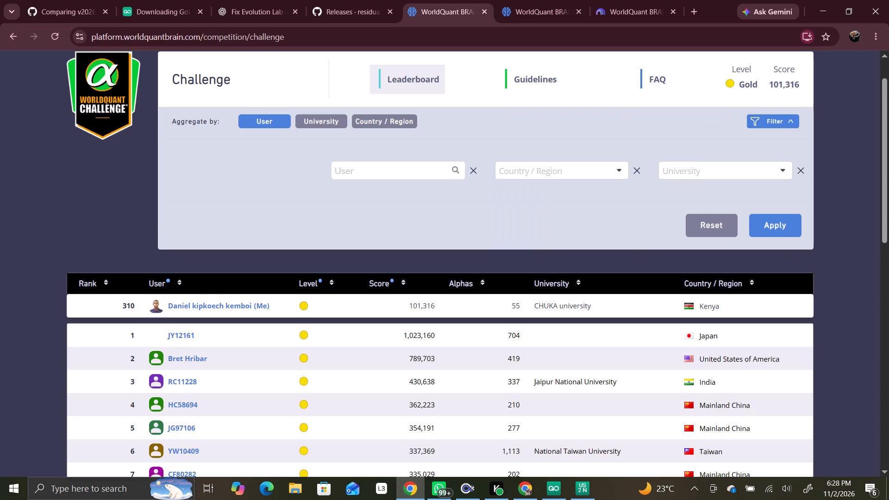
click(568, 169)
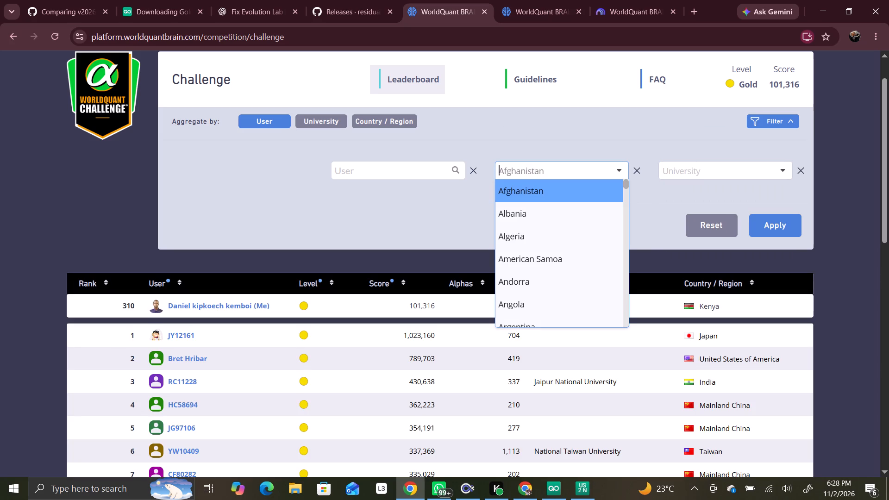
text(kenya)
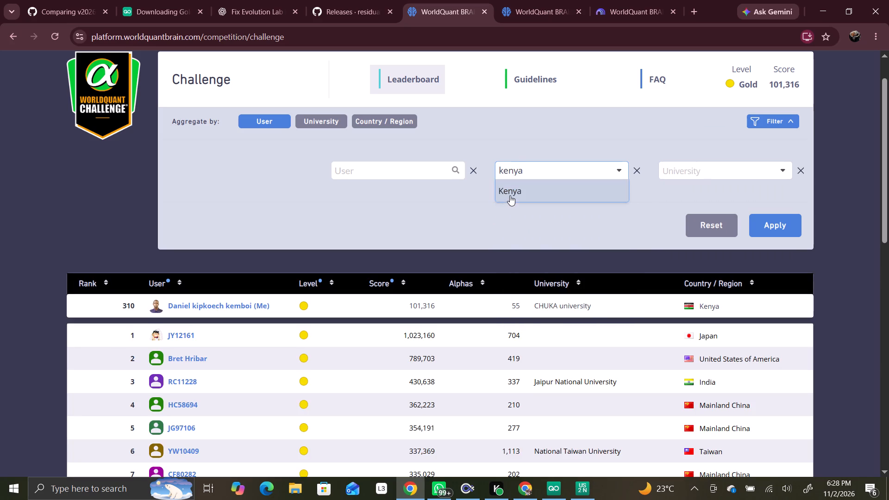
click(510, 195)
click(764, 222)
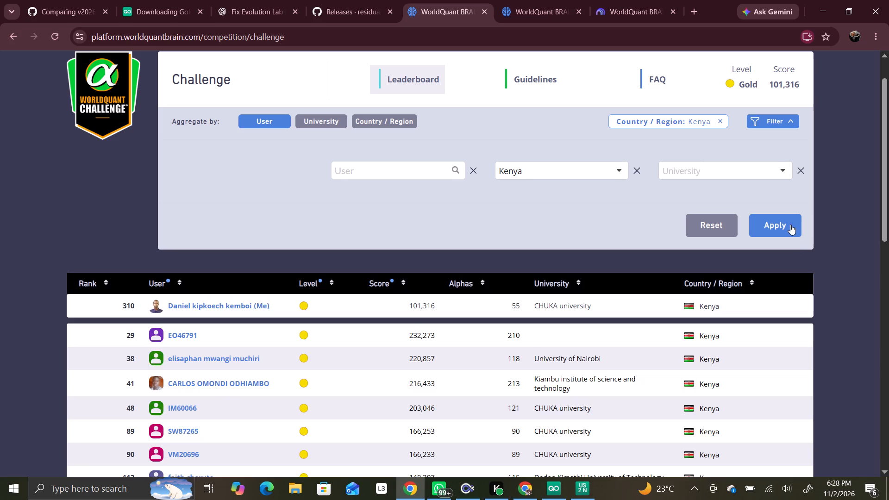
scroll(736, 232, down, 1)
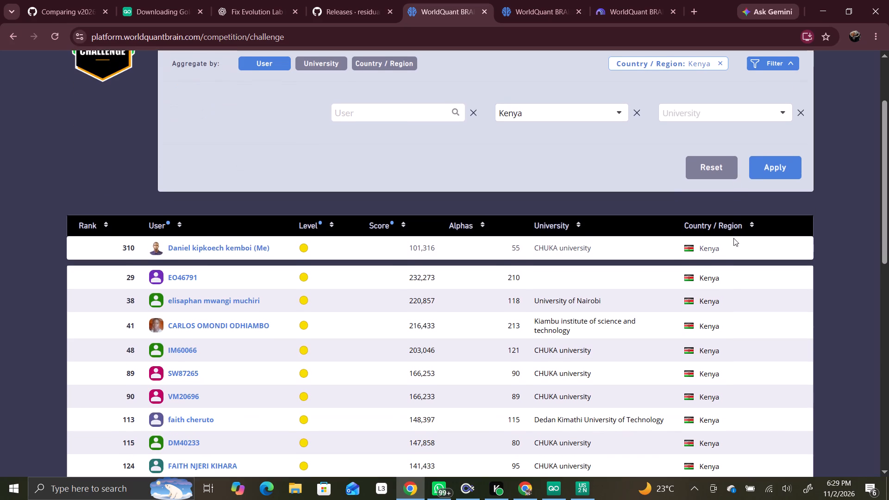
Examine the scores, alpha counts and universities on the first page of the Kenya-filtered Challenge leaderboard.
scroll(723, 253, down, 1)
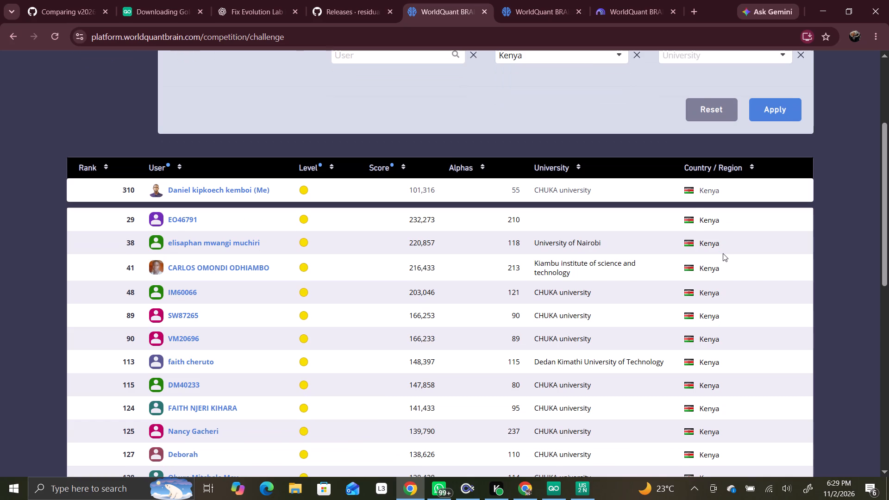
scroll(723, 253, down, 1)
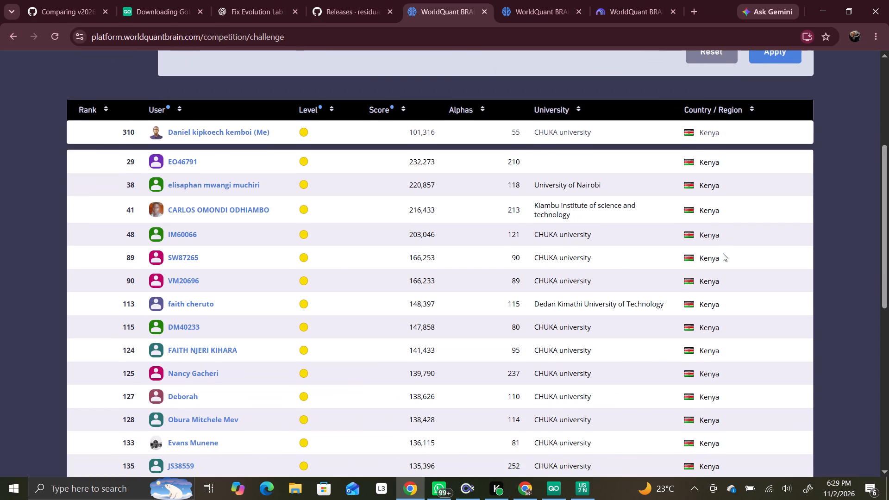
scroll(723, 253, down, 2)
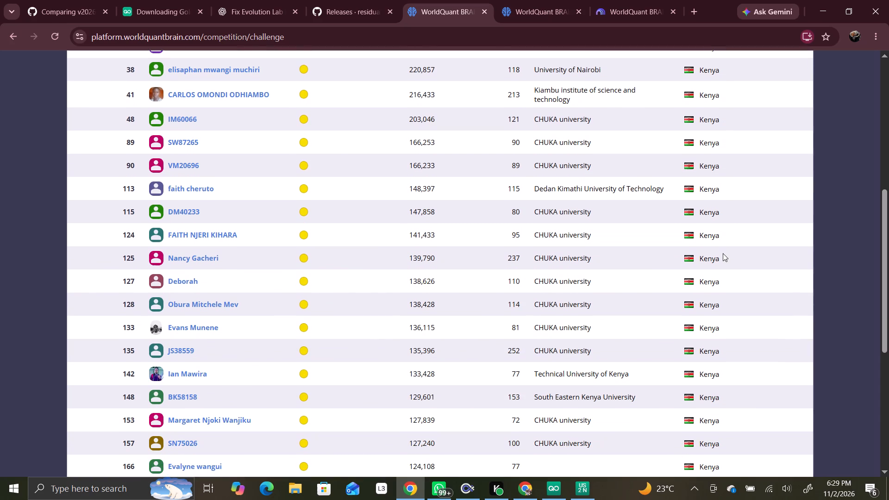
scroll(723, 253, down, 8)
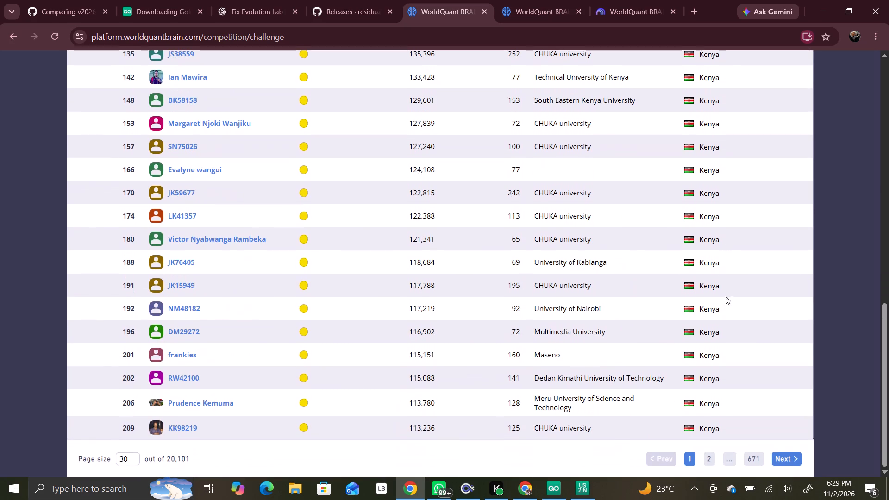
Open the second page of the Kenyan ranking and compare the scores and alpha counts around the own entry.
click(714, 457)
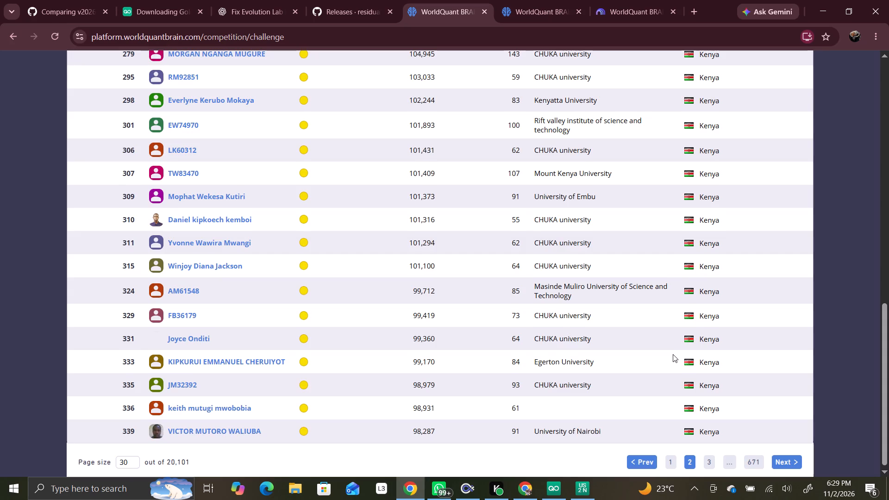
scroll(673, 354, up, 1)
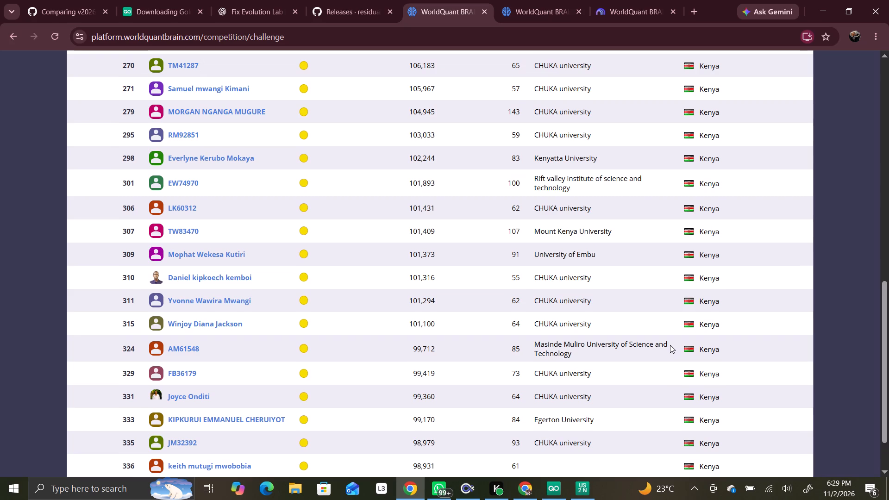
scroll(670, 345, up, 2)
scroll(670, 345, down, 1)
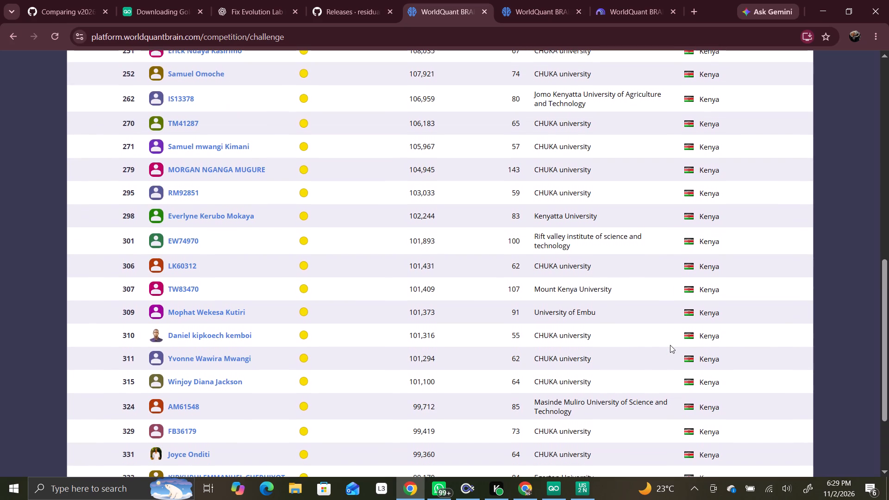
scroll(670, 345, up, 1)
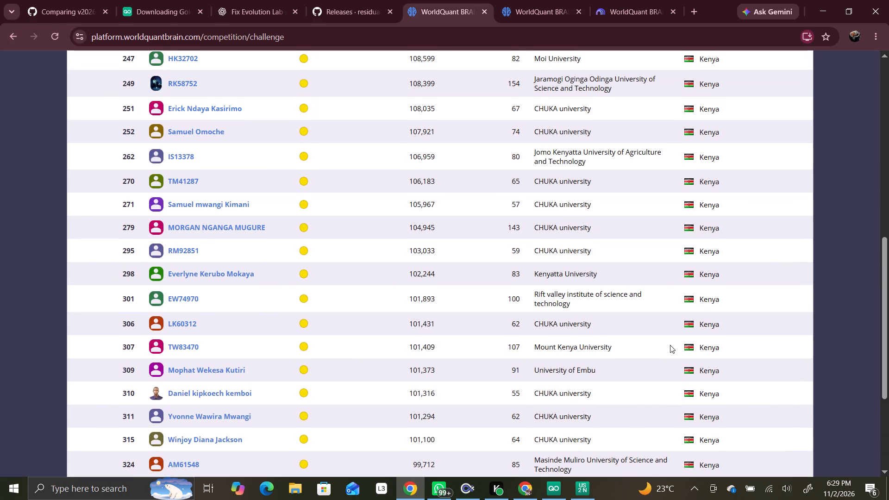
scroll(670, 345, up, 3)
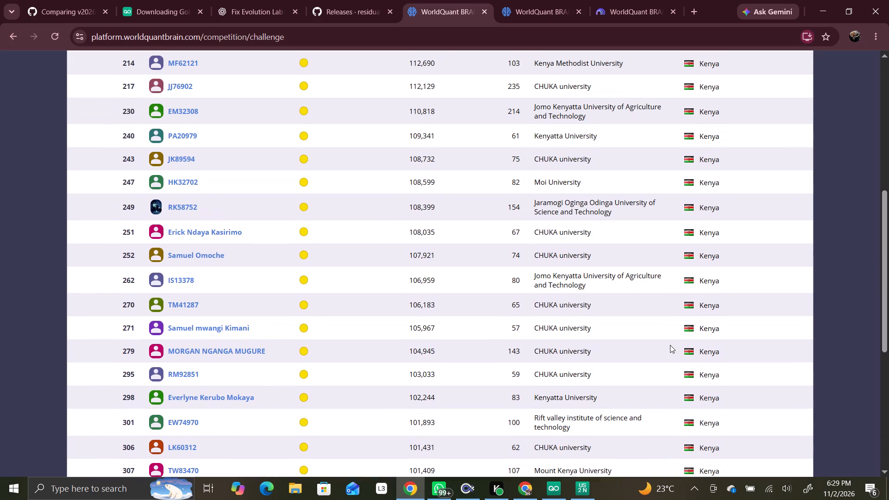
scroll(670, 345, up, 1)
scroll(670, 345, down, 1)
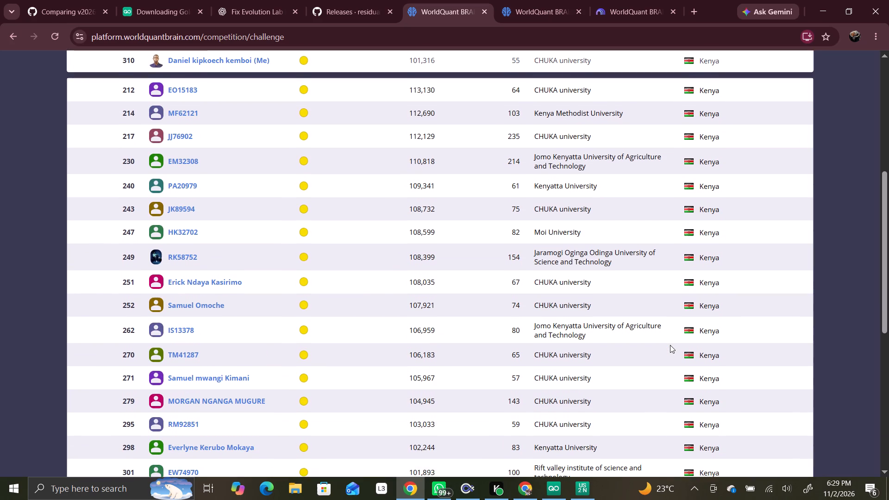
scroll(670, 345, down, 5)
scroll(670, 345, up, 1)
scroll(674, 344, down, 4)
scroll(690, 353, up, 1)
scroll(695, 355, down, 1)
scroll(756, 416, down, 2)
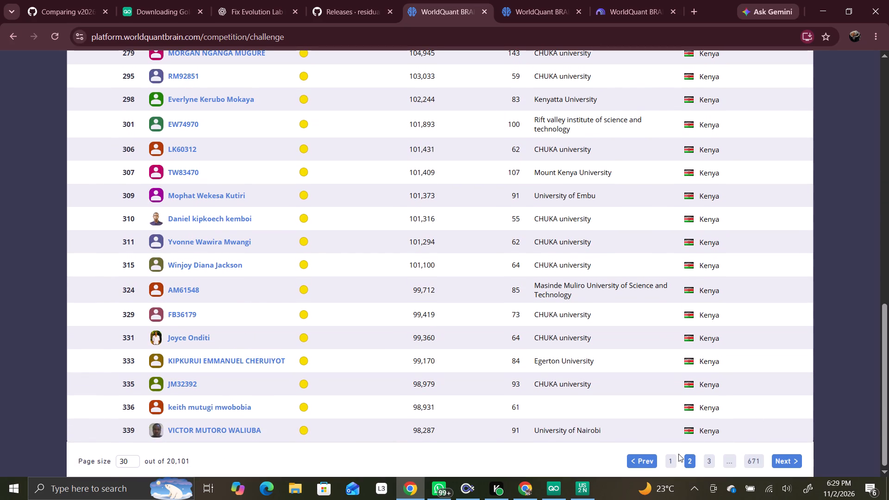
Return to the first page of the Kenyan ranking and review its entries up to the top.
click(671, 460)
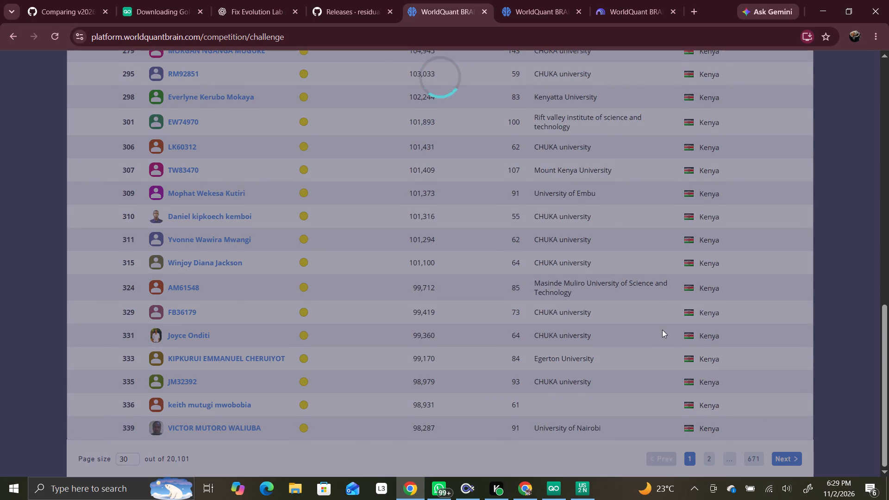
scroll(664, 329, up, 7)
scroll(664, 329, down, 1)
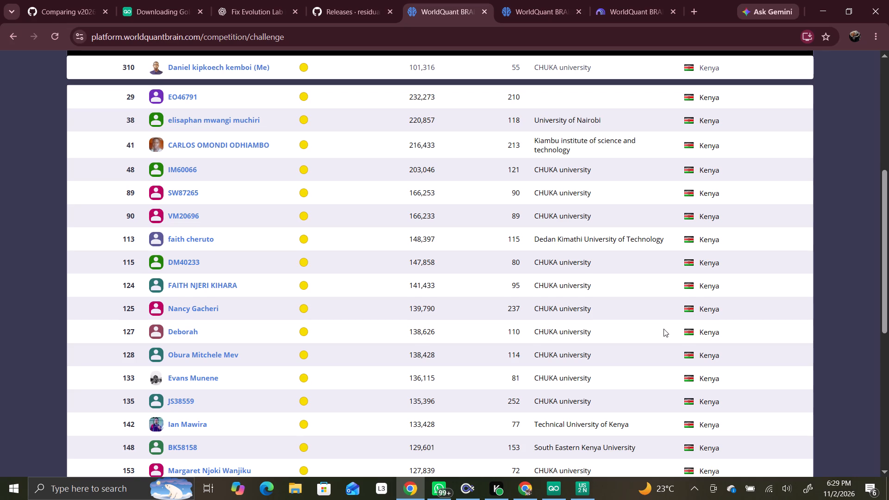
scroll(664, 329, up, 6)
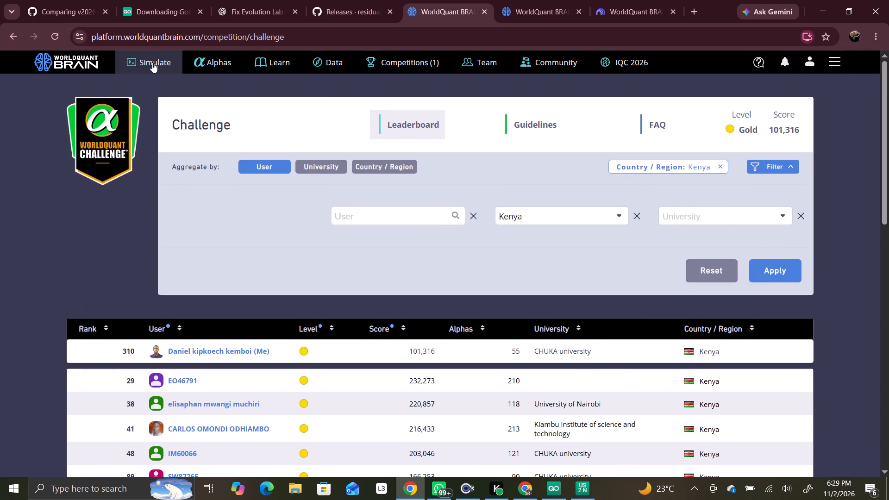
Add CHUKA university as the university filter to the Kenya leaderboard and apply it.
click(685, 220)
text(chuka)
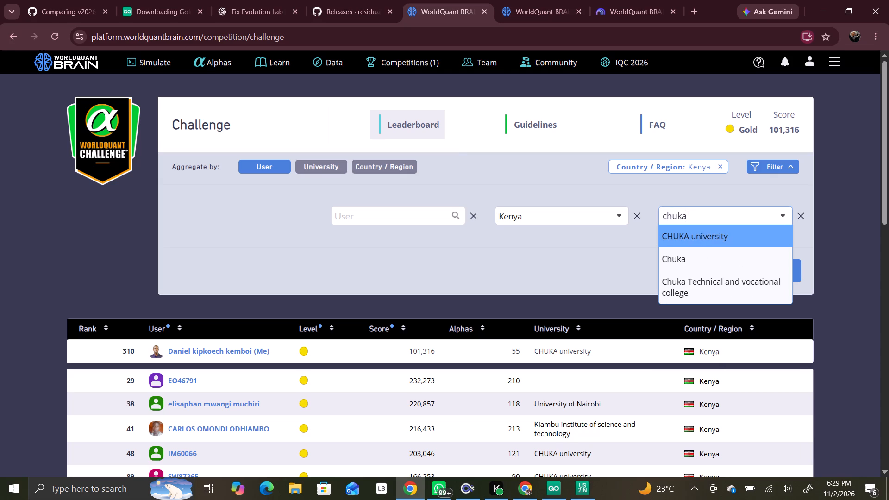
click(679, 232)
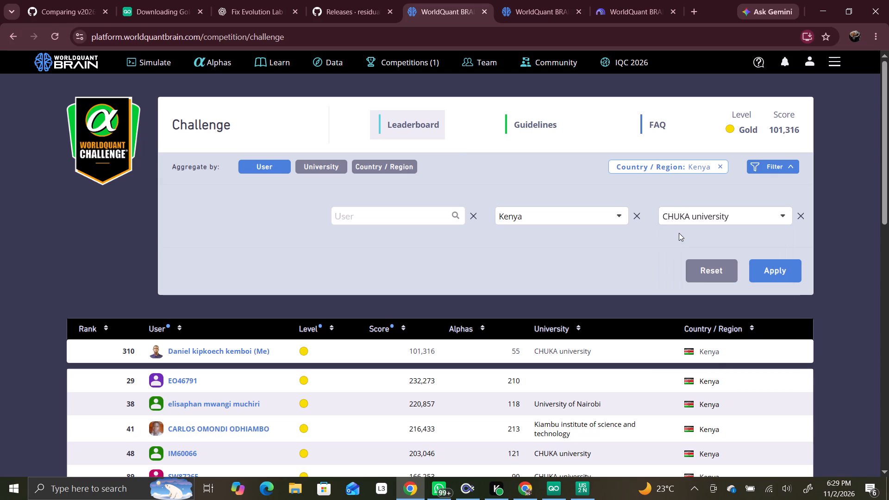
click(789, 267)
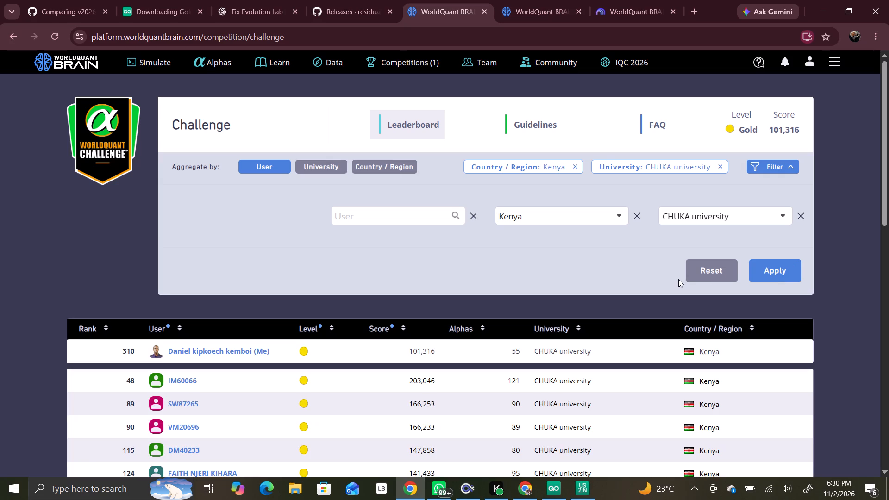
Examine the ranks, scores and alpha counts of the CHUKA university users throughout the first page of results.
scroll(678, 279, down, 1)
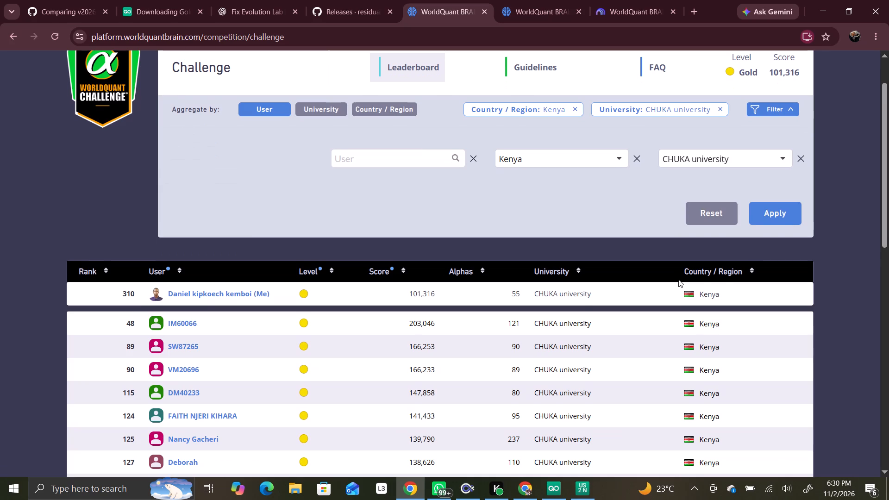
scroll(678, 279, down, 1)
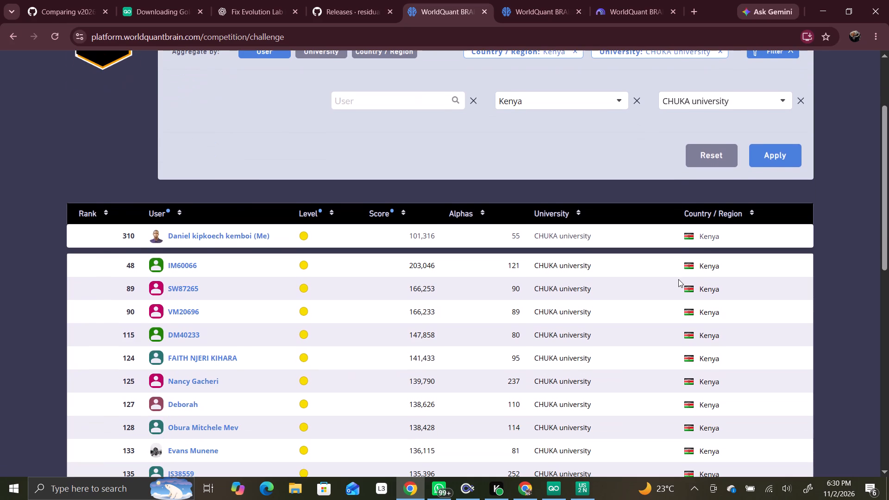
scroll(678, 279, down, 1)
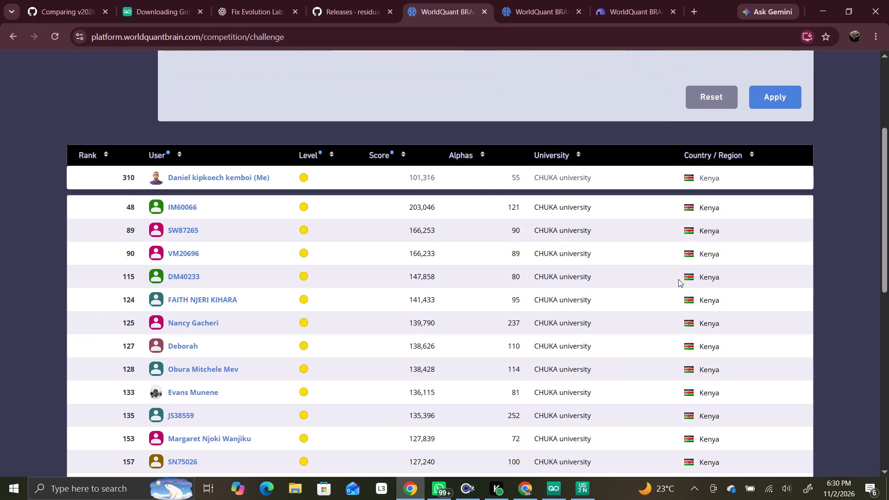
scroll(678, 279, down, 1)
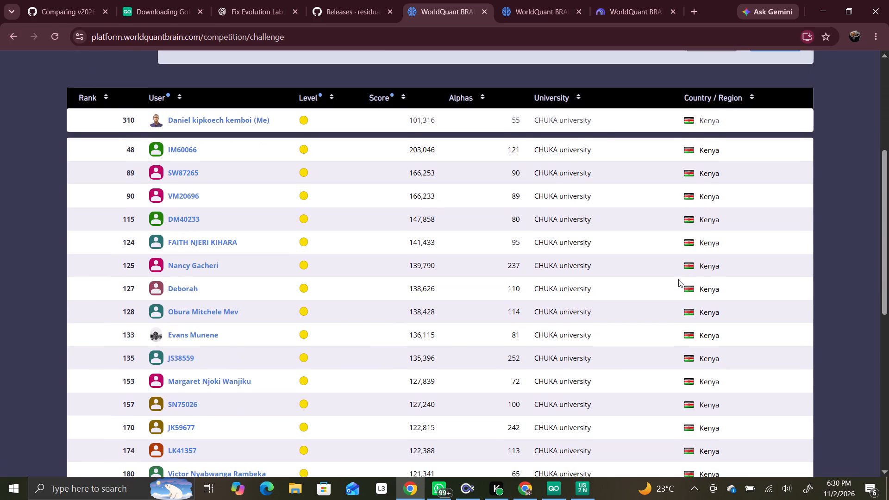
scroll(678, 279, down, 5)
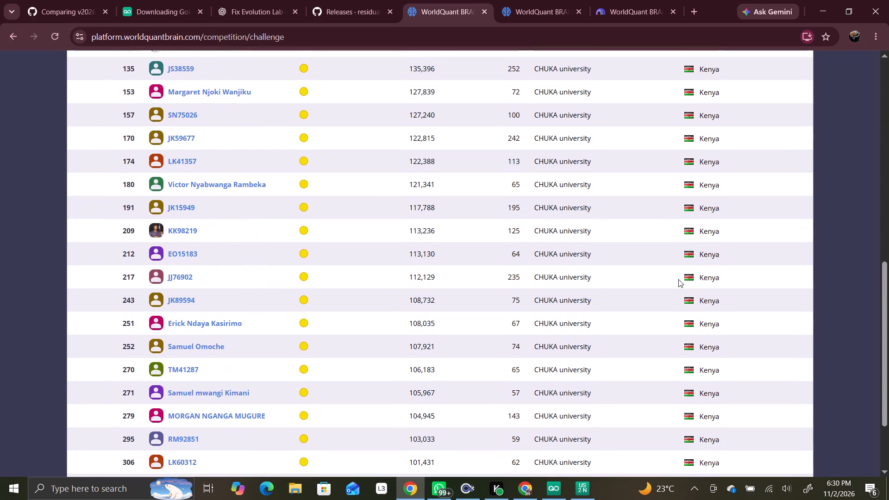
scroll(678, 279, down, 2)
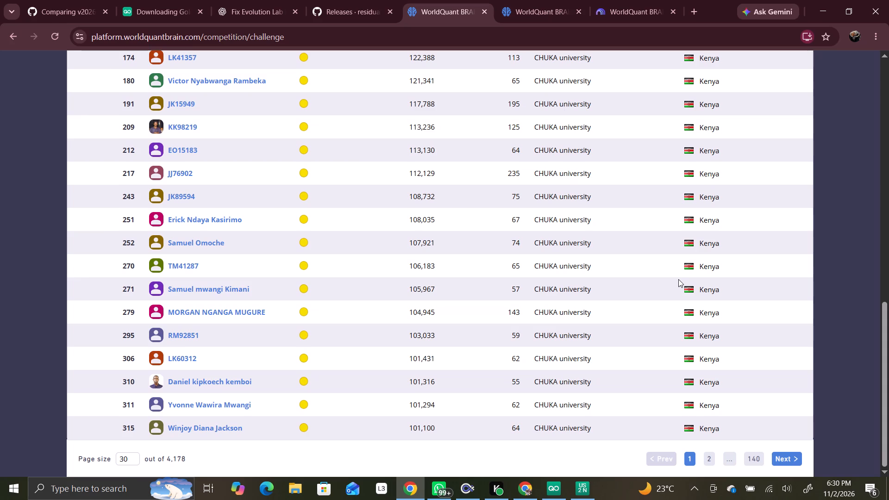
scroll(678, 279, up, 2)
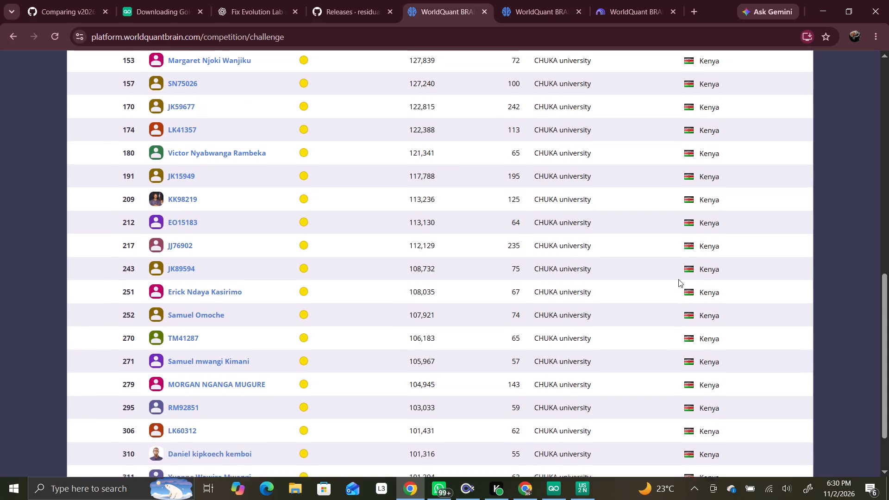
scroll(678, 279, up, 3)
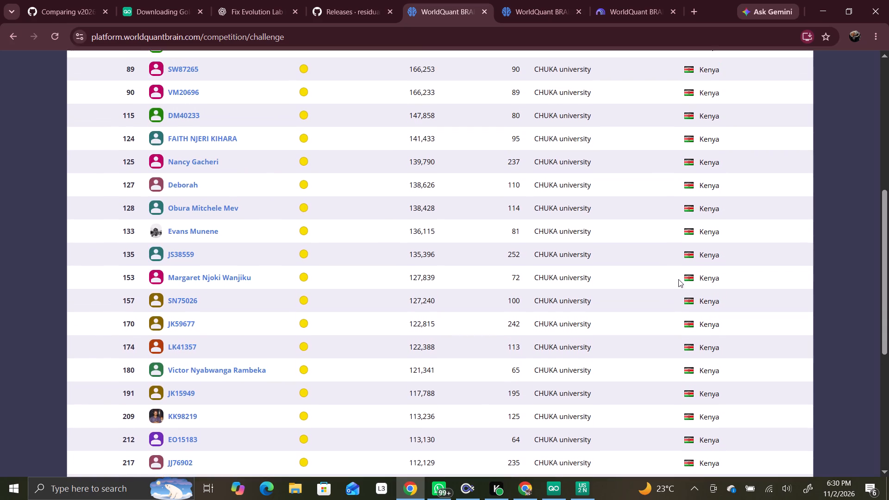
scroll(678, 279, up, 2)
scroll(678, 279, down, 7)
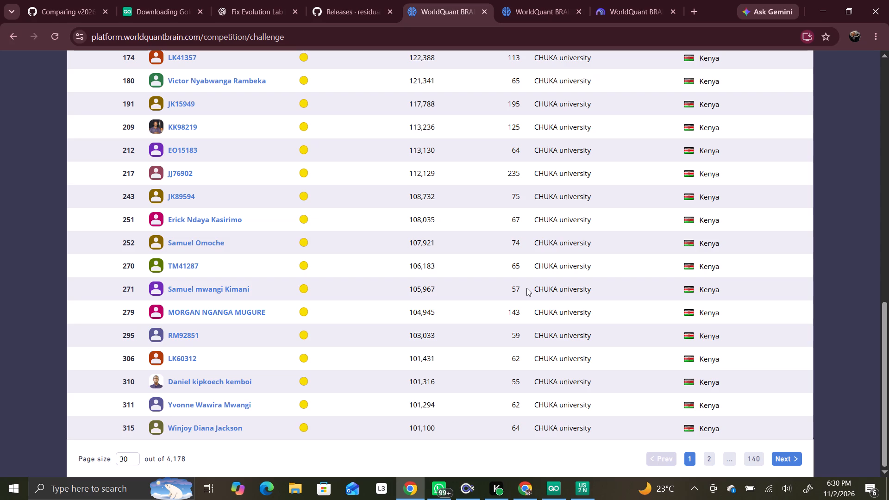
Compare the CHUKA university users' alpha counts and scores again, from the end of the page back to the top.
scroll(526, 287, up, 1)
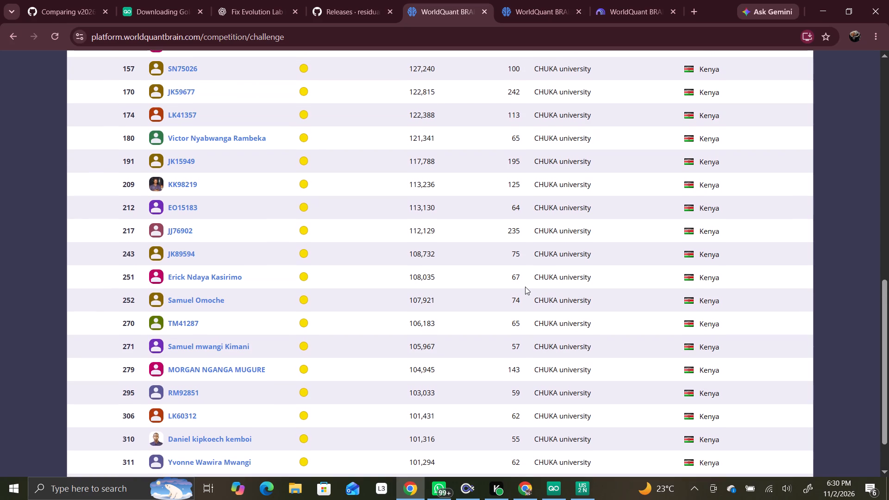
scroll(525, 285, up, 2)
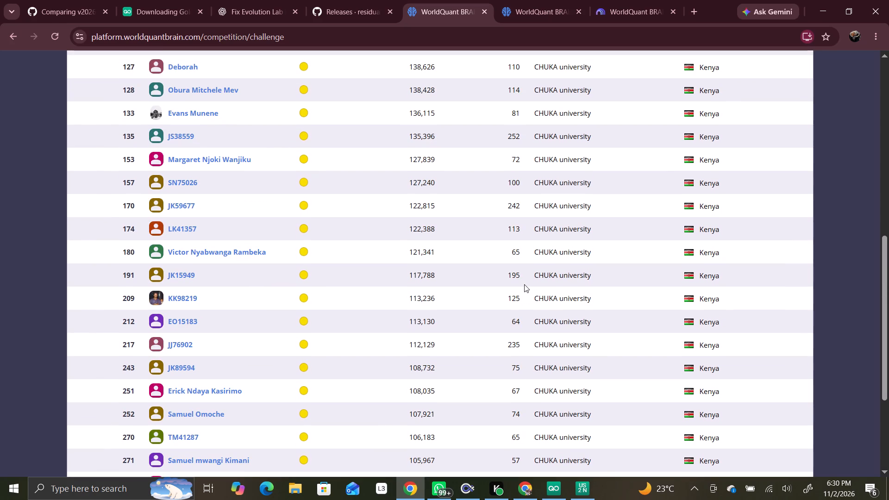
scroll(524, 282, up, 3)
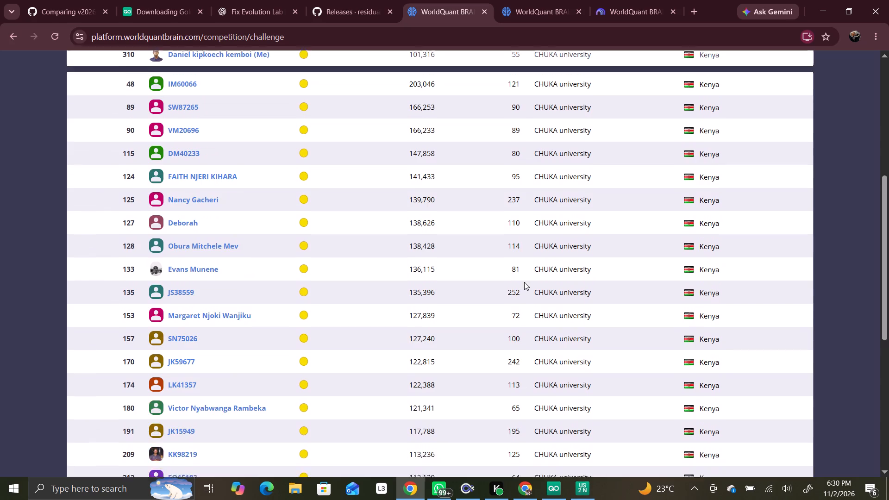
scroll(524, 282, up, 1)
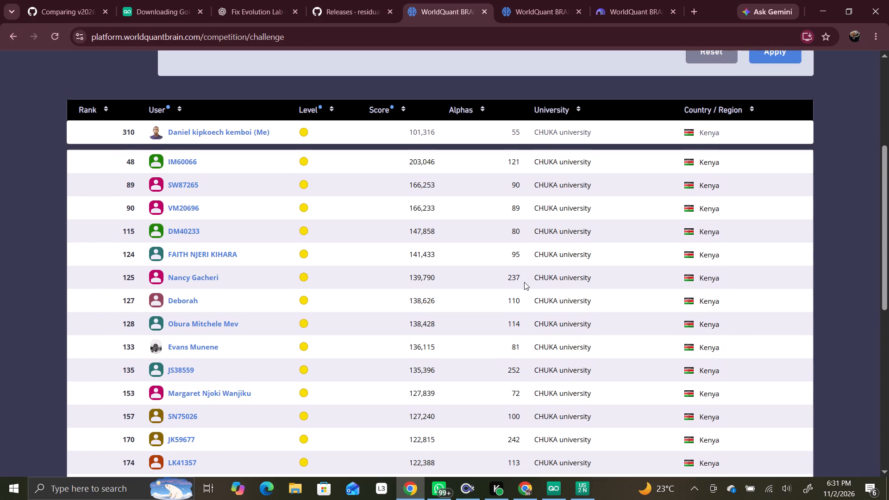
scroll(524, 282, up, 1)
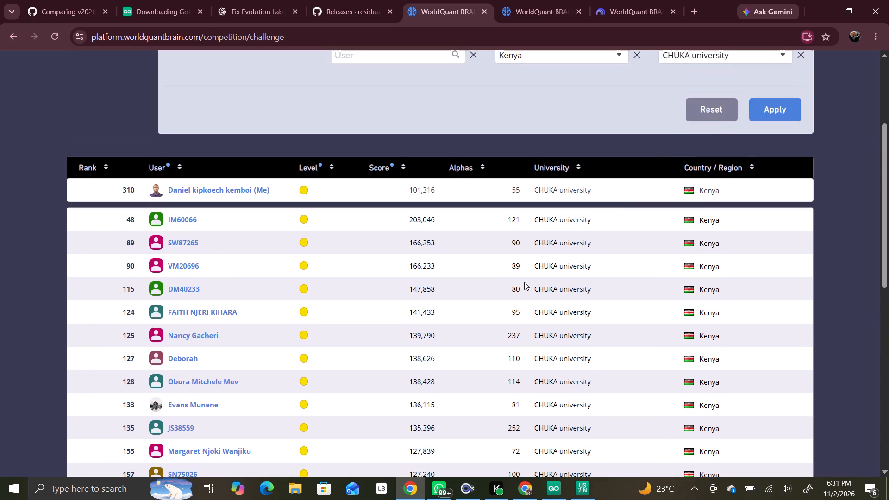
scroll(524, 282, up, 6)
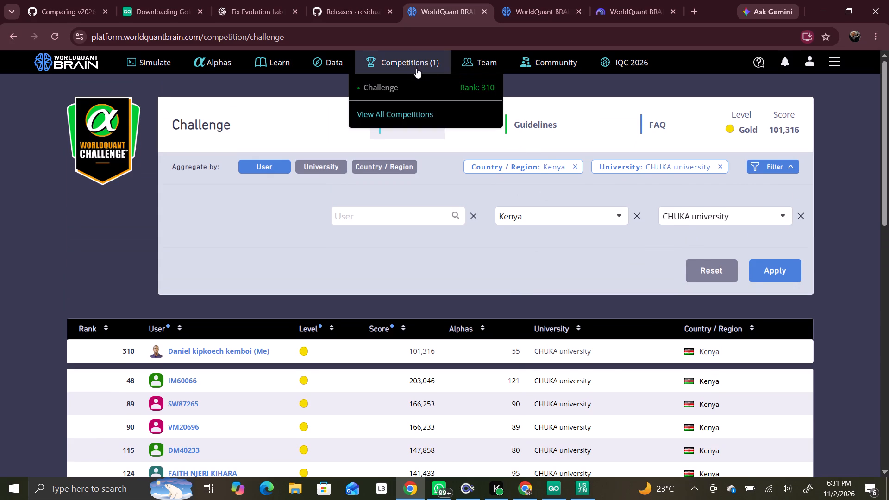
Go back to the Simulate page and show the IS period summary of the alpha in Simulation 21.
click(150, 69)
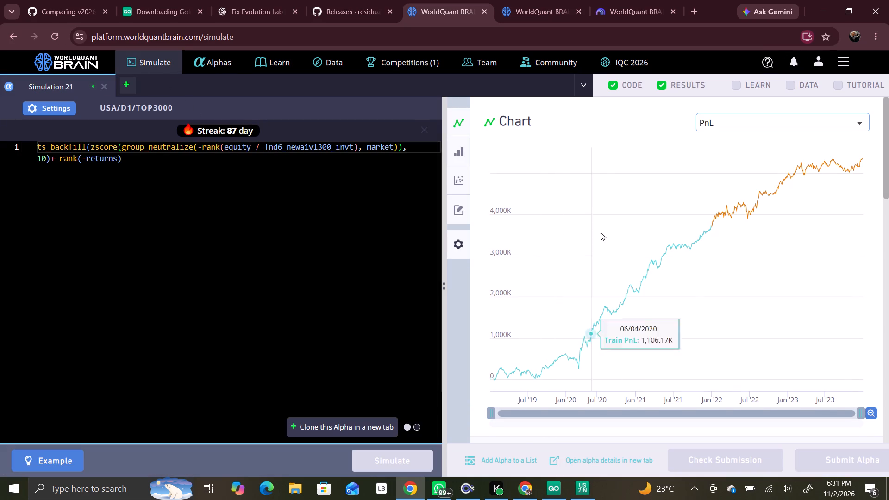
scroll(614, 236, down, 4)
click(808, 230)
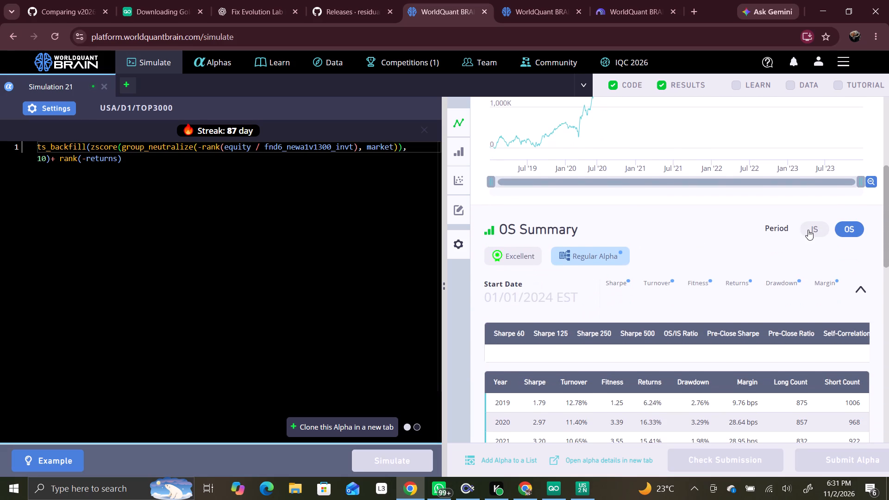
scroll(807, 232, down, 2)
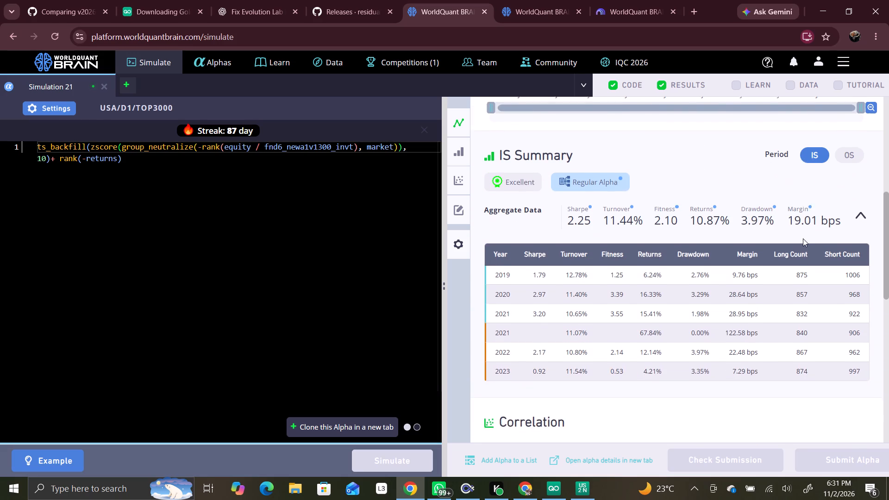
Review Simulation 21's results from the PnL chart through the IS summary and correlation to the alpha properties.
scroll(803, 238, down, 8)
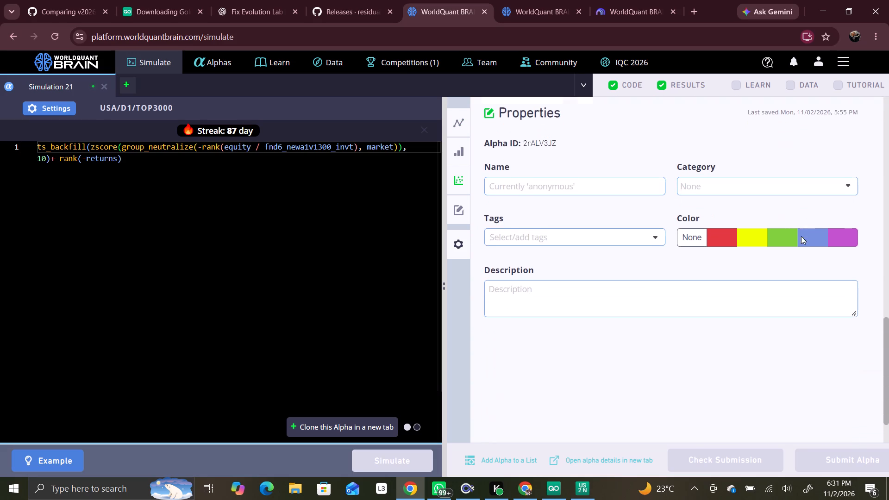
scroll(801, 236, down, 1)
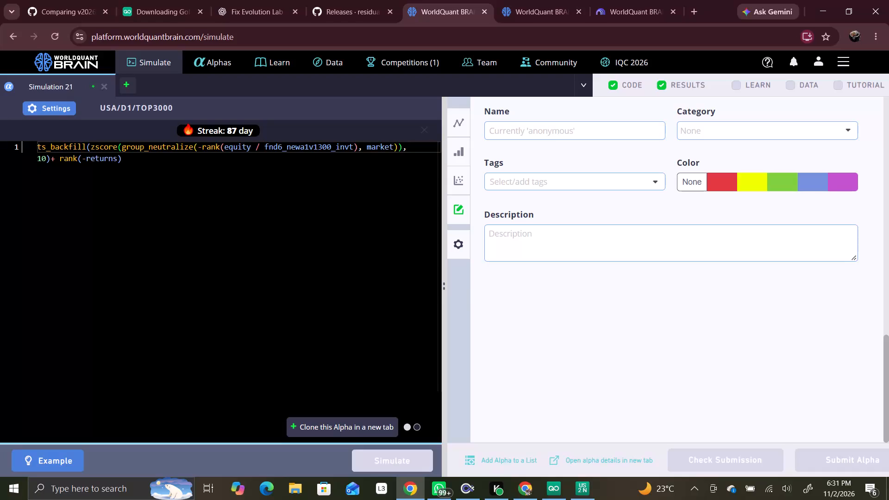
scroll(764, 244, down, 2)
scroll(755, 232, up, 3)
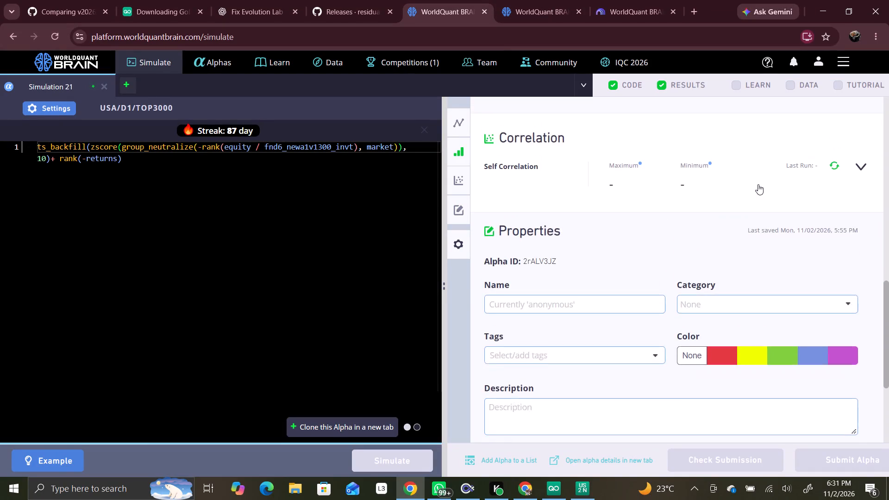
scroll(758, 184, up, 4)
scroll(758, 184, down, 1)
scroll(758, 184, up, 5)
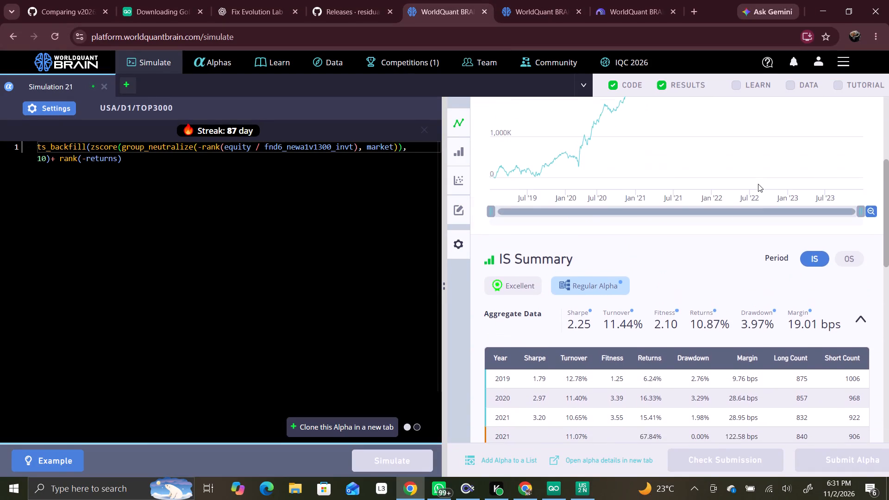
scroll(758, 184, up, 5)
scroll(758, 184, down, 4)
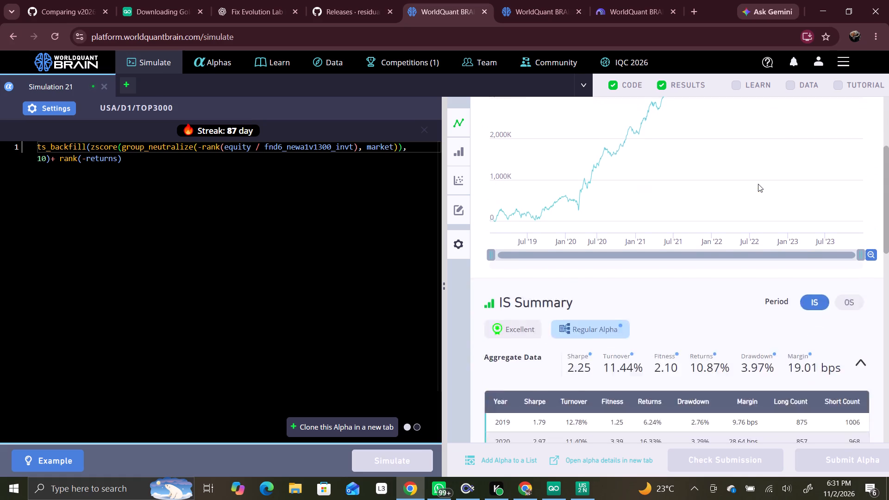
scroll(758, 184, down, 9)
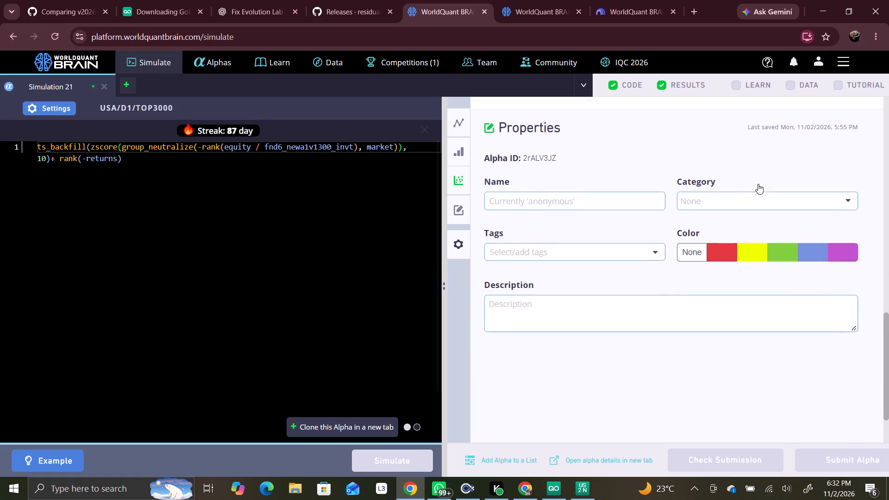
scroll(758, 184, down, 1)
scroll(758, 184, up, 1)
scroll(758, 184, down, 3)
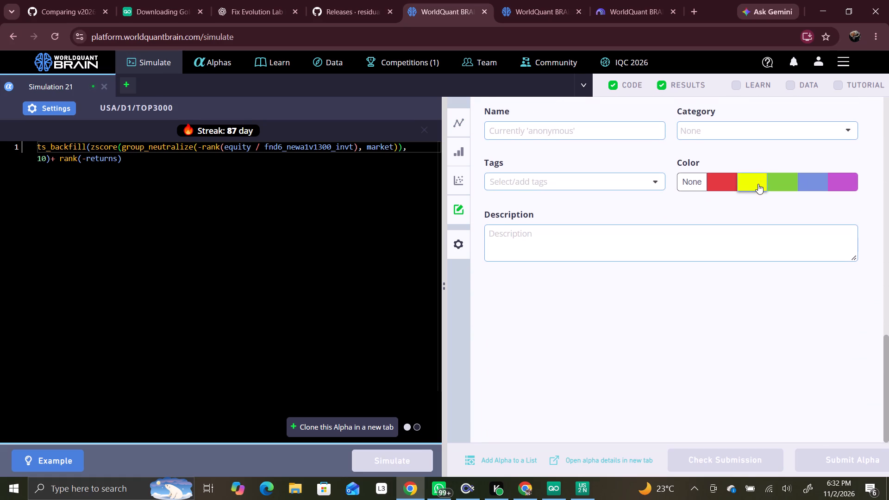
scroll(758, 184, up, 14)
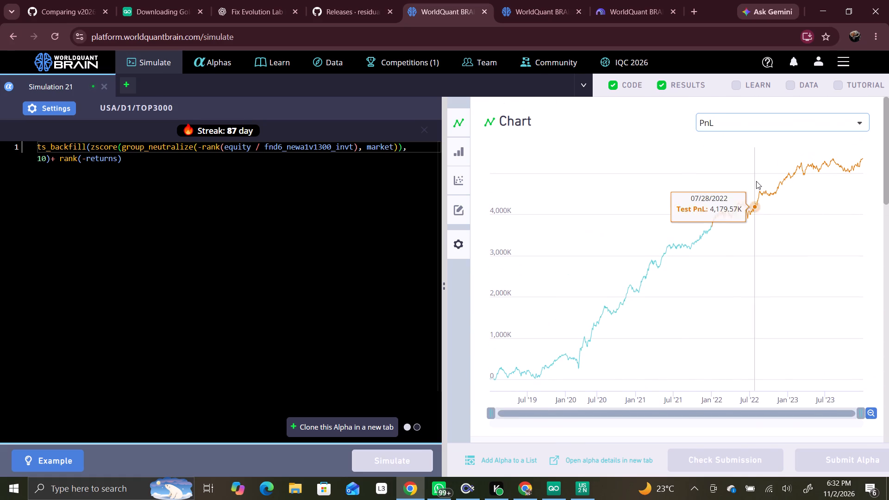
click(475, 492)
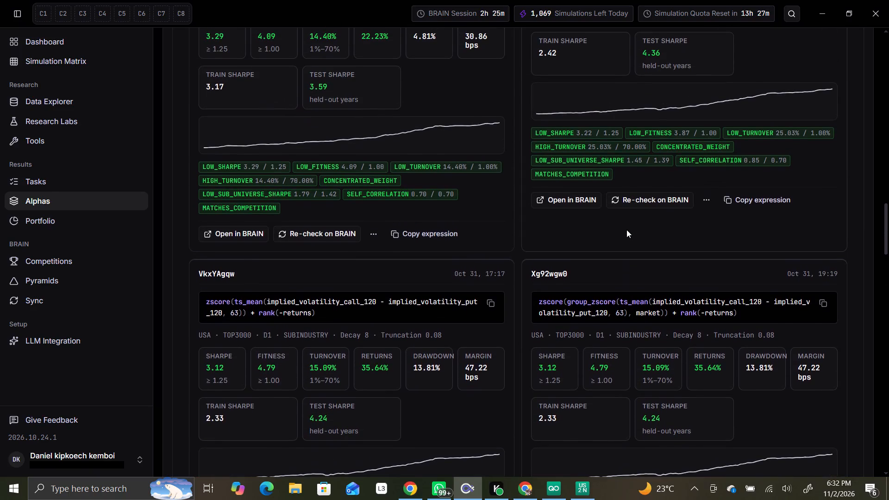
scroll(626, 230, down, 2)
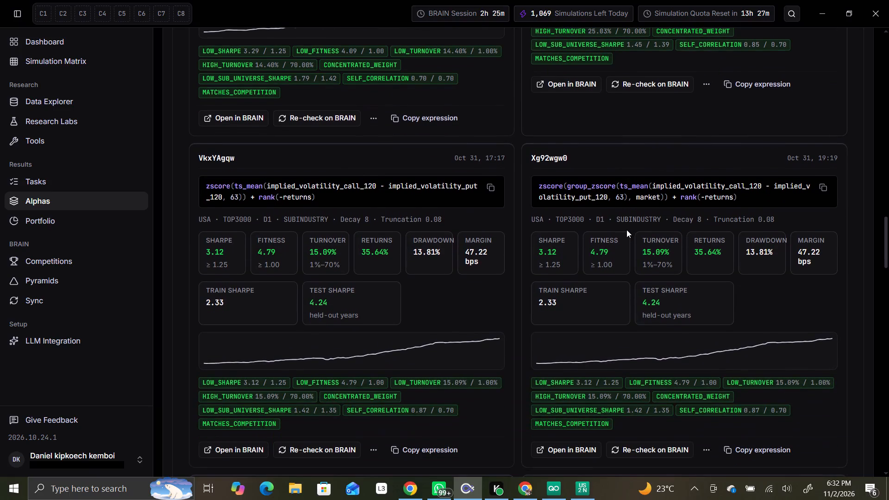
scroll(626, 230, down, 4)
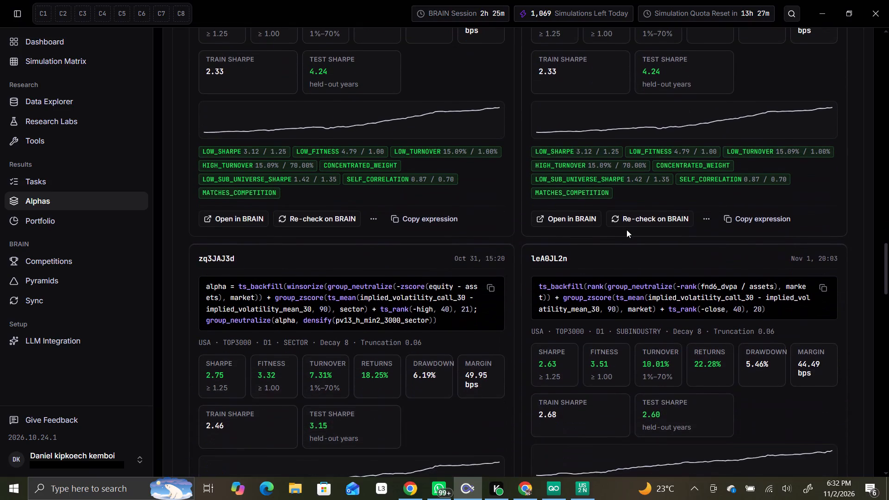
scroll(626, 230, up, 11)
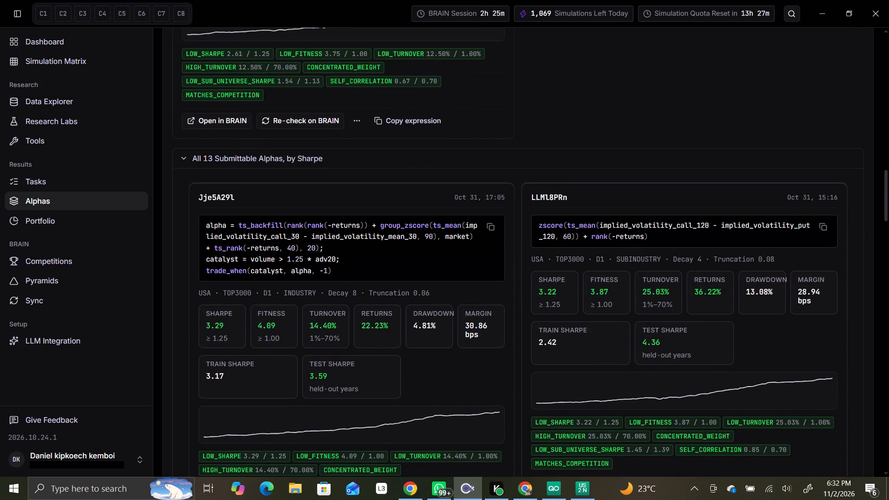
scroll(626, 230, down, 1)
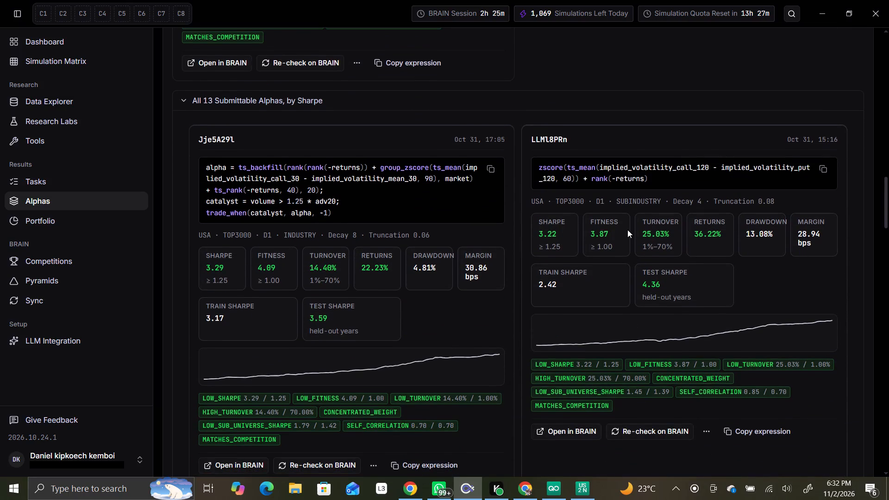
scroll(627, 229, down, 1)
scroll(319, 233, up, 1)
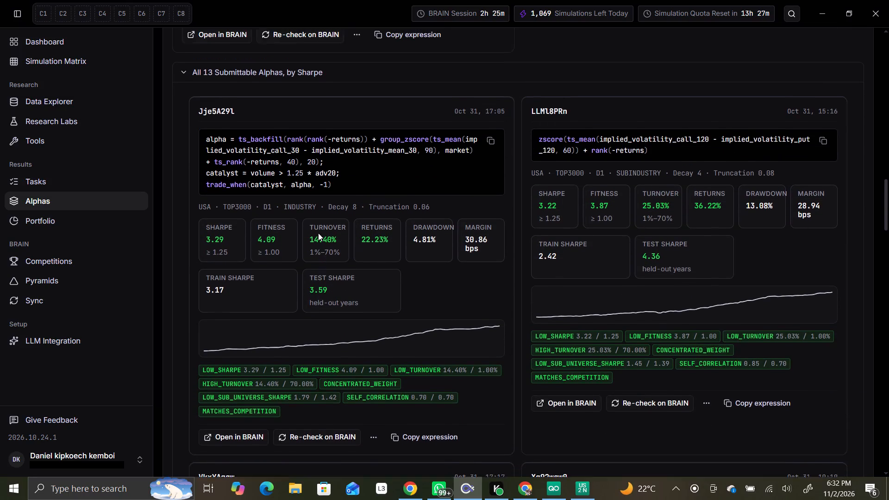
Re-check alpha Jje5A29l on BRAIN from its card in the submittable alphas list.
scroll(318, 229, down, 1)
click(323, 410)
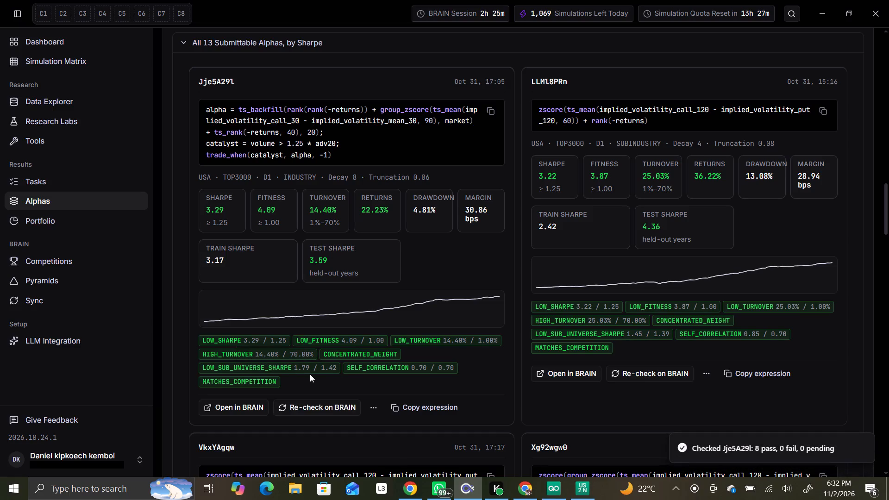
Open alpha Jje5A29l in BRAIN and close the browser tab holding the old Simulate page.
click(259, 405)
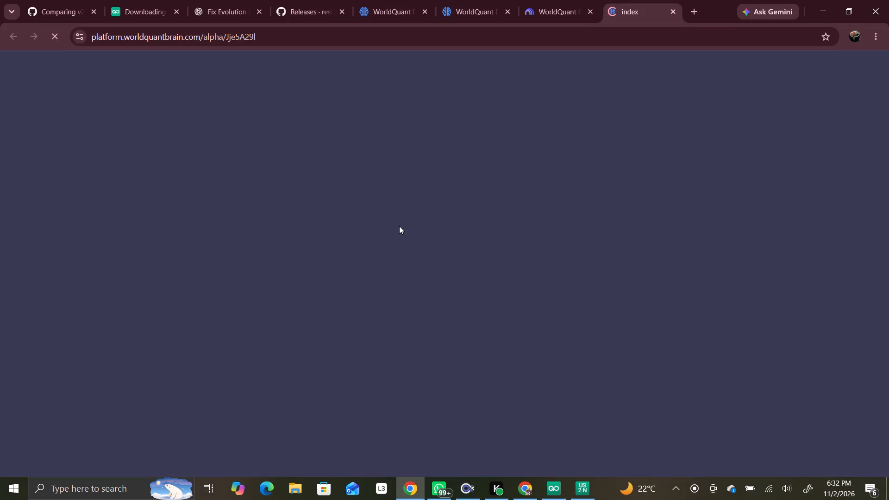
click(426, 11)
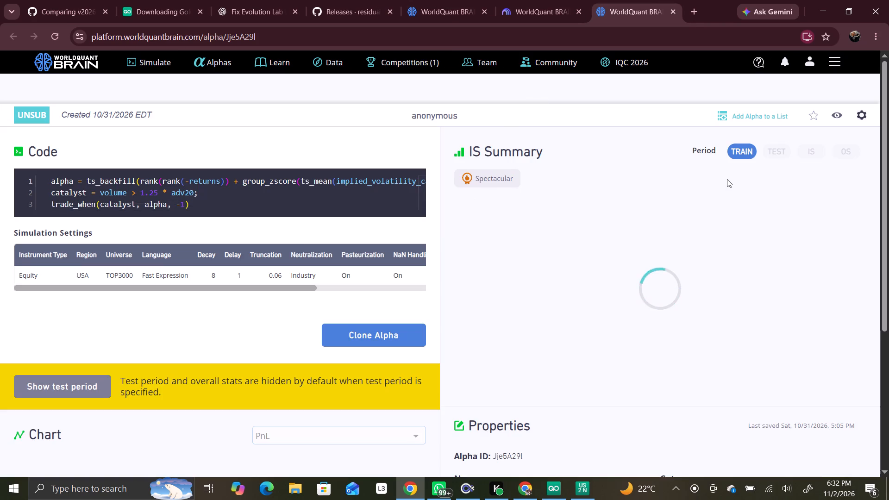
Reveal the test period of alpha Jje5A29l and look over its yearly figures, PnL chart and testing status.
scroll(768, 162, down, 3)
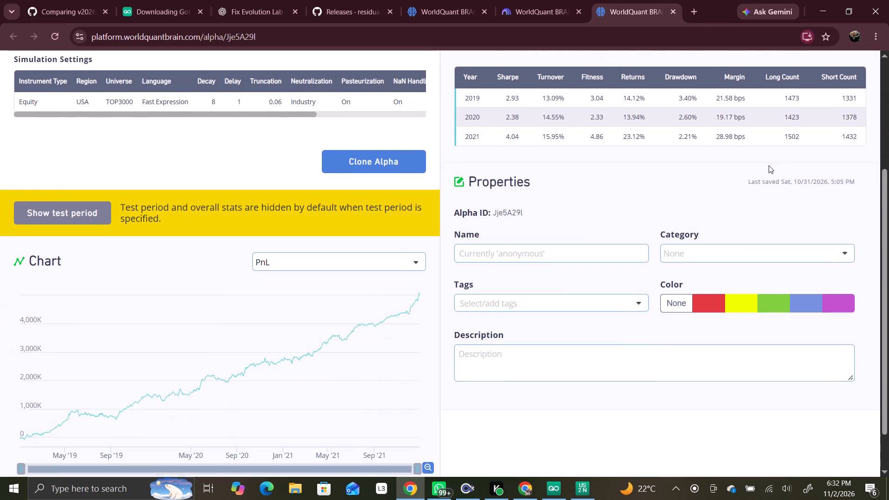
scroll(769, 167, down, 5)
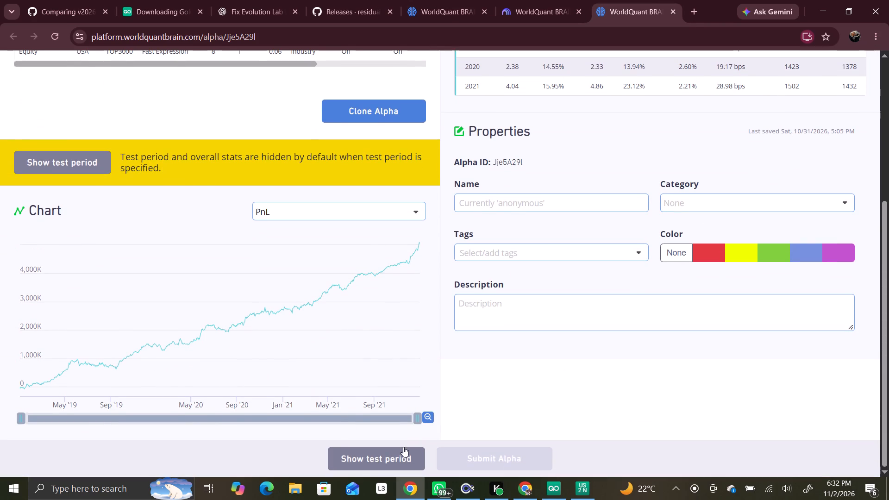
click(397, 455)
scroll(534, 325, up, 2)
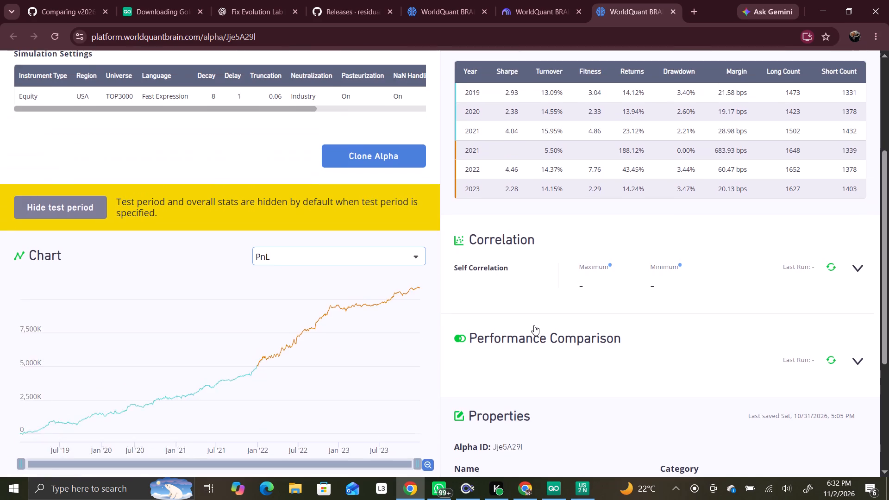
scroll(534, 325, down, 5)
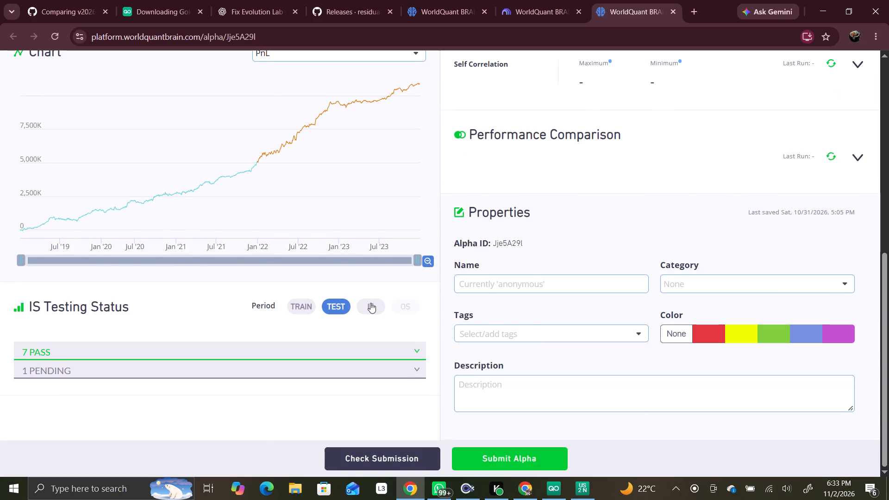
Set the testing status to the IS period, run the submission check, and read the details of the passed tests.
click(370, 303)
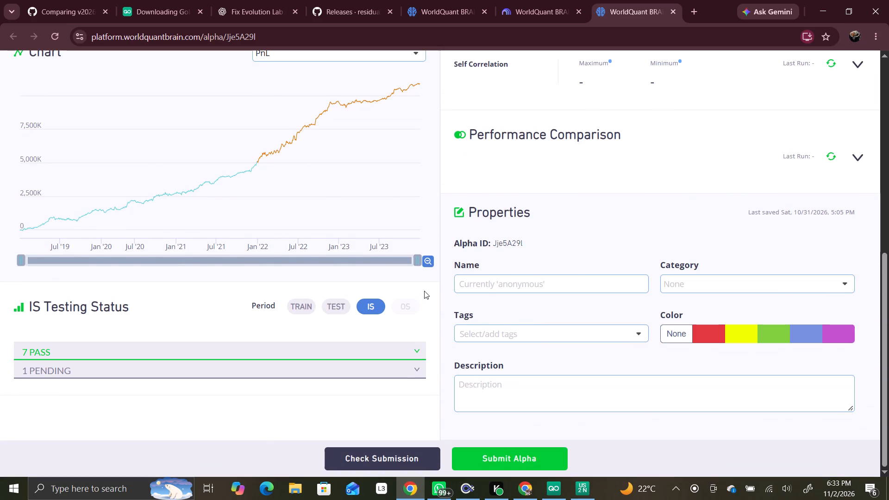
scroll(424, 291, down, 2)
click(413, 460)
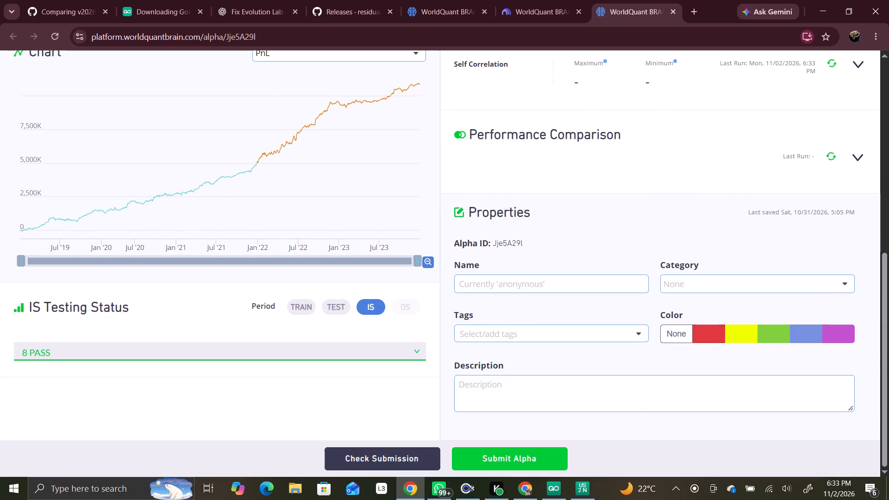
click(368, 346)
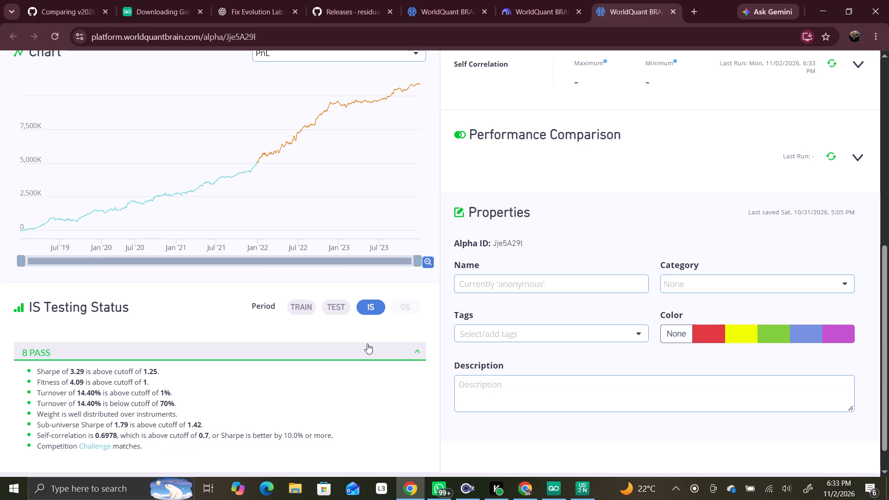
scroll(367, 344, down, 4)
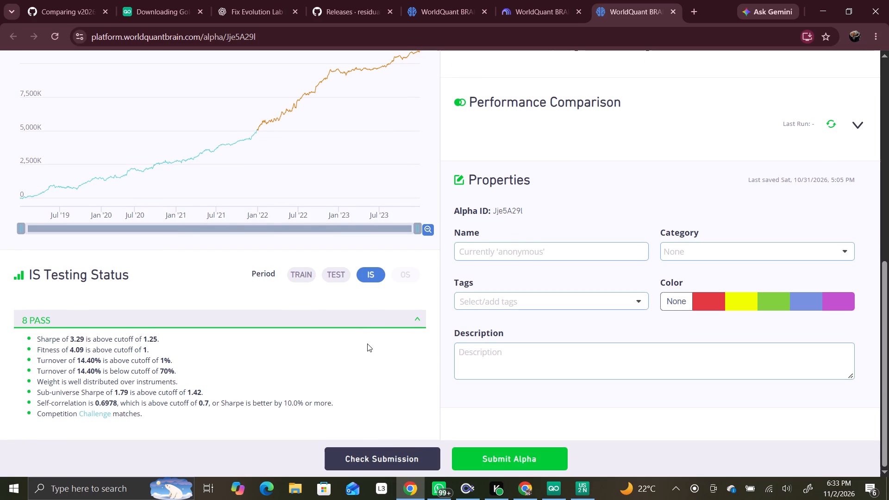
scroll(368, 342, up, 5)
scroll(369, 339, down, 1)
Clone alpha Jje5A29l into a new simulation and simulate it with its existing settings.
scroll(369, 337, up, 8)
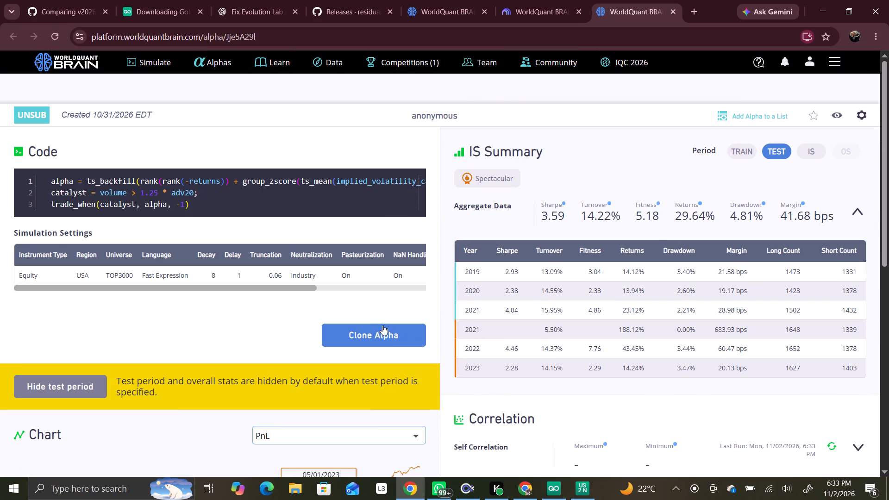
click(383, 331)
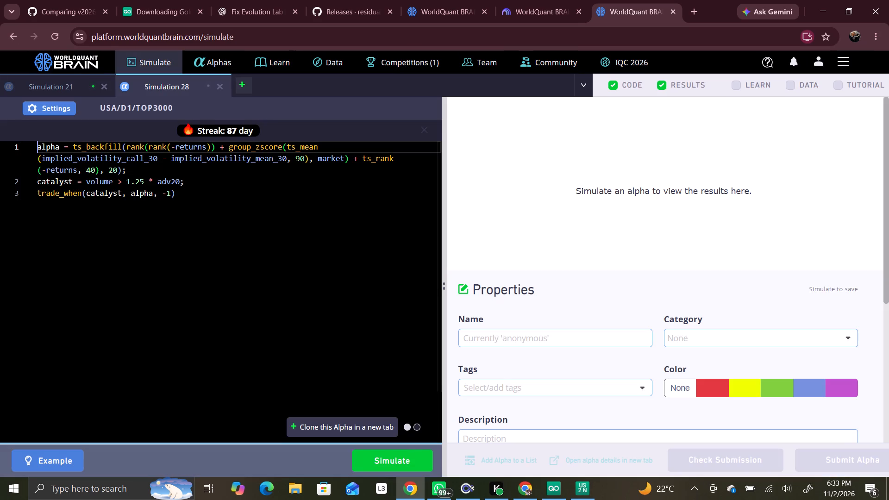
click(406, 451)
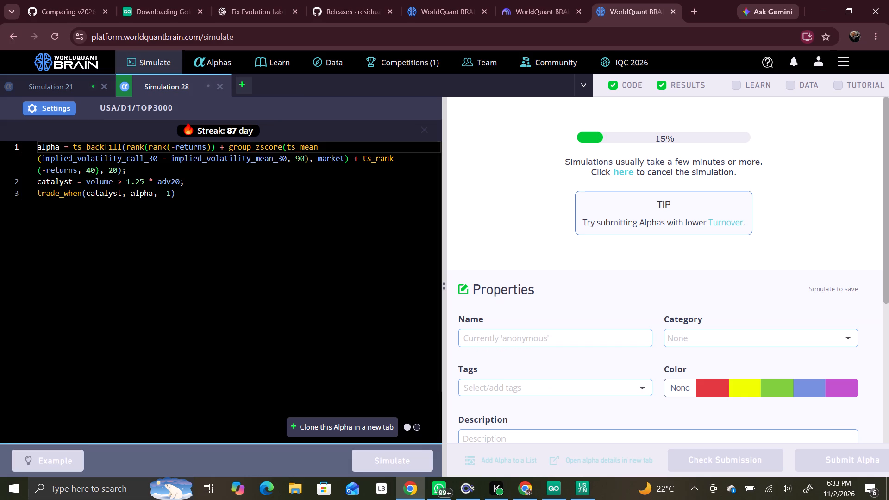
Clone the alpha into another simulation, change its delay to 0, apply the settings and simulate it.
click(353, 423)
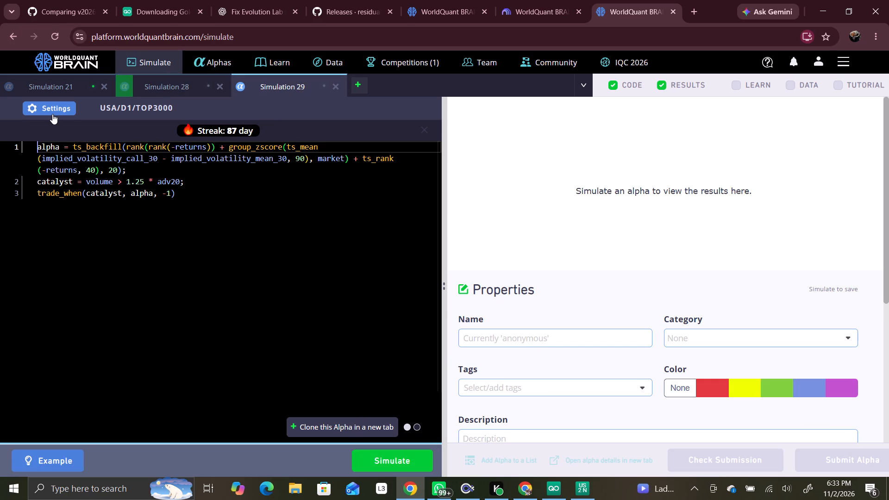
click(52, 113)
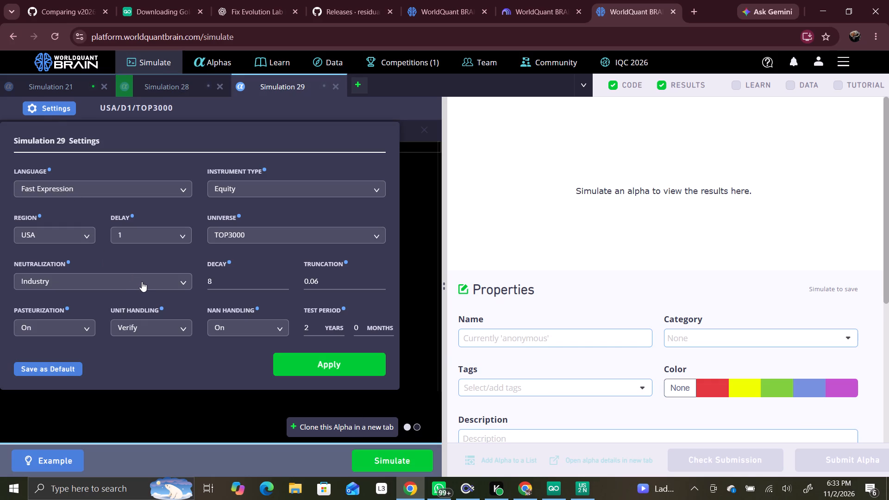
click(142, 281)
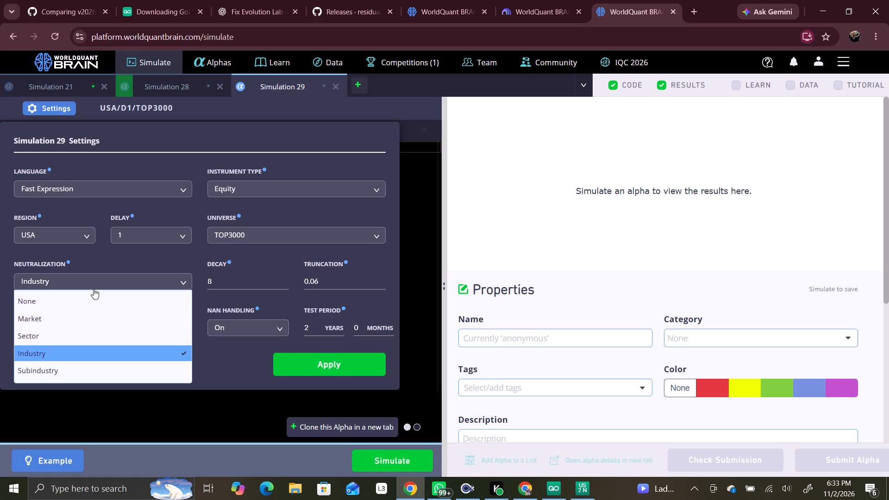
click(94, 288)
click(127, 232)
click(144, 267)
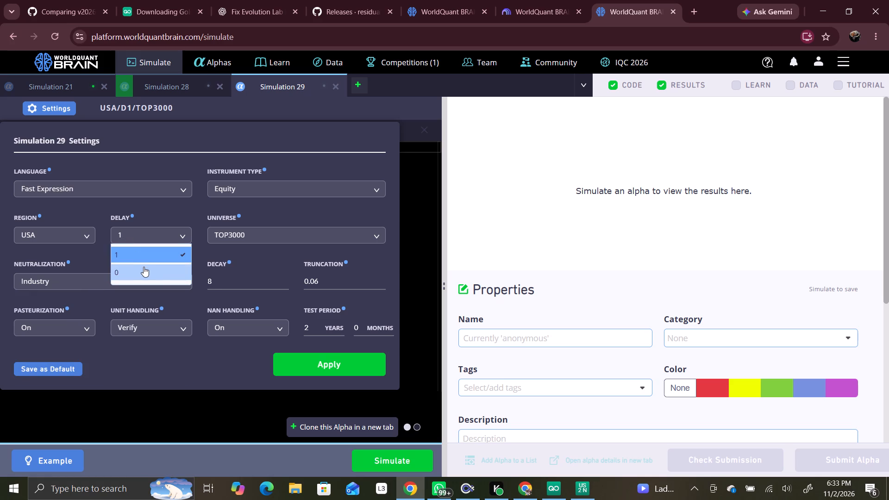
click(307, 365)
click(382, 456)
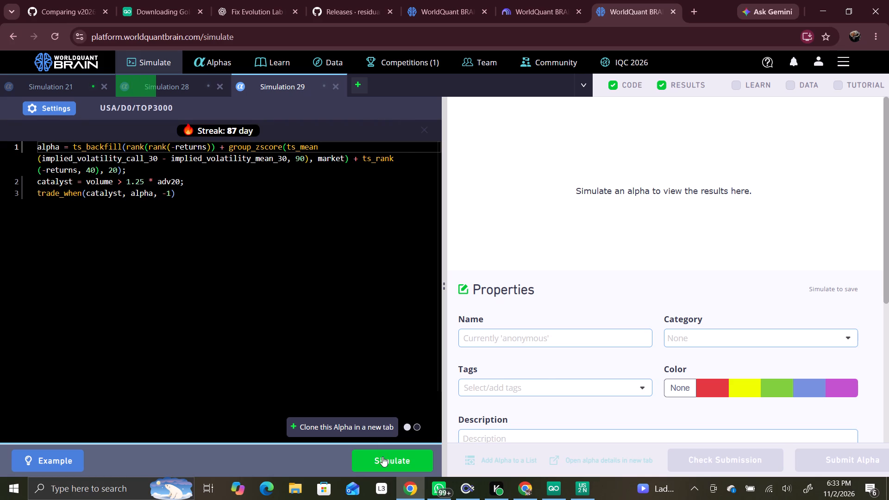
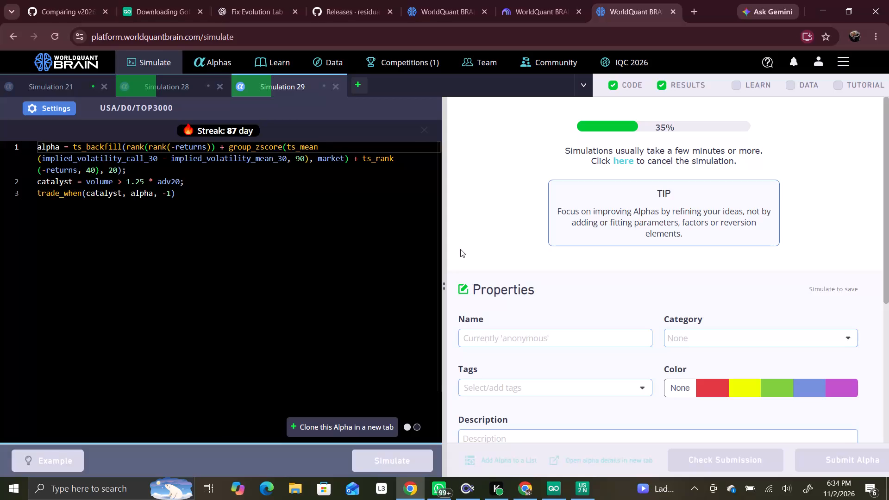
Clone the delay-0 alpha into another simulation, change its universe to TOP2000, apply the settings and simulate it.
click(228, 253)
click(352, 429)
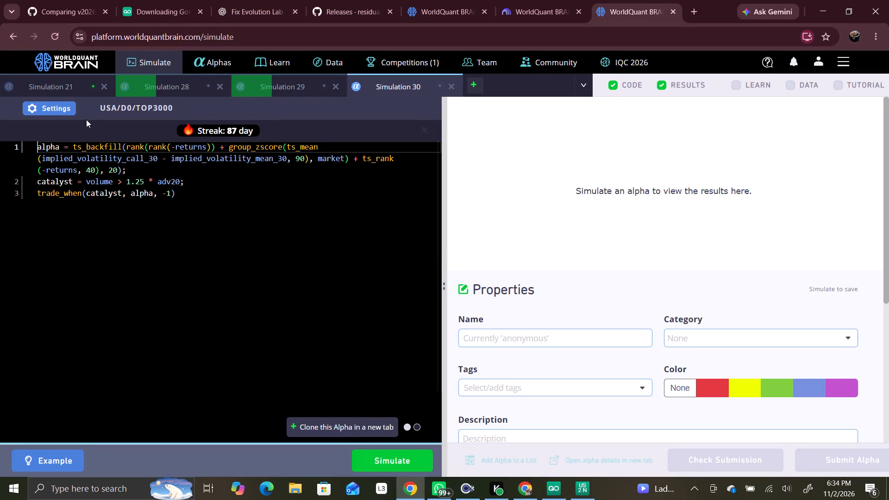
click(72, 111)
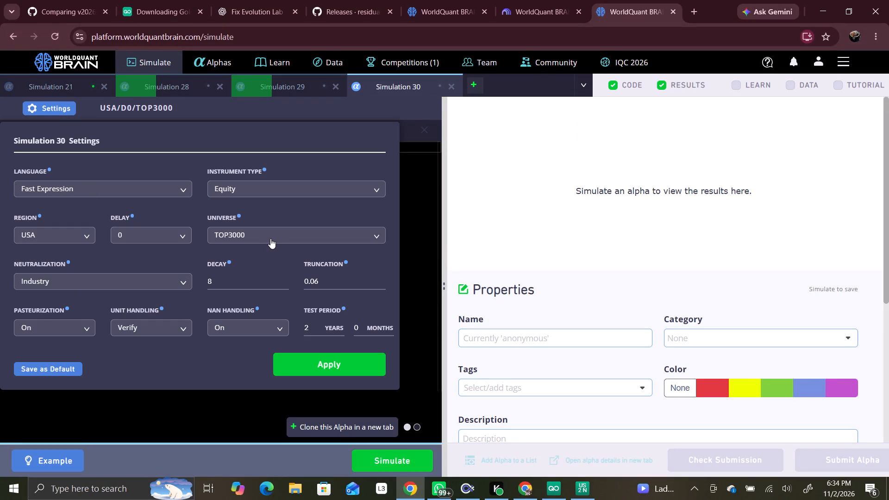
click(331, 283)
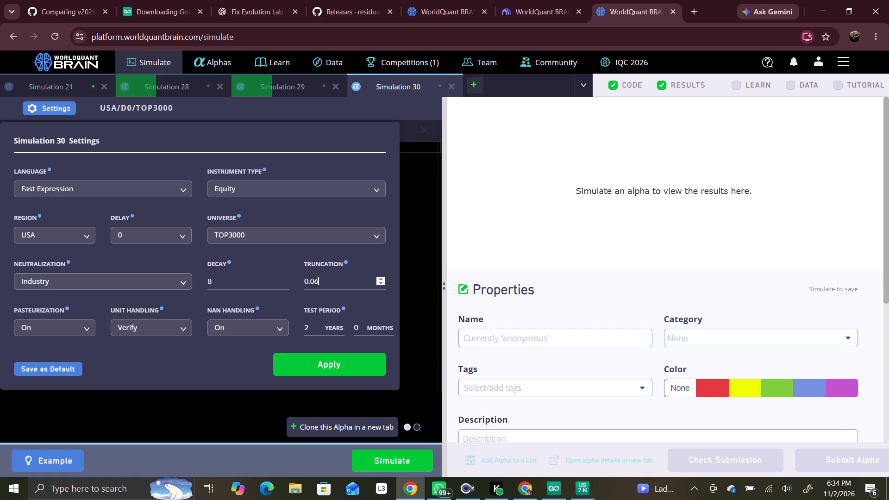
click(328, 285)
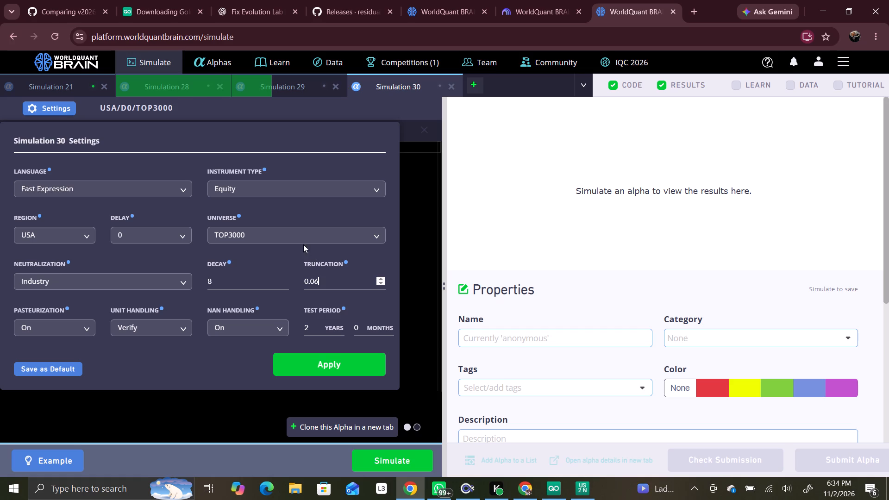
click(298, 235)
click(258, 273)
click(311, 362)
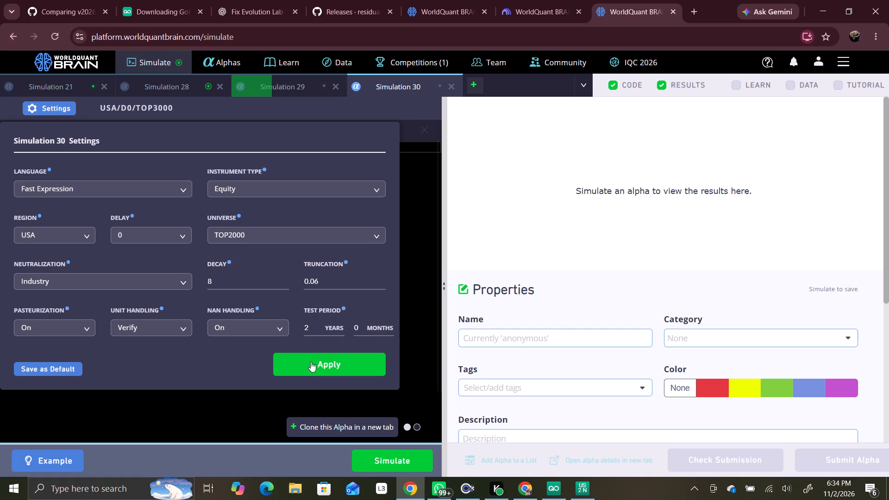
click(403, 460)
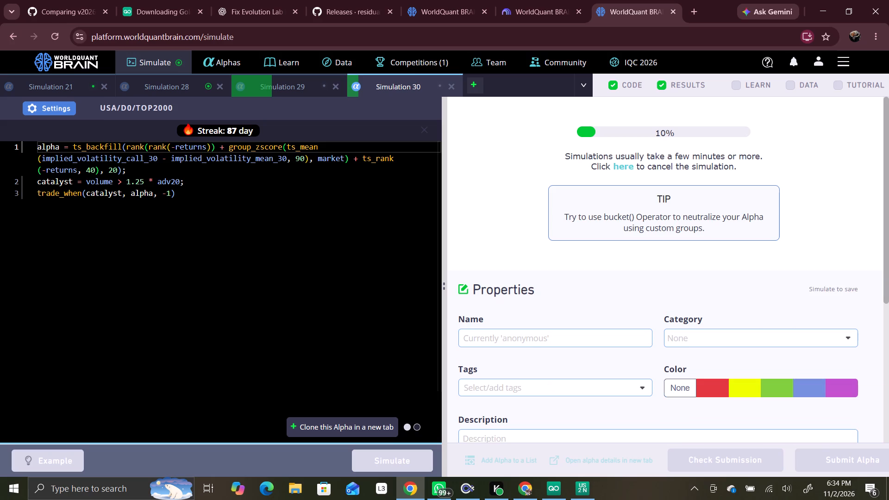
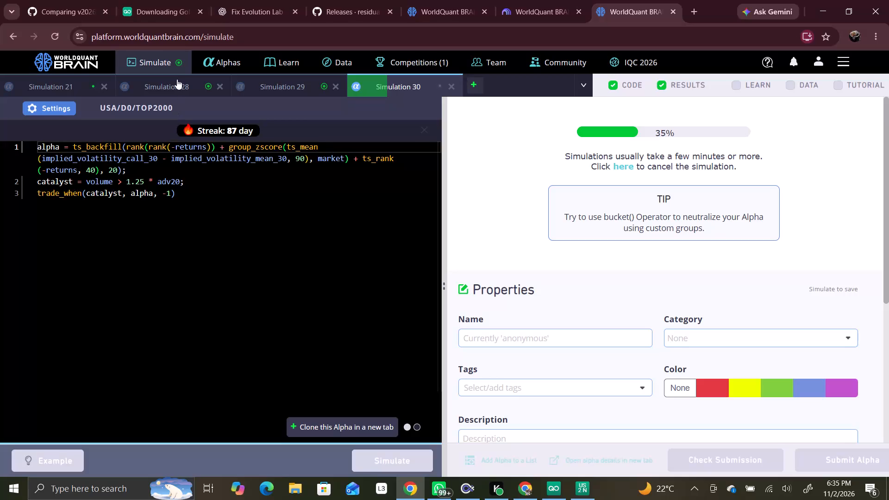
Reveal the test period of Simulation 28, the USA/D1/TOP3000 alpha, and review its full IS summary.
click(177, 83)
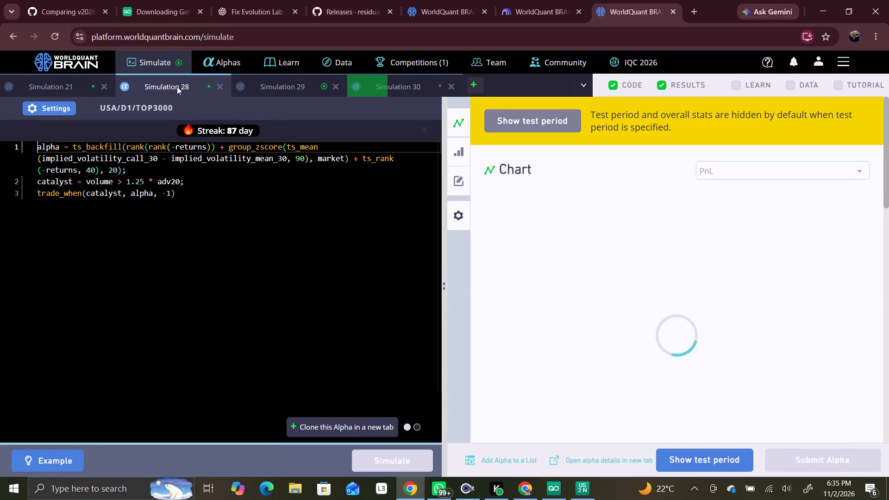
scroll(794, 370, down, 3)
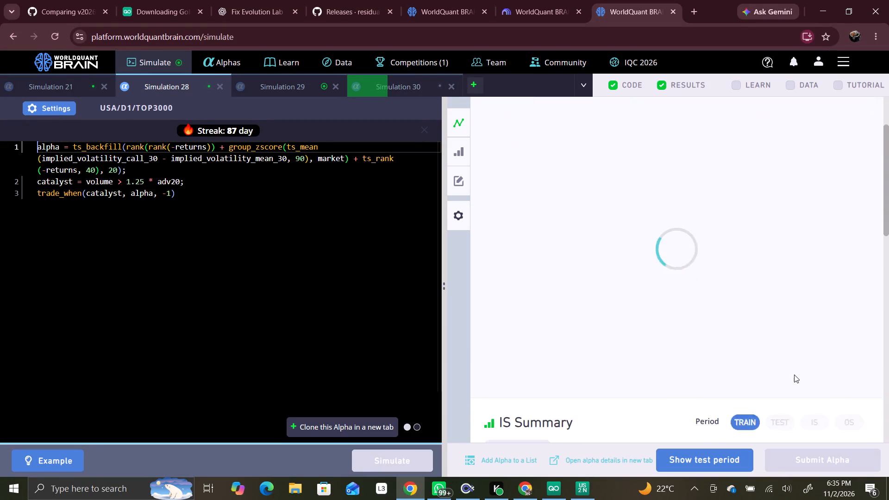
click(735, 448)
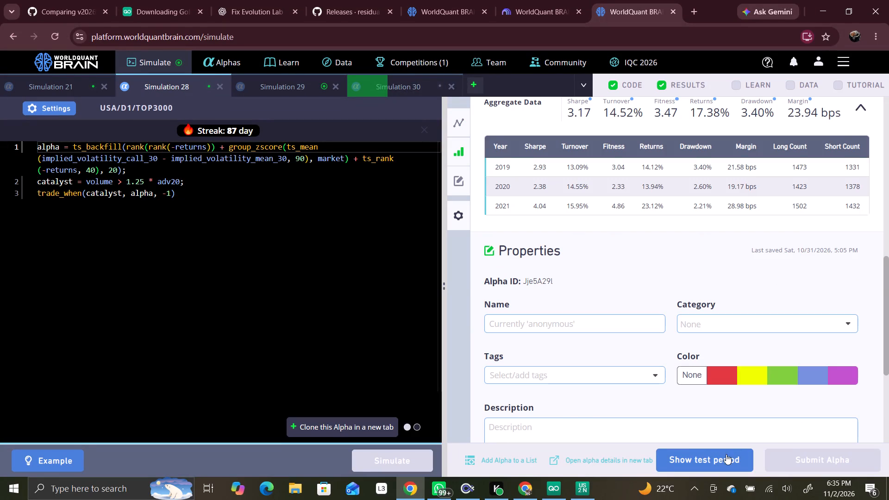
click(726, 454)
scroll(720, 330, up, 4)
click(815, 277)
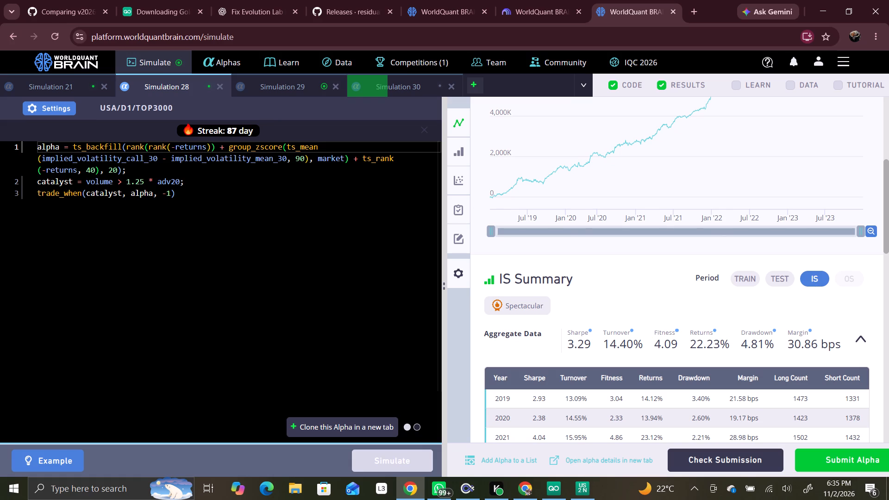
click(69, 110)
click(69, 110)
Reveal the test period of Simulation 29, the USA/D0/TOP3000 alpha, and review its full IS summary.
click(284, 91)
click(728, 467)
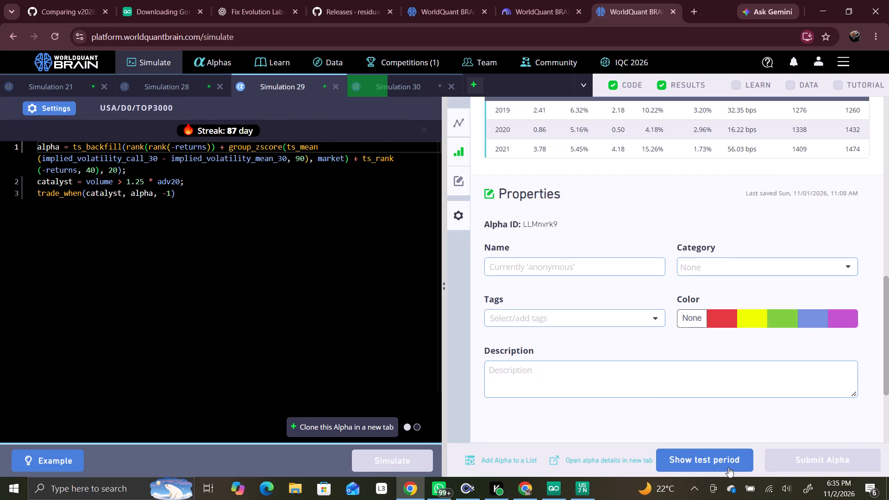
scroll(719, 371, up, 3)
click(814, 166)
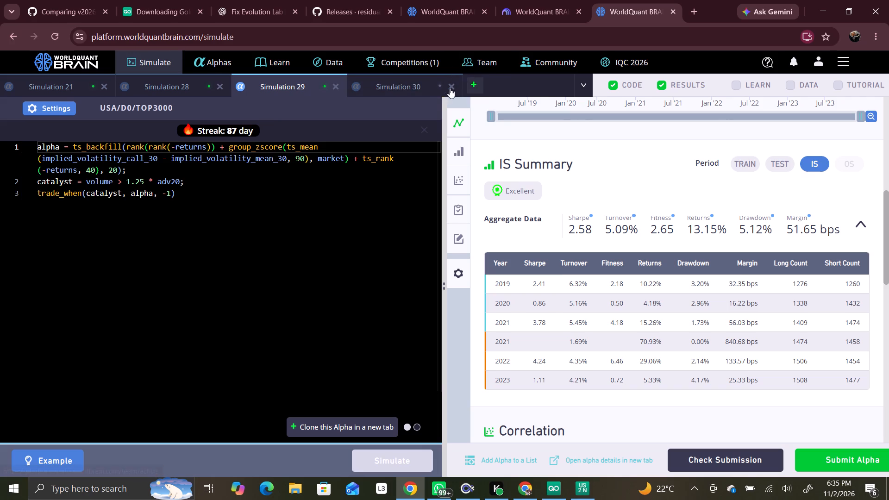
Reveal the test period of Simulation 30, the USA/D0/TOP2000 alpha, and review its full IS summary.
click(412, 87)
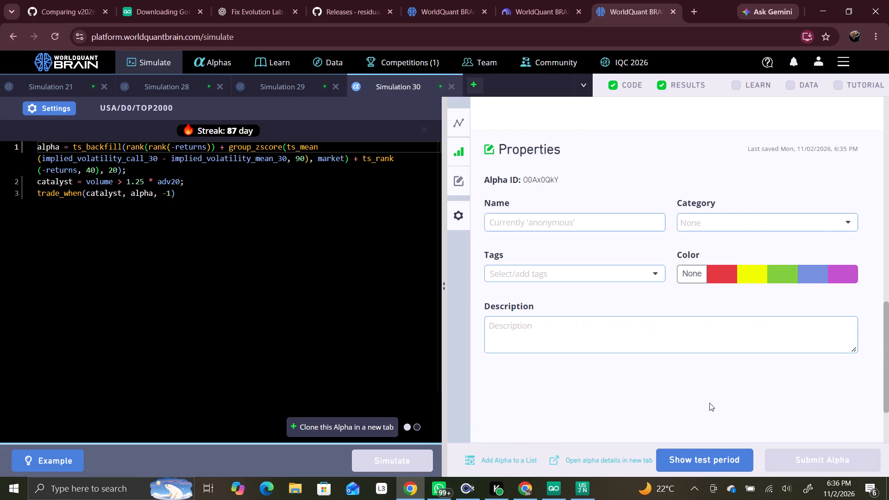
click(716, 450)
scroll(719, 435, up, 5)
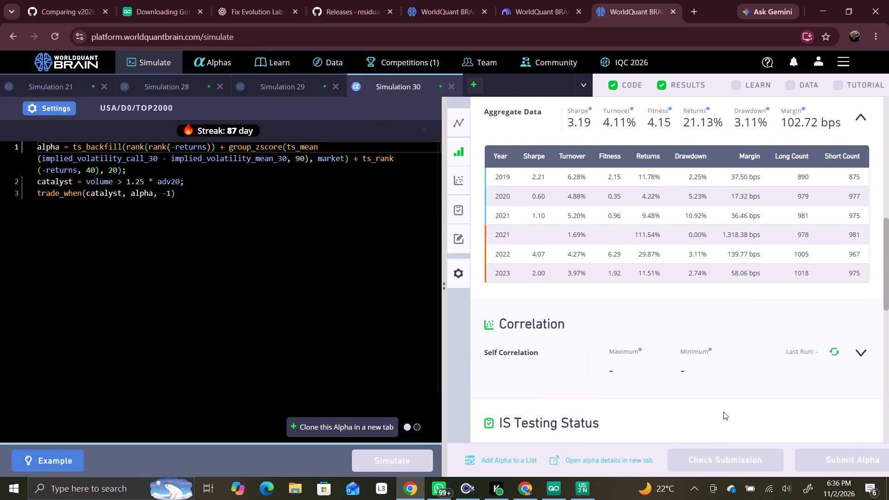
click(813, 162)
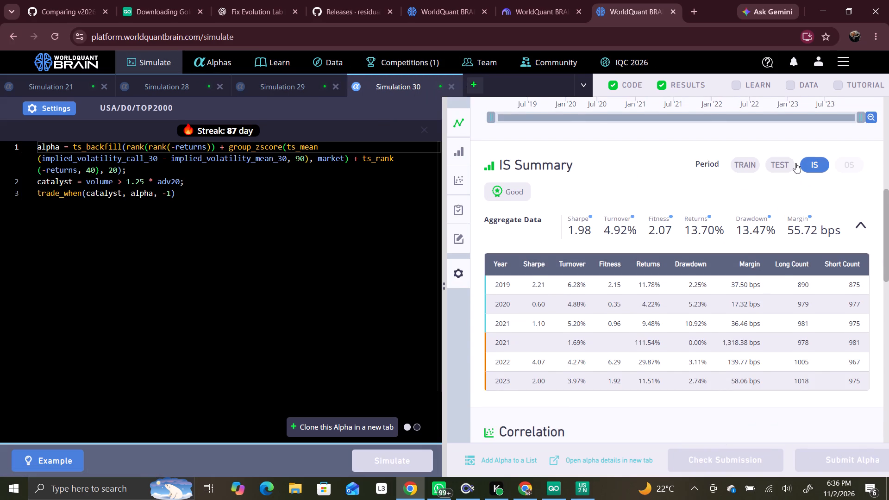
Close the two delay-0 simulations, Simulation 30 and Simulation 29.
click(451, 82)
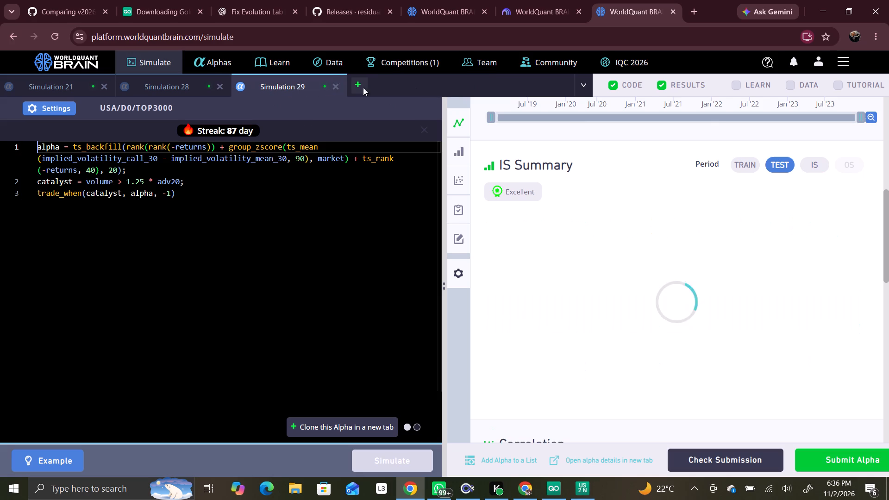
click(332, 84)
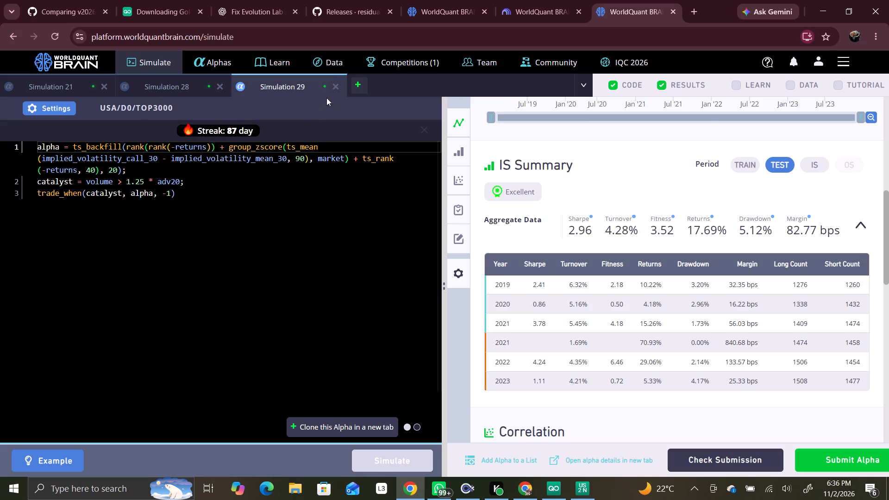
click(336, 87)
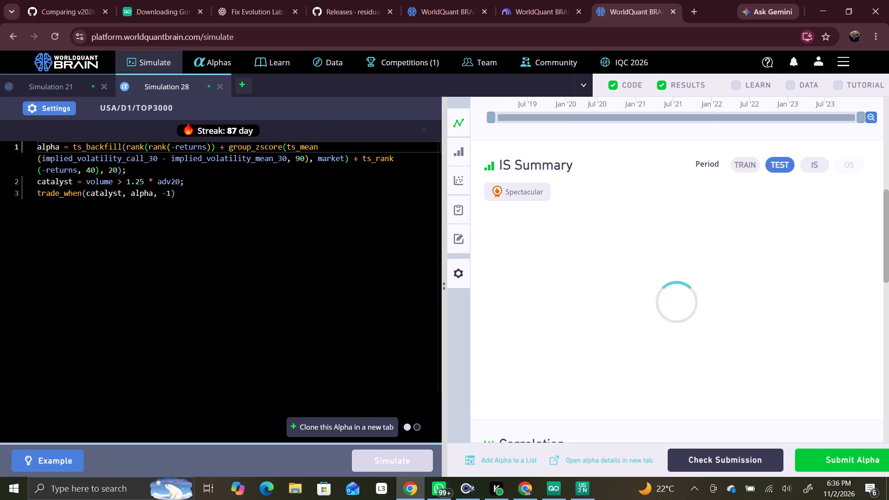
Clone the delay-1 alpha of Simulation 28, replace ts_backfill with ts_decay_linear in its first line, and simulate it.
click(359, 420)
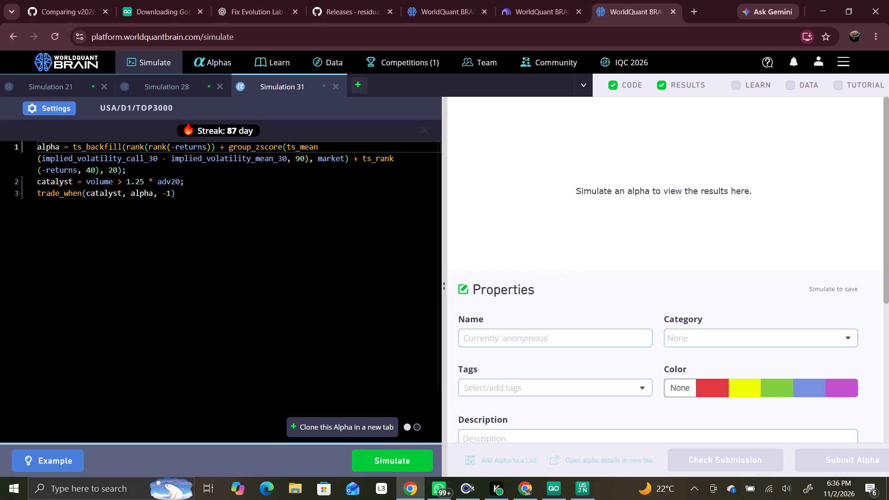
click(122, 143)
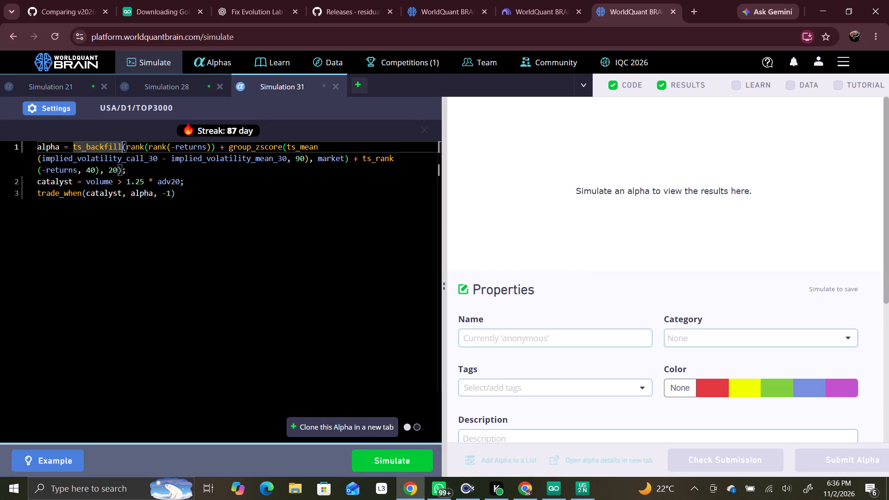
key(BackSpace)
key(BackSpace)
key(BackSpace)
key(BackSpace)
key(BackSpace)
key(BackSpace)
key(BackSpace)
key(BackSpace)
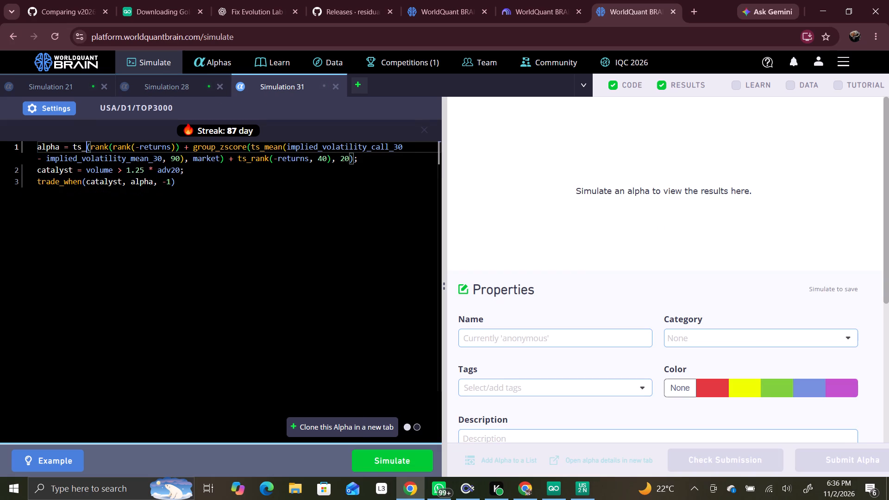
text(dec)
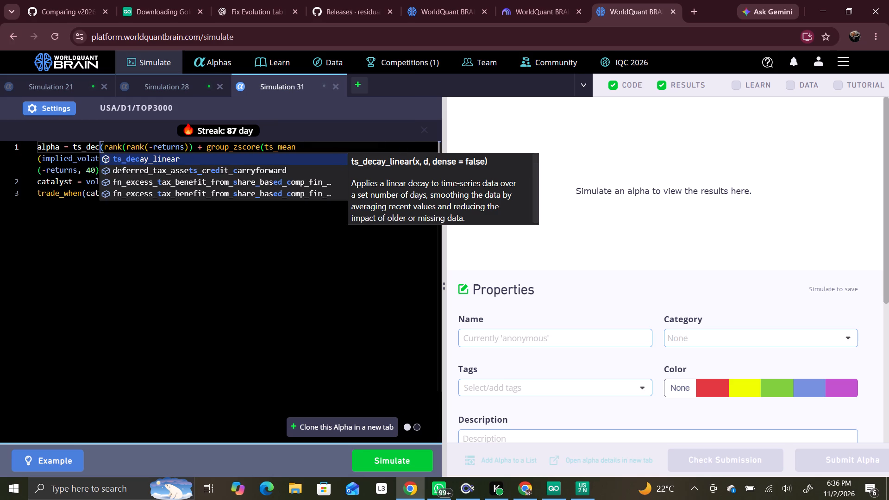
click(157, 157)
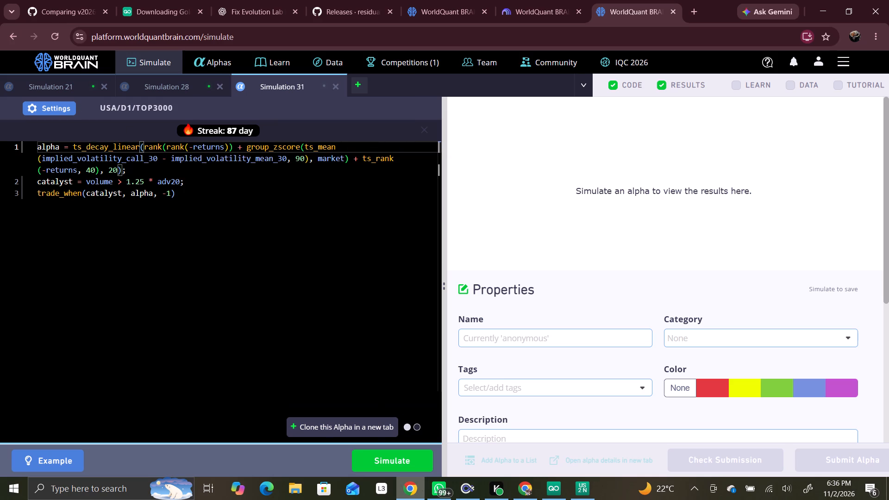
click(412, 462)
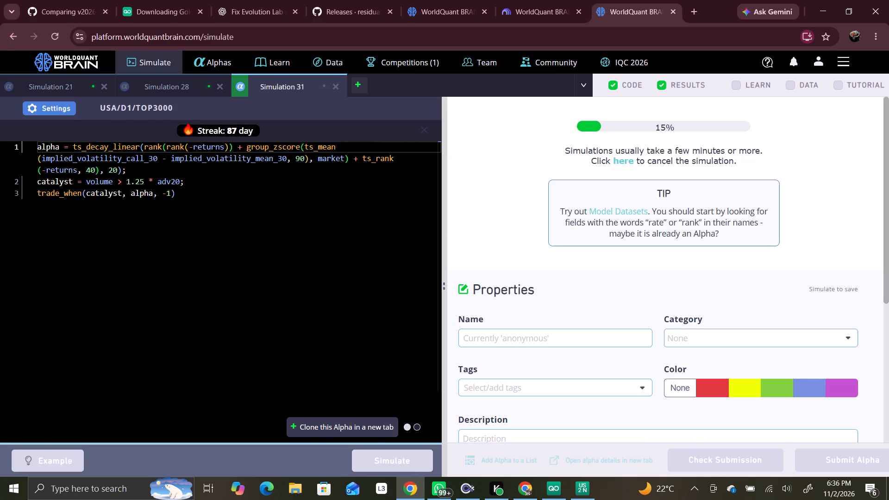
Clone the Simulation 28 alpha again, replace group_zscore with group_scale in the clone, and simulate it.
click(151, 89)
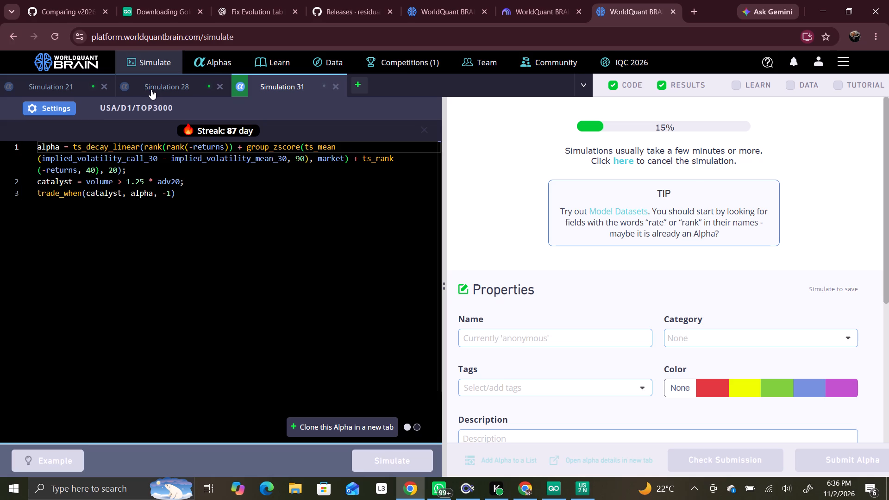
click(351, 428)
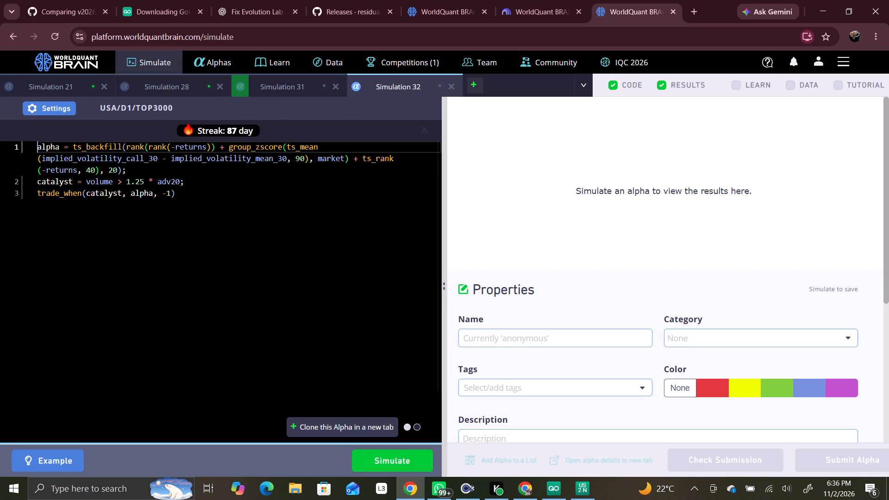
click(282, 145)
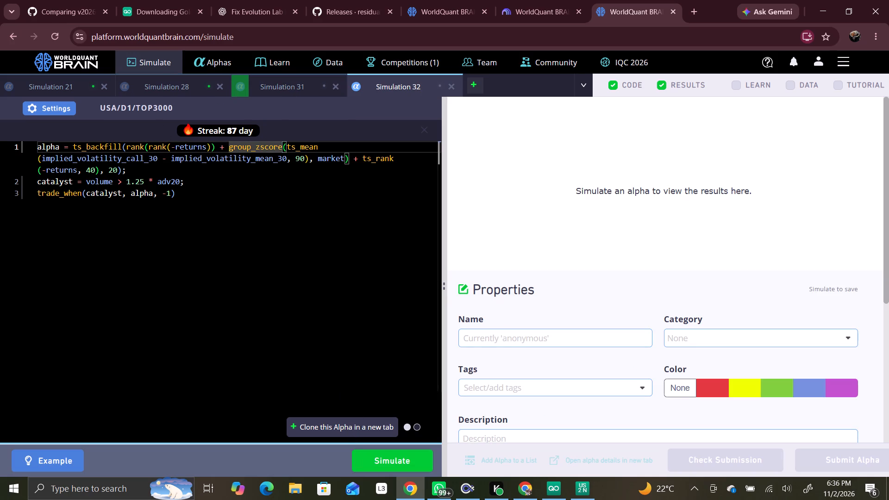
key(BackSpace)
key(BackSpace)
key(BackSpace)
key(BackSpace)
key(BackSpace)
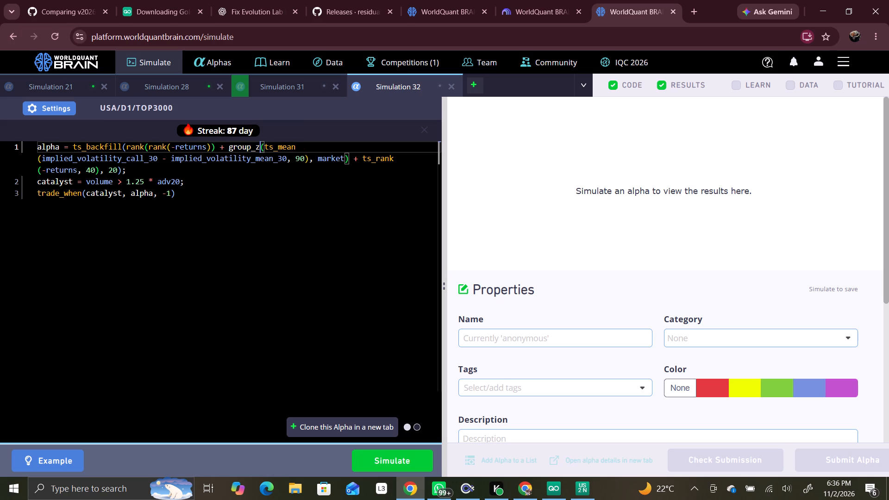
key(BackSpace)
text(sca)
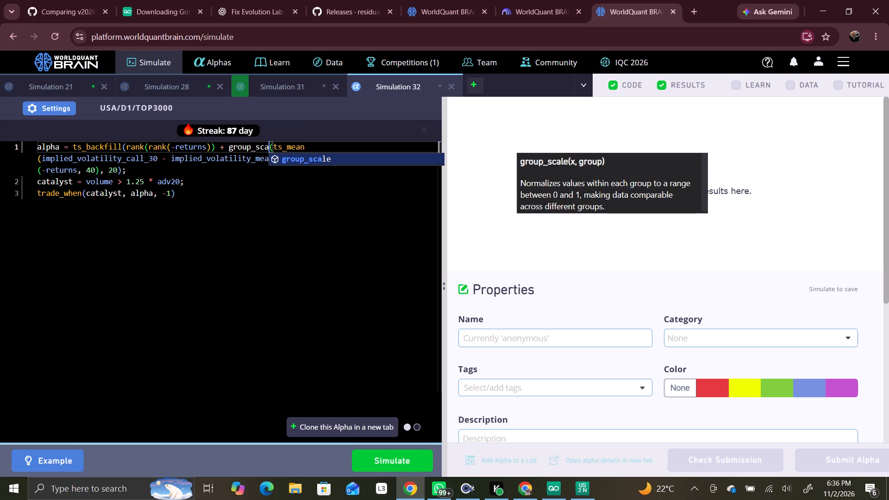
click(308, 161)
click(374, 453)
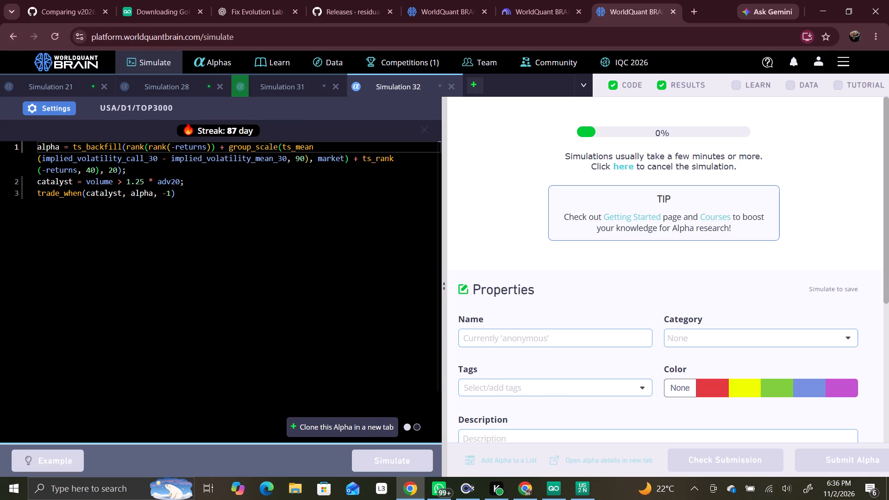
Clone the group_scale alpha into another simulation, replace group_scale with group_rank, and simulate it.
click(364, 425)
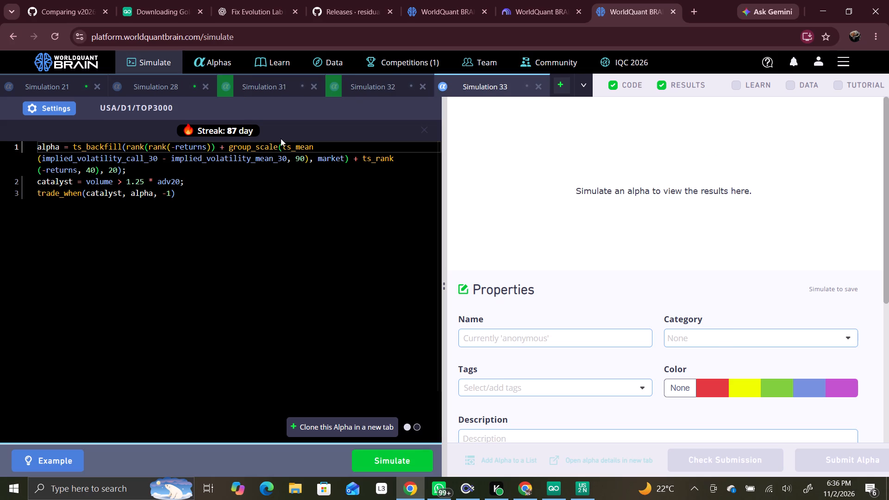
click(277, 149)
scroll(277, 149, up, 1)
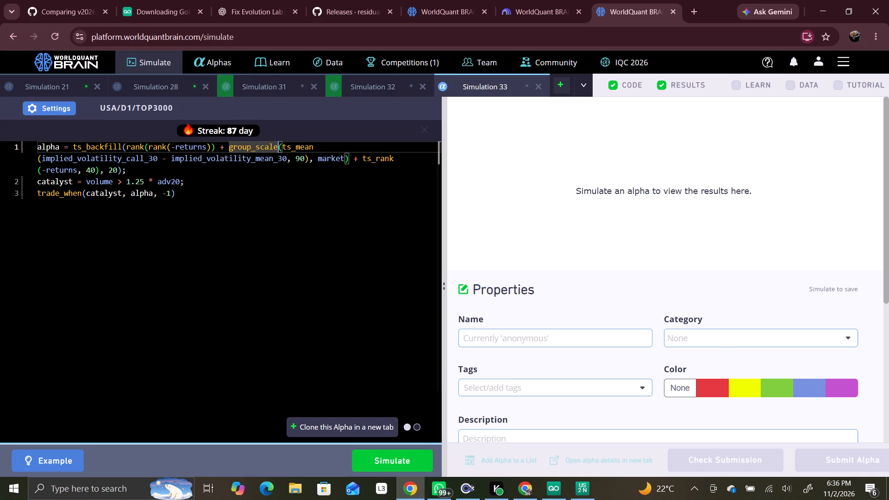
key(BackSpace)
key(BackSpace)
key(BackSpace)
key(BackSpace)
key(BackSpace)
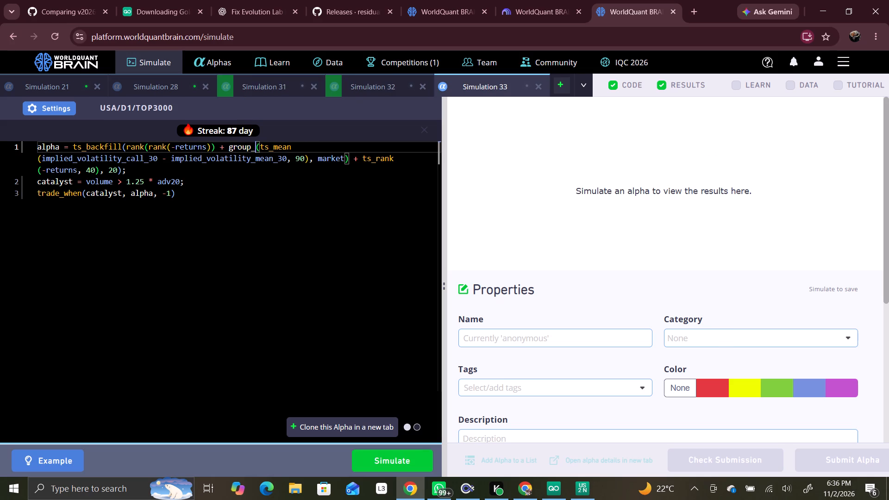
text(rank)
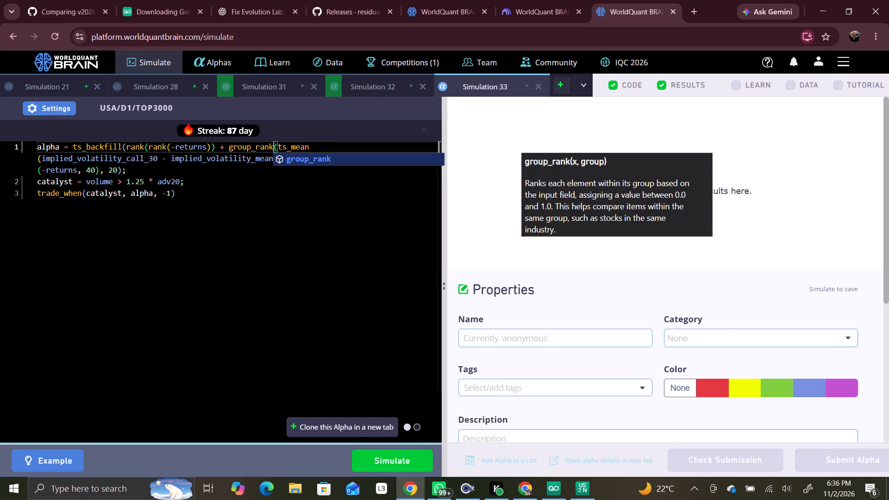
click(316, 155)
click(403, 457)
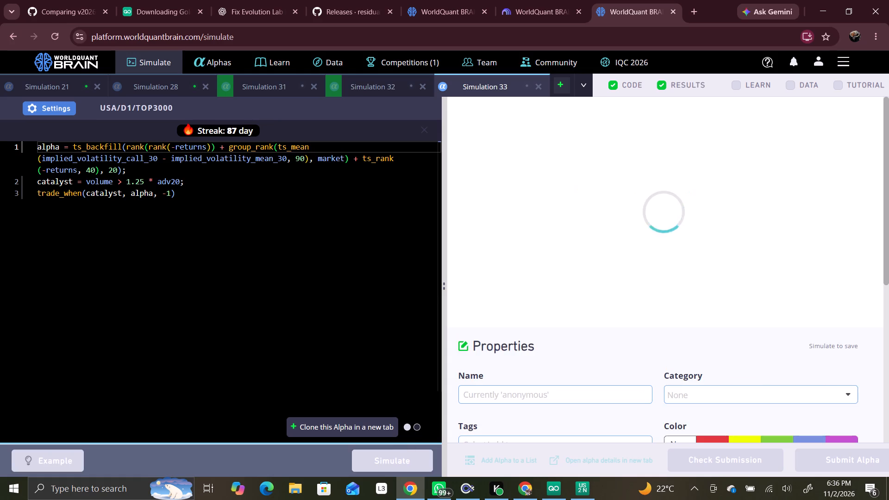
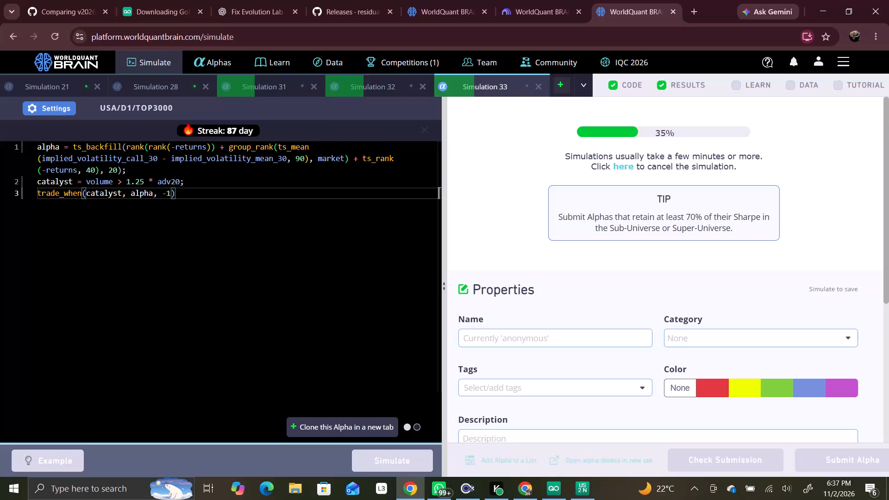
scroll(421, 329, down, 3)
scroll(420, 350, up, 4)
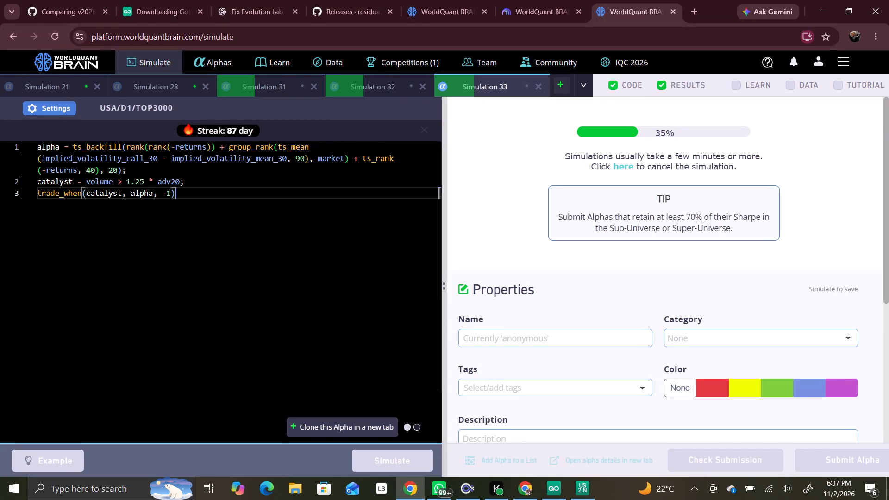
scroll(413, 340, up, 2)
Switch to GoLogin, stop the running US 2 NY profile, and minimize the GoLogin window.
click(550, 488)
click(322, 98)
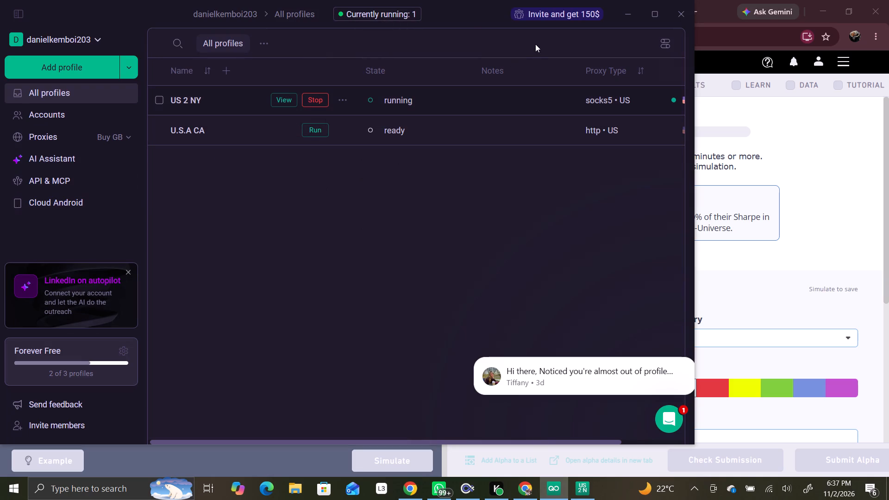
click(628, 12)
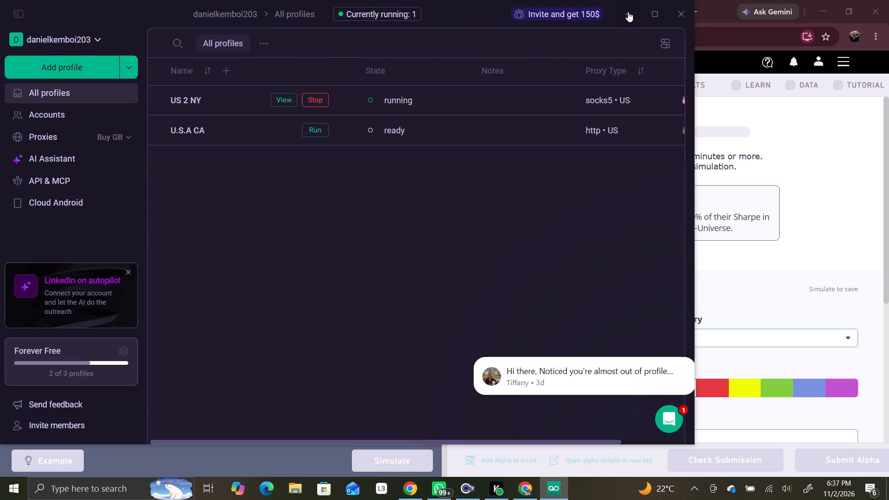
Back in Chrome, reveal the test period of the group_rank alpha in Simulation 33, review its IS Summary, and close that simulation.
click(275, 251)
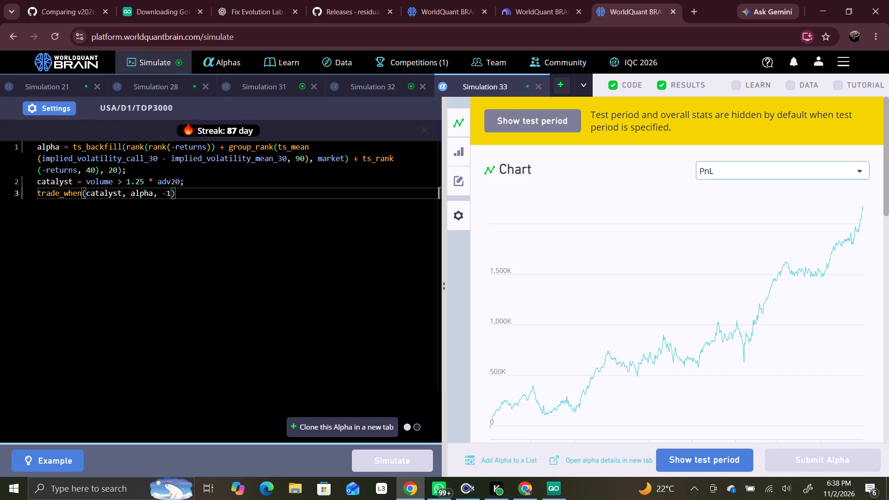
scroll(335, 335, down, 3)
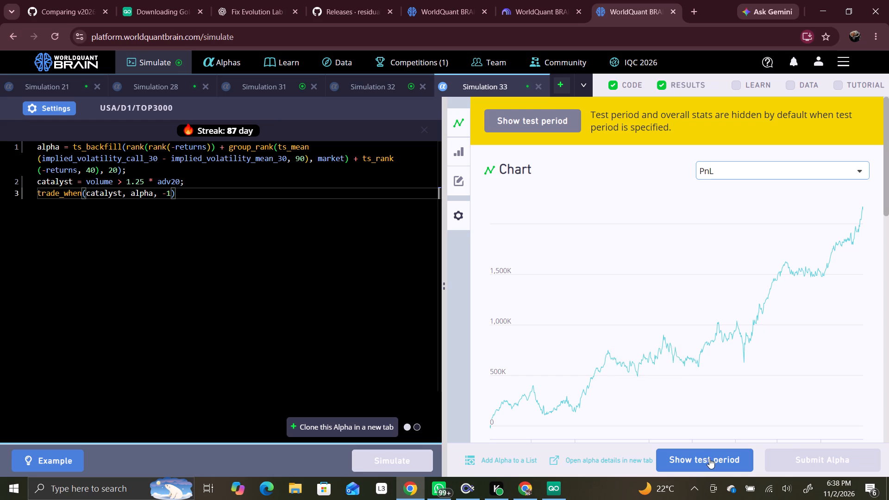
click(710, 458)
scroll(709, 359, down, 4)
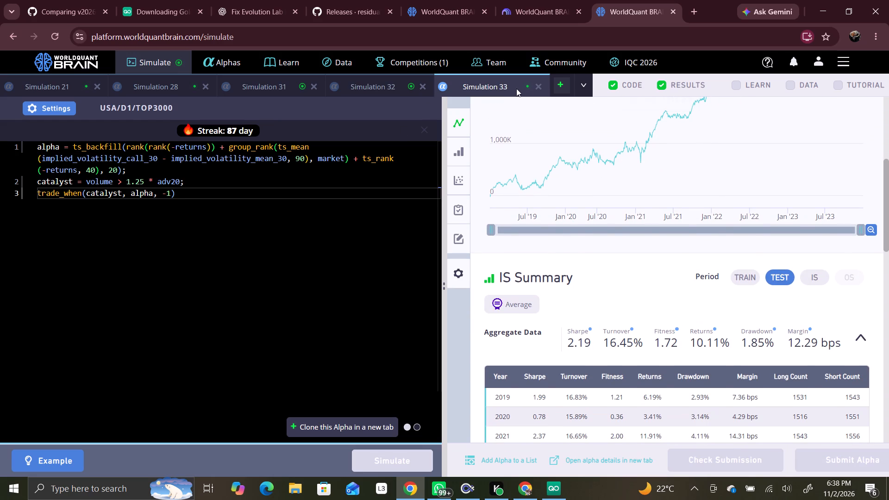
click(536, 84)
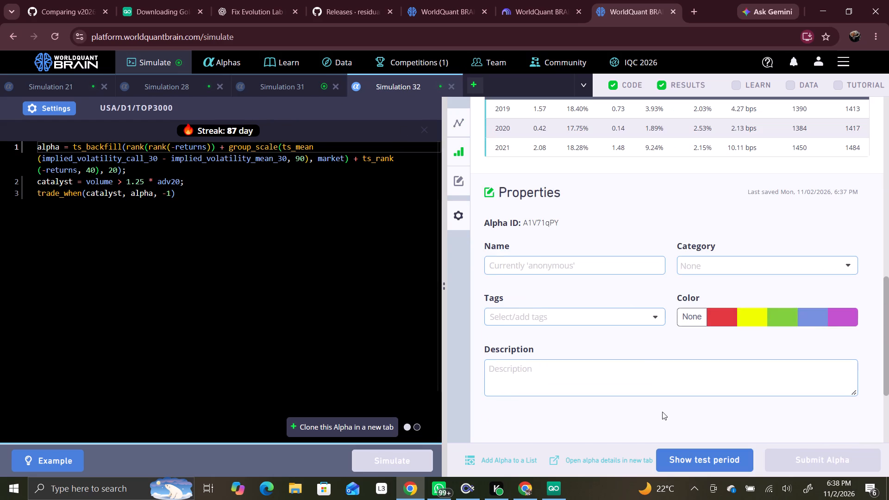
Reveal the test period of the group_scale alpha in Simulation 32, review its IS-period summary and PnL chart, and close that simulation.
click(683, 460)
scroll(685, 408, up, 3)
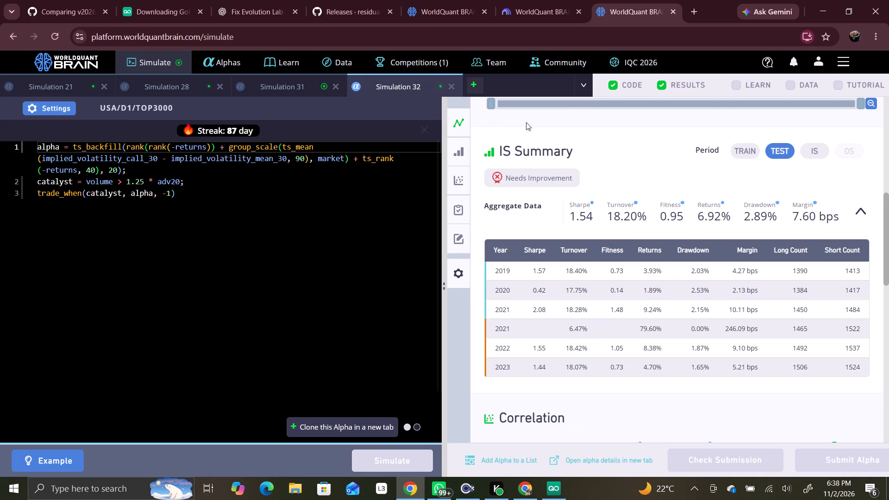
click(808, 159)
scroll(806, 161, up, 2)
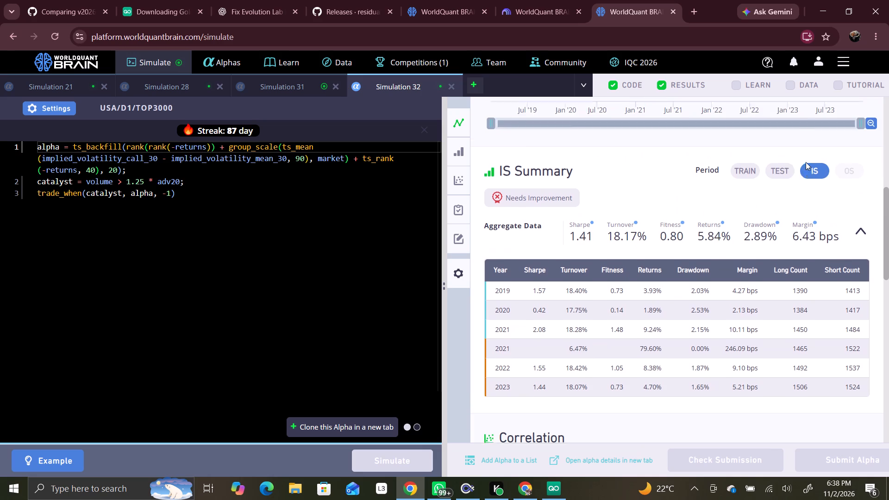
scroll(806, 162, up, 3)
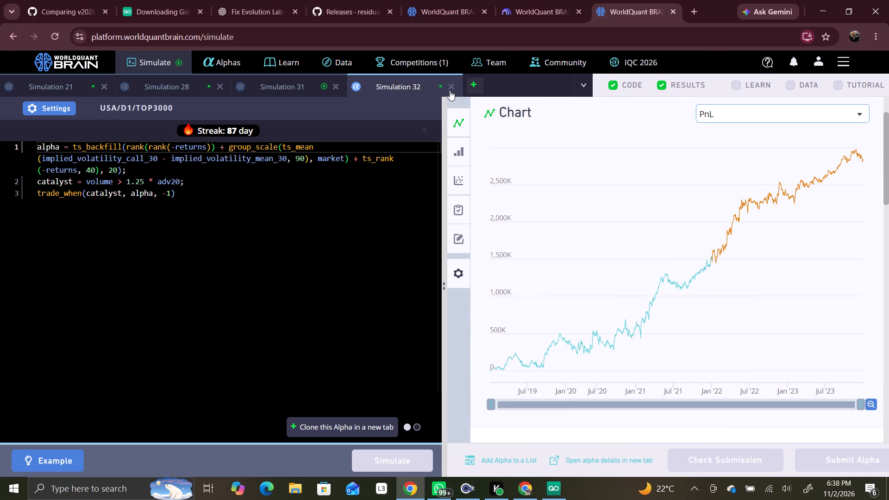
click(449, 90)
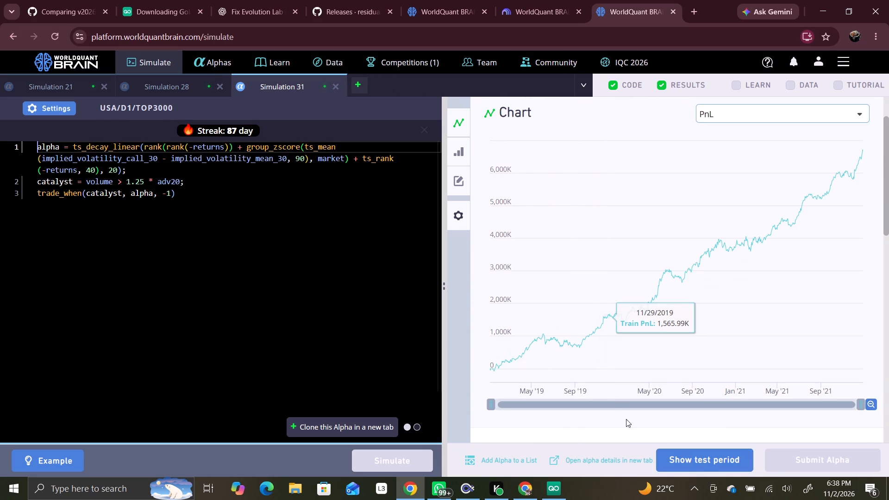
Reveal the test period of the ts_decay_linear alpha in Simulation 31 and view its IS Summary for the IS period.
drag(701, 463, 702, 459)
scroll(709, 365, down, 2)
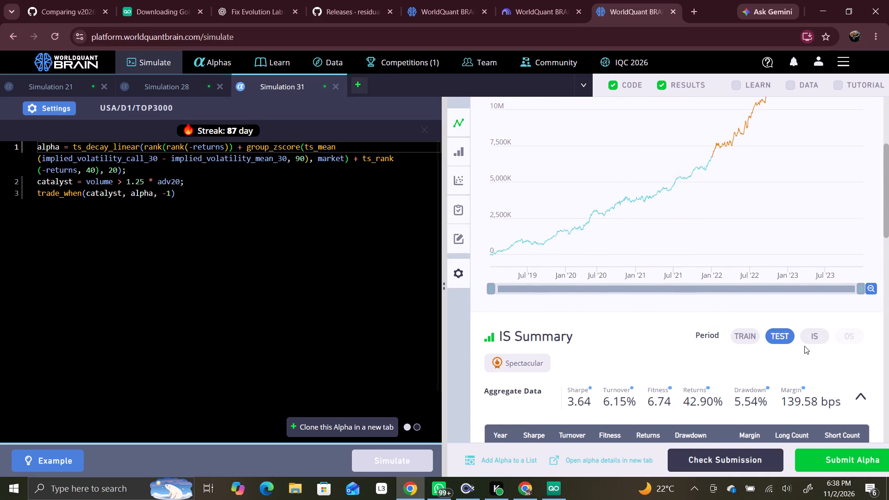
click(826, 335)
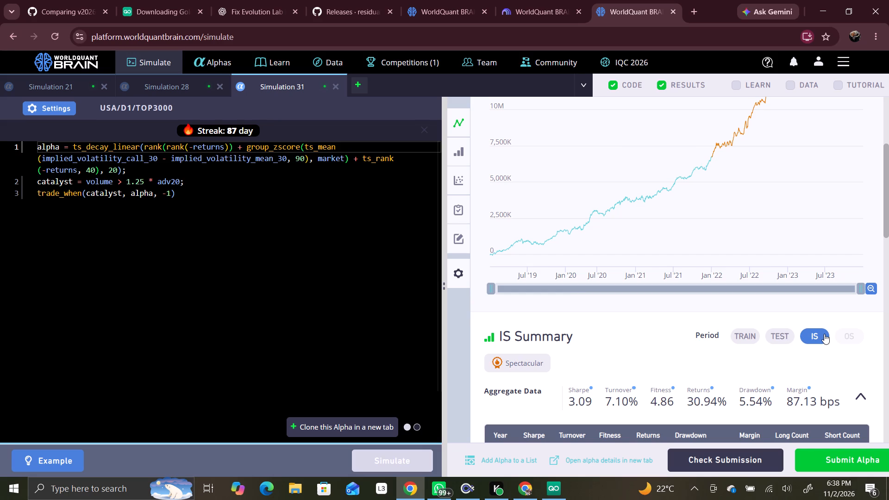
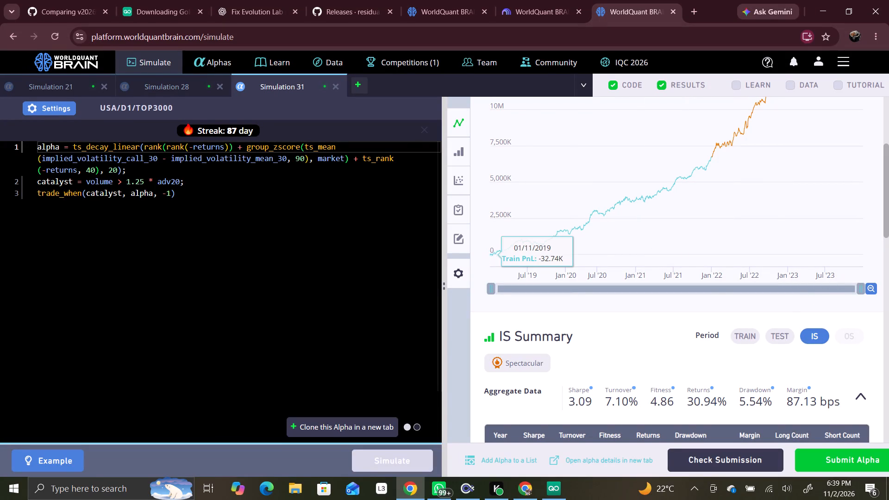
Compare the IS-period summaries of the ts_backfill alpha in Simulation 28 and the ts_decay_linear alpha in Simulation 31, and close Simulation 31.
click(171, 87)
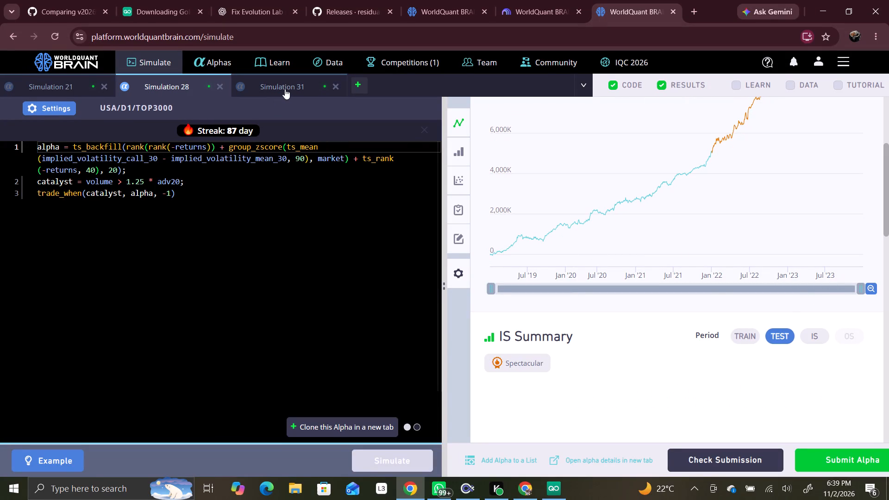
click(286, 88)
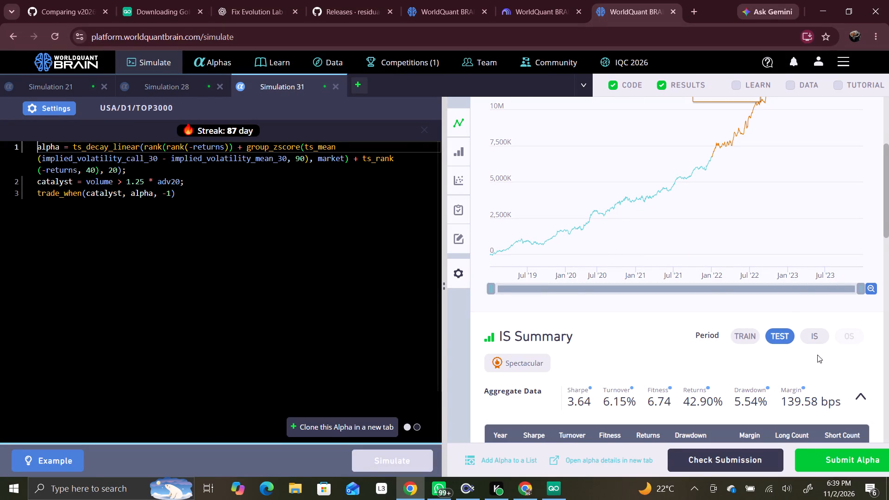
click(815, 339)
click(179, 88)
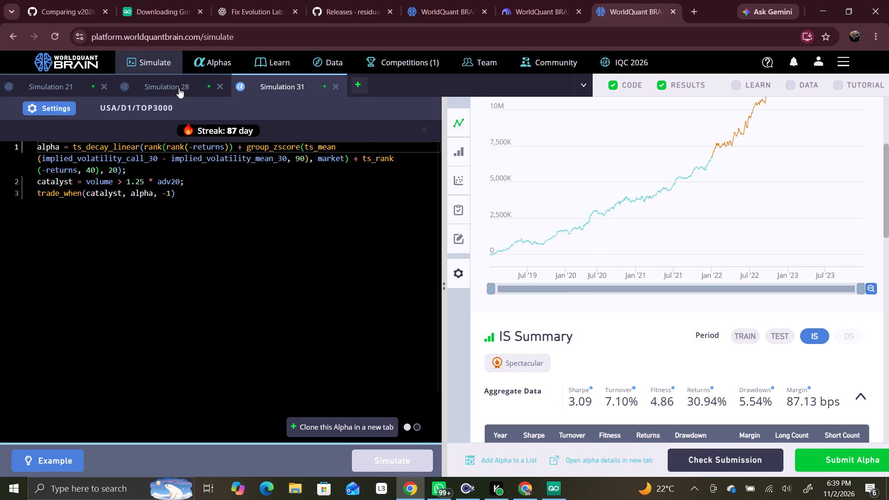
click(824, 336)
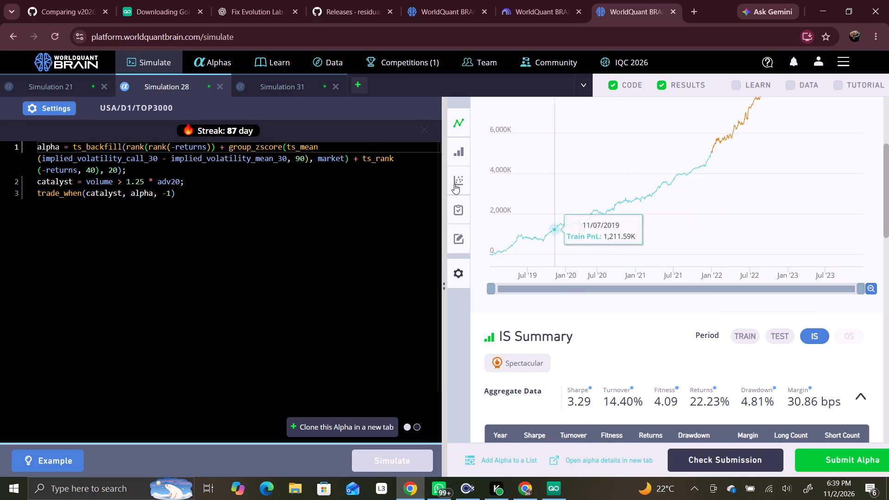
click(334, 86)
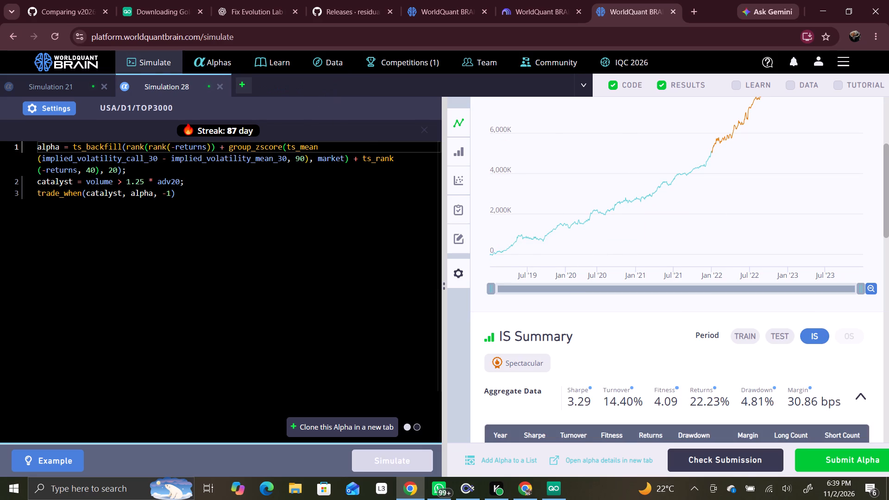
Clone the Simulation 28 alpha, set the last trade_when argument to -0.5, and simulate the clone.
click(59, 88)
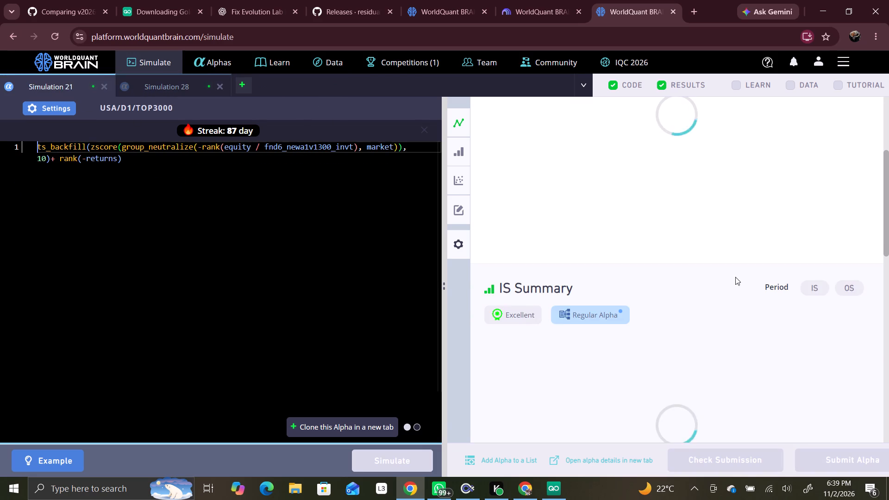
click(159, 94)
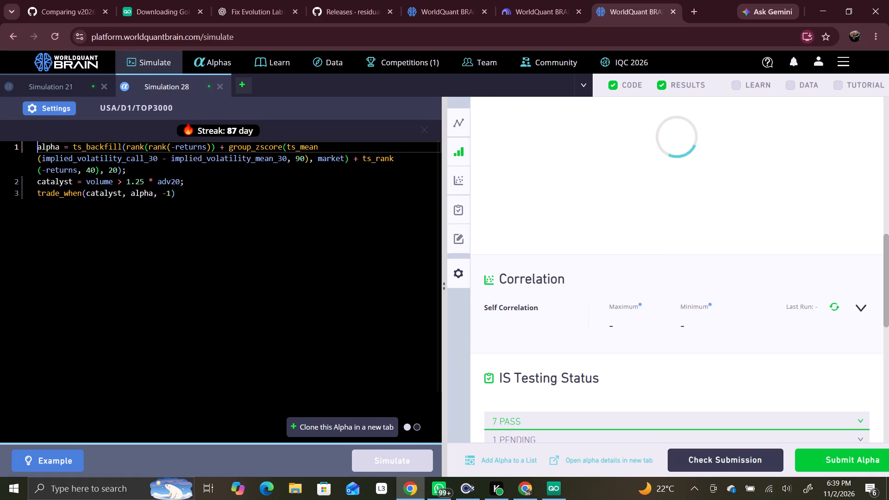
click(344, 421)
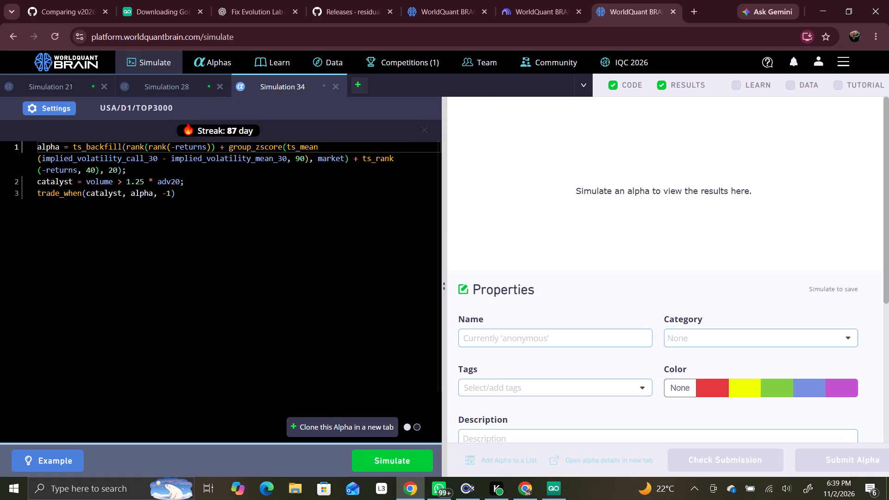
click(171, 192)
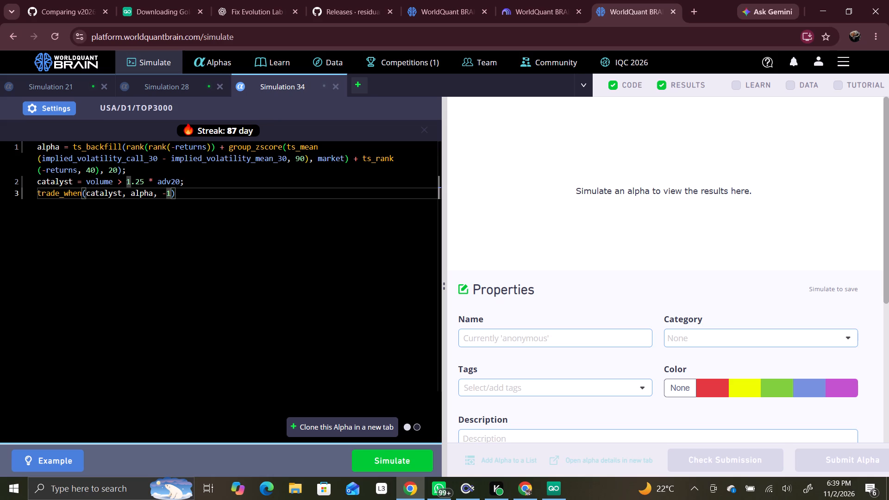
key(BackSpace)
text(0.5)
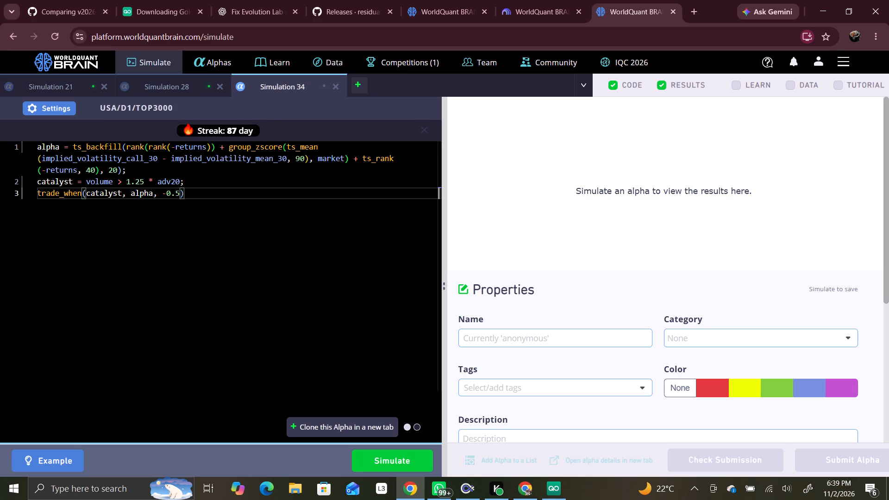
click(369, 460)
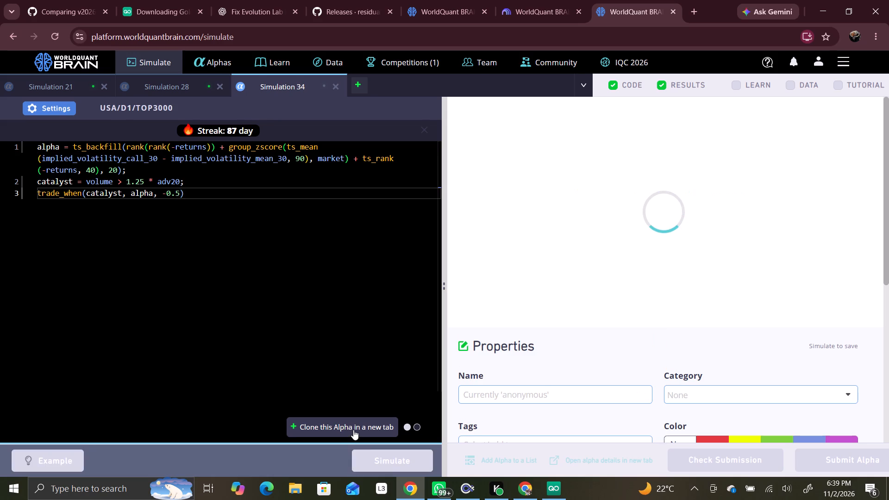
Clone the -0.5 variant, set the last trade_when argument to -2, and simulate the clone.
click(353, 430)
click(180, 192)
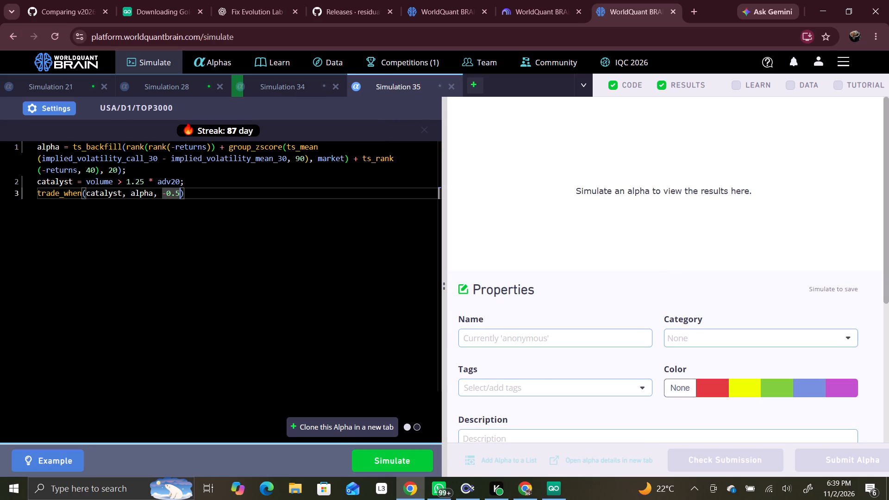
key(BackSpace)
key(BackSpace)
key(BackSpace)
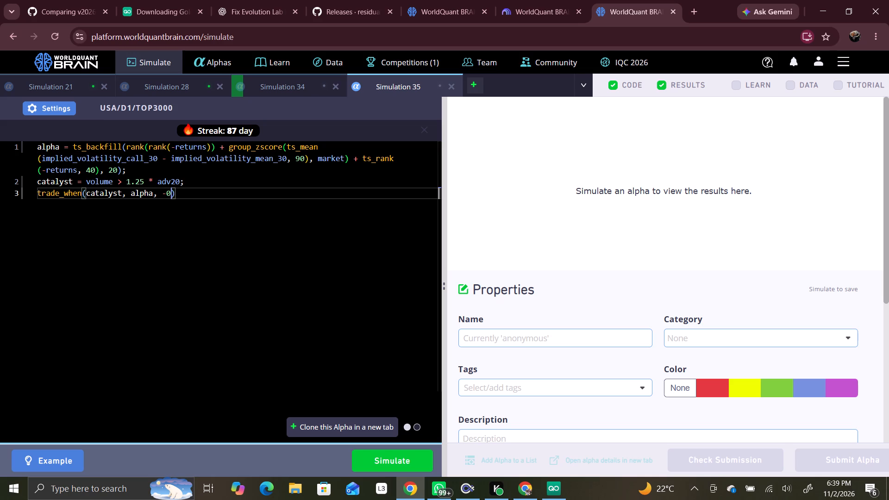
key(2)
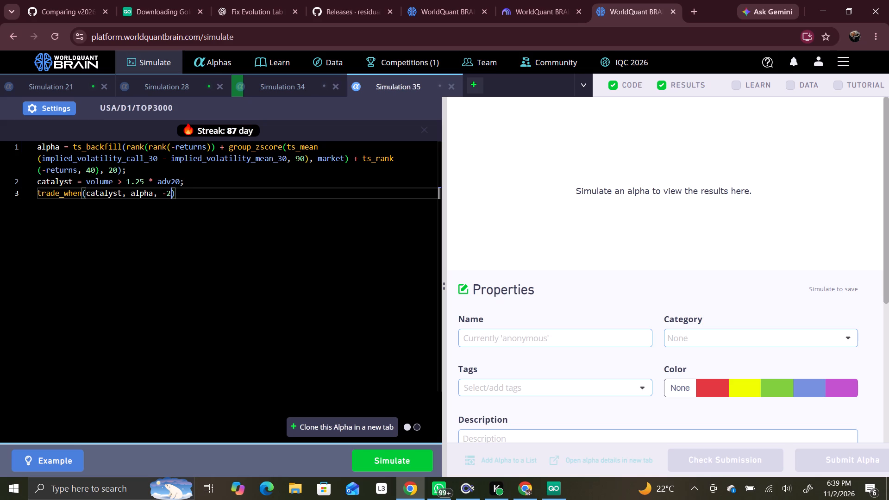
click(397, 458)
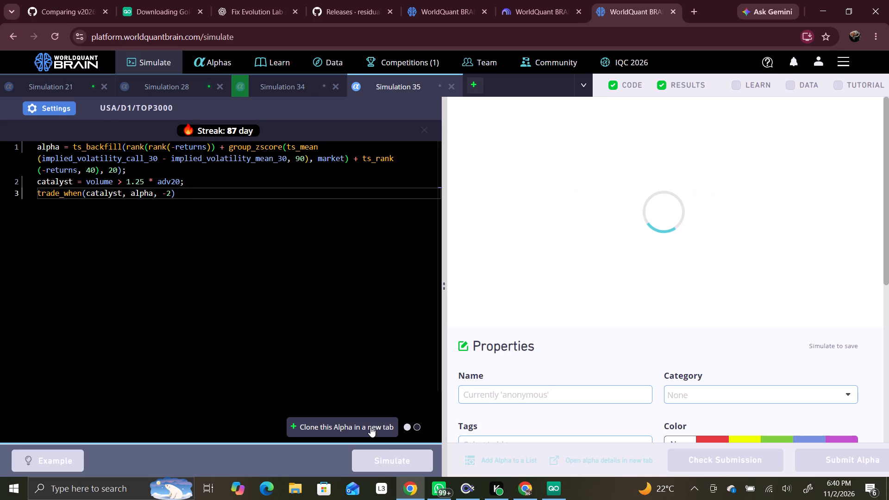
Clone the Simulation 28 alpha again, replace the group_zscore grouping with sector, and simulate the clone.
click(166, 87)
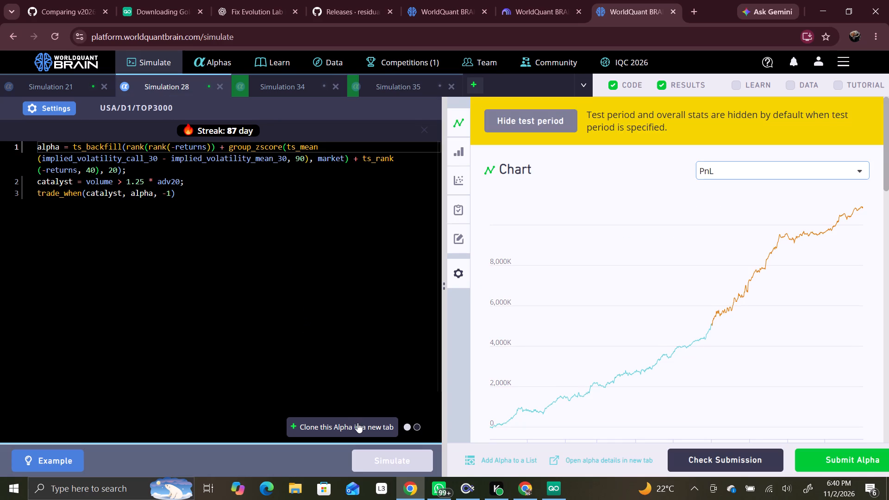
click(357, 423)
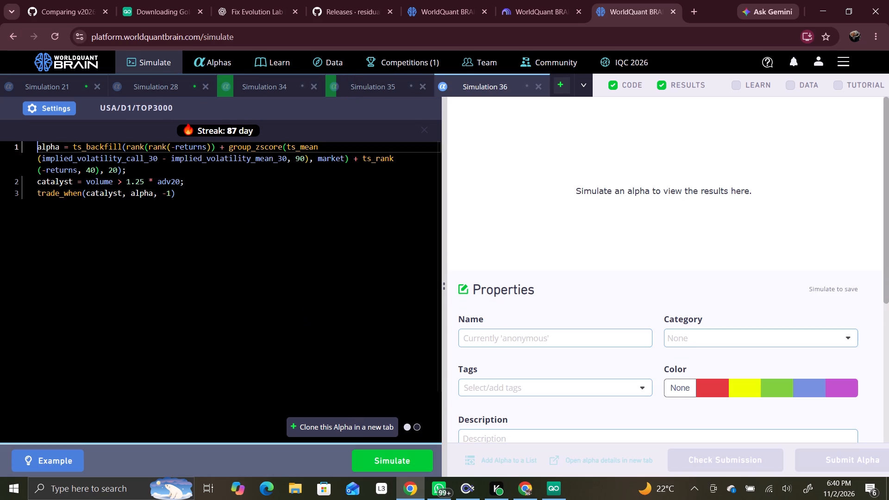
click(342, 157)
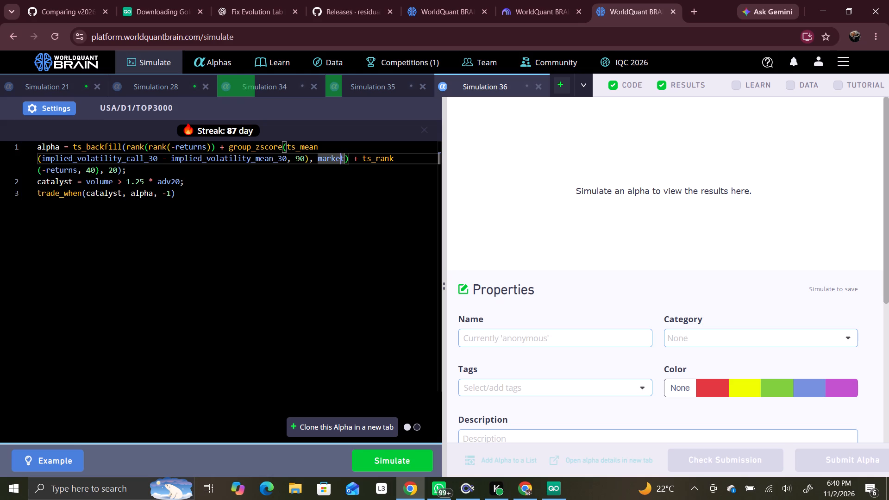
key(Right)
key(BackSpace)
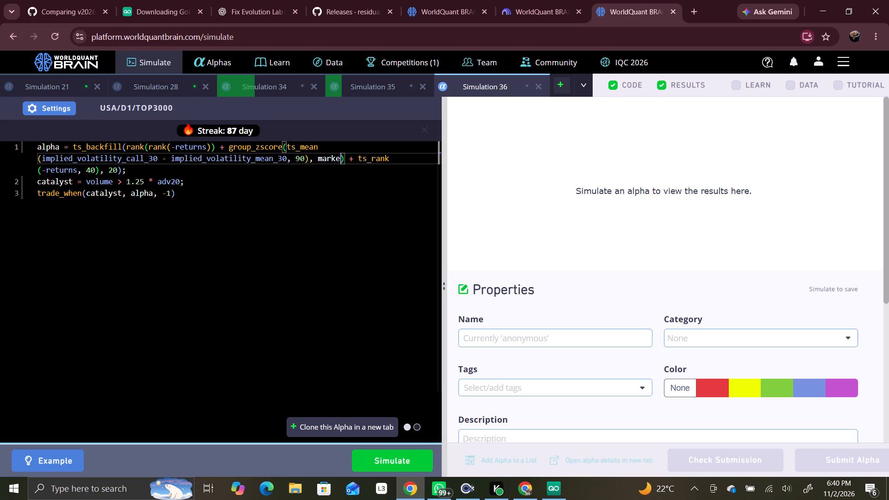
key(BackSpace)
key(BackSpace)
key(BackSpace)
key(BackSpace)
key(BackSpace)
text(sec)
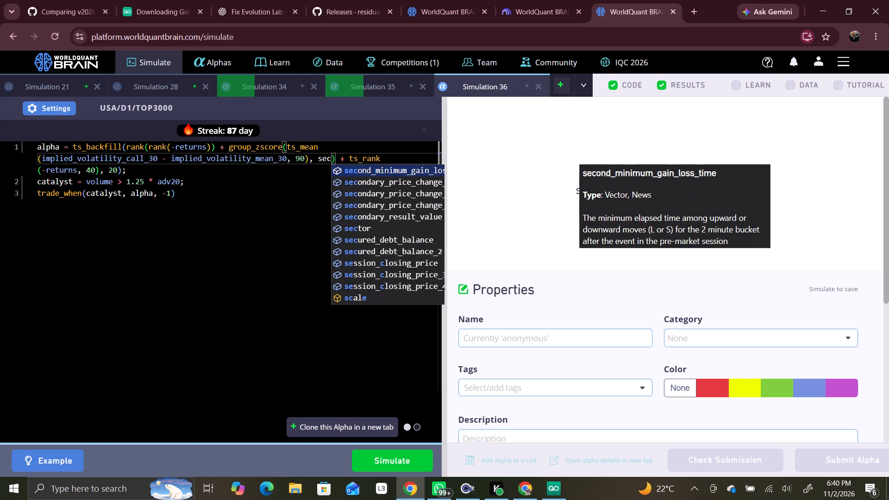
key(t)
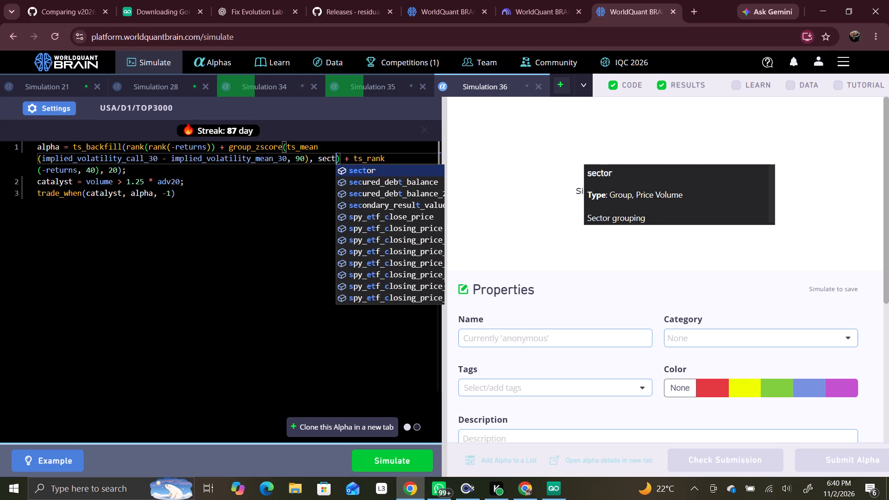
click(357, 170)
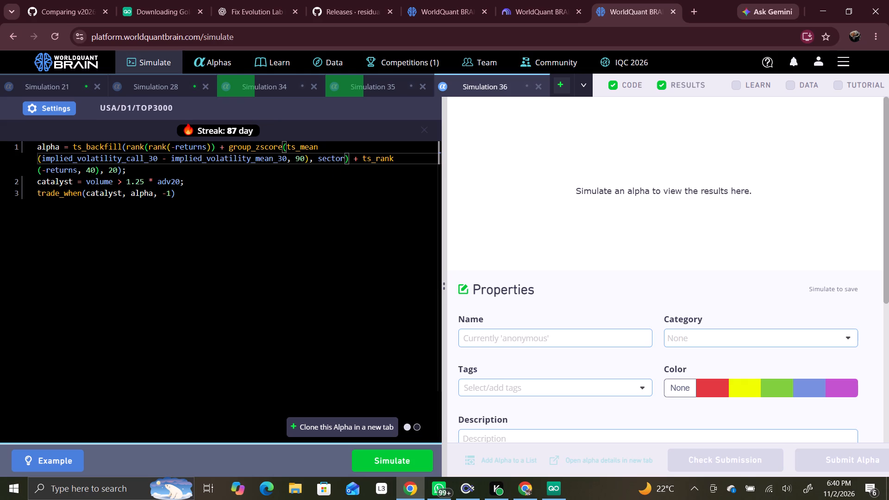
click(416, 463)
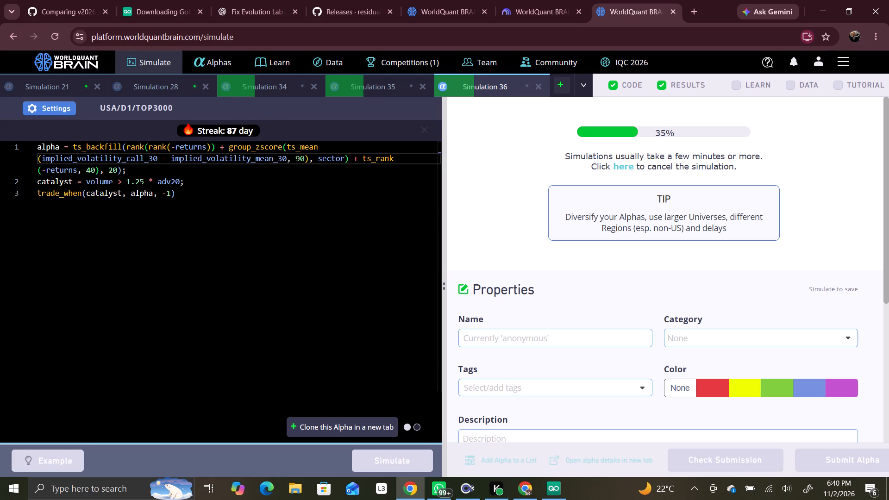
Switch to GoLogin, close its window, and return to the Simulation 36 code in Chrome.
click(368, 235)
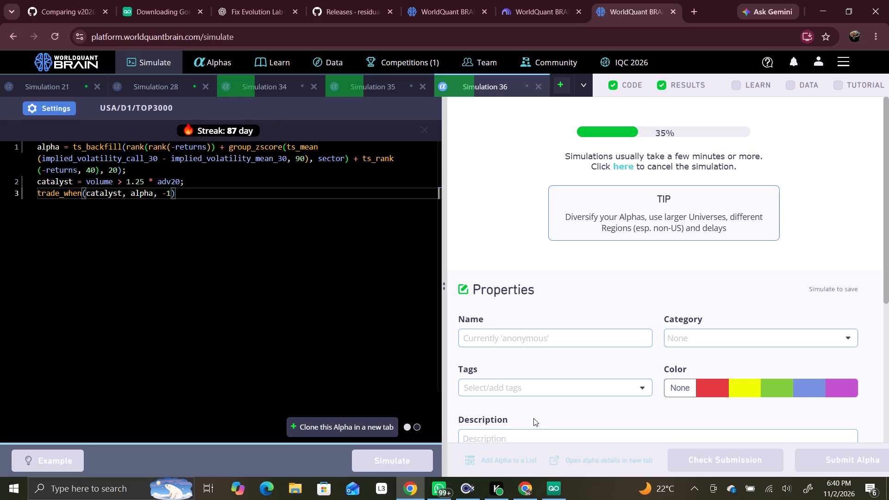
click(554, 488)
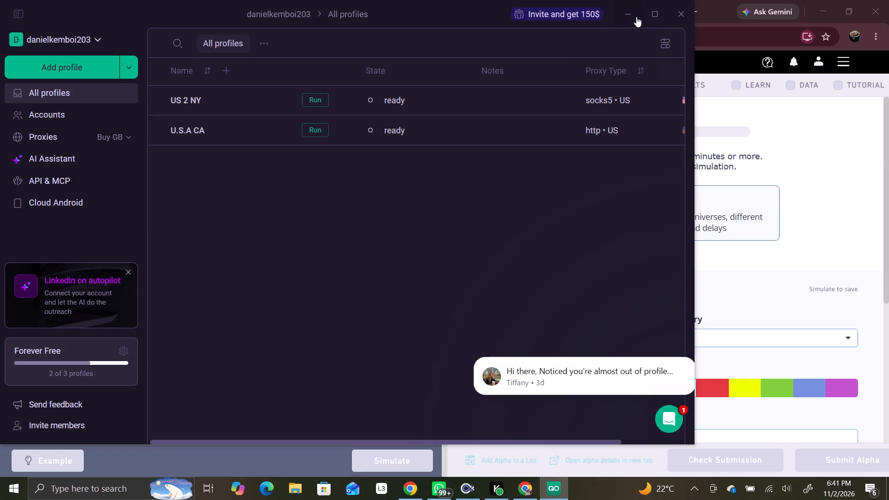
click(685, 17)
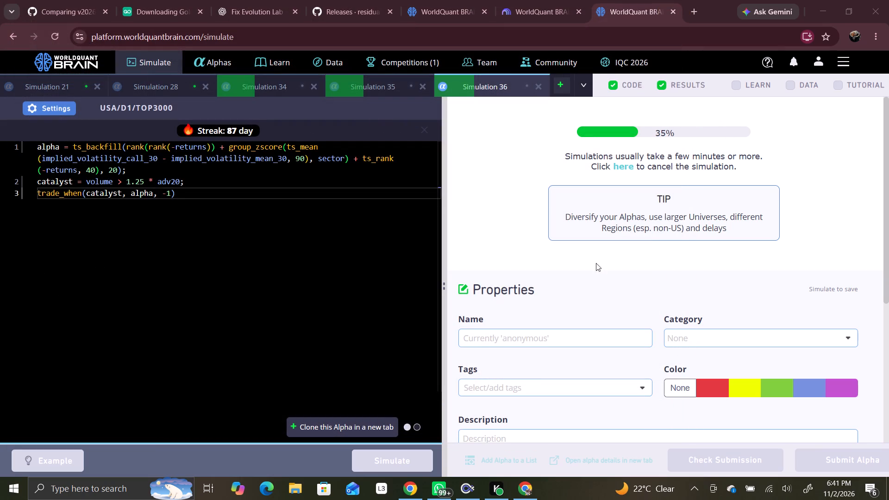
click(403, 293)
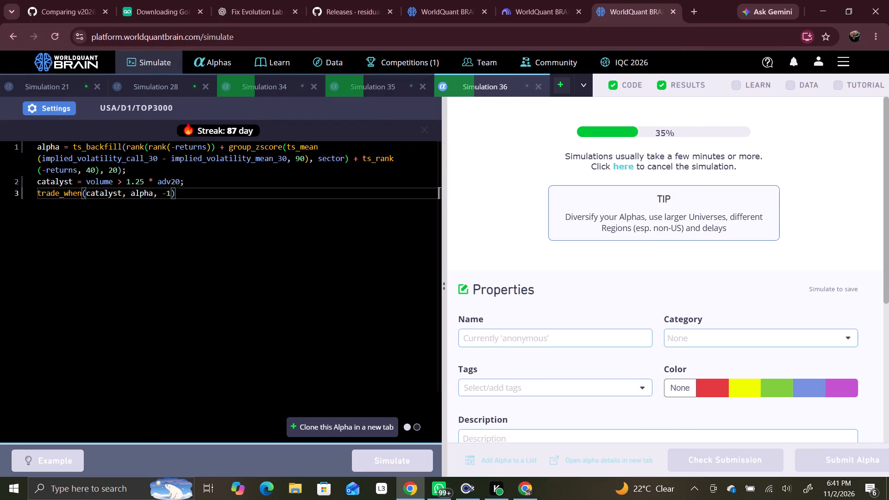
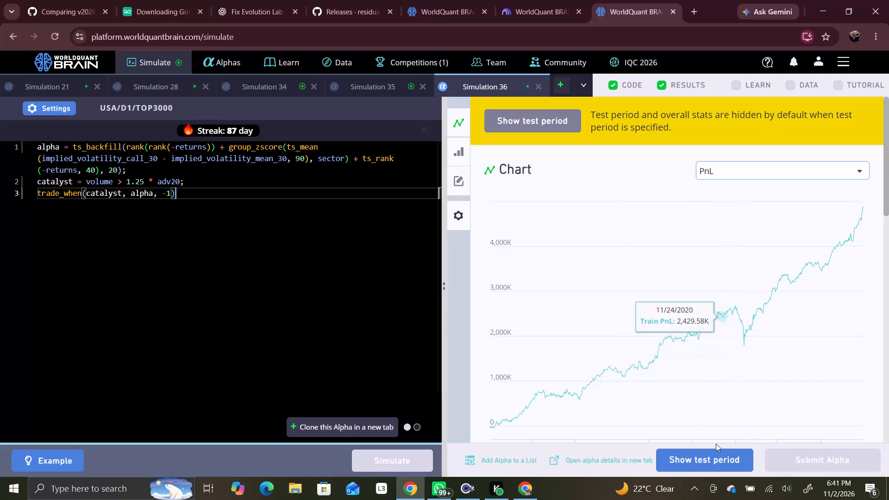
Check the Simulation 36 IS-period summary with the test period shown, replace its sector grouping with country, and simulate.
click(713, 456)
scroll(749, 387, down, 3)
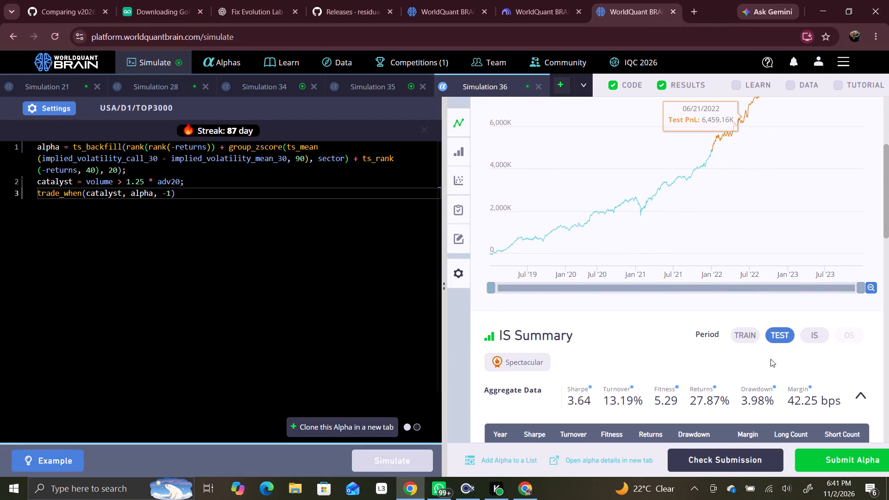
click(810, 333)
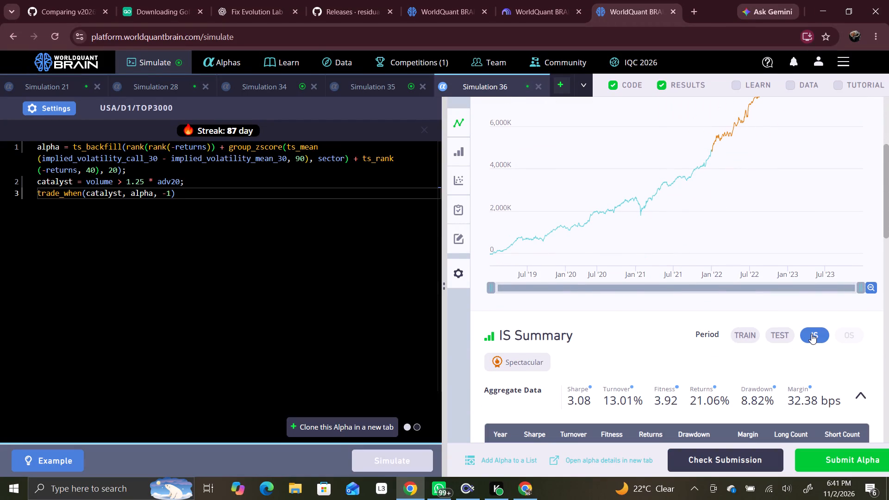
click(343, 157)
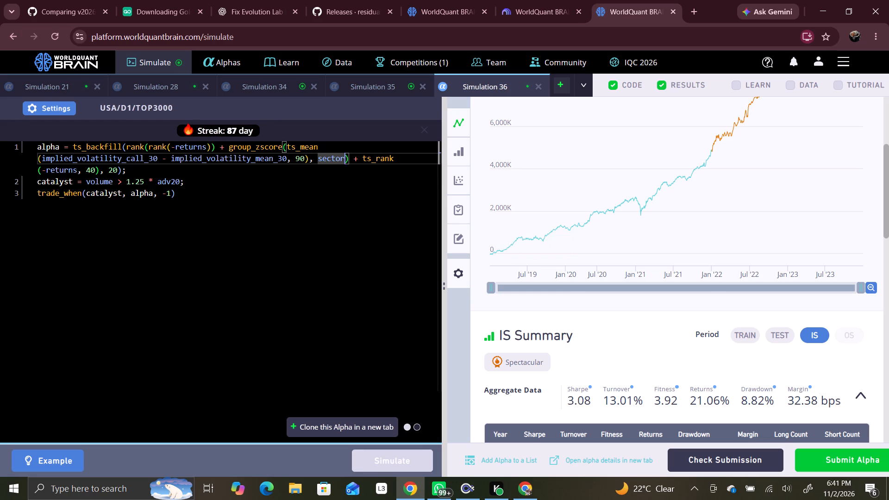
key(BackSpace)
key(BackSpace)
key(BackSpace)
key(BackSpace)
key(BackSpace)
key(BackSpace)
text(count)
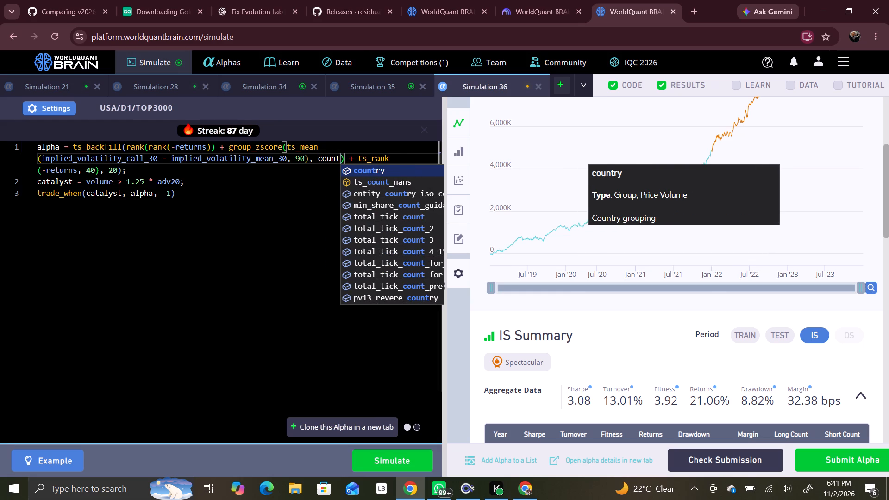
click(363, 170)
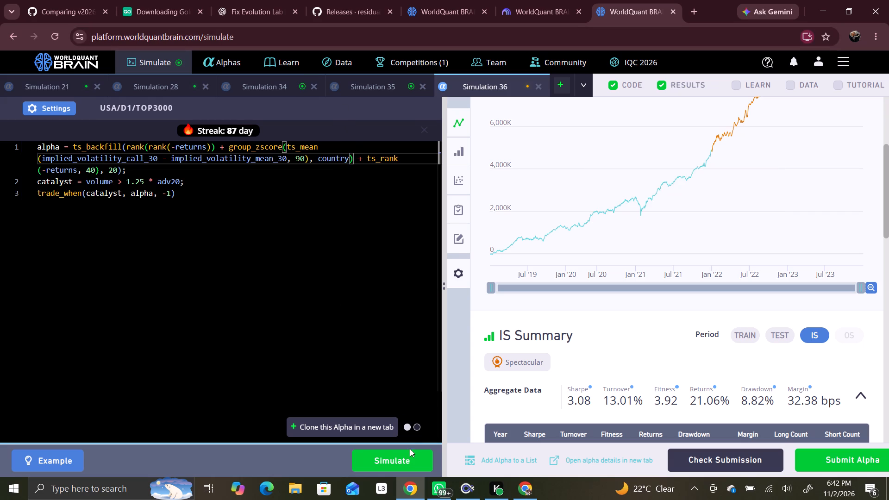
click(407, 456)
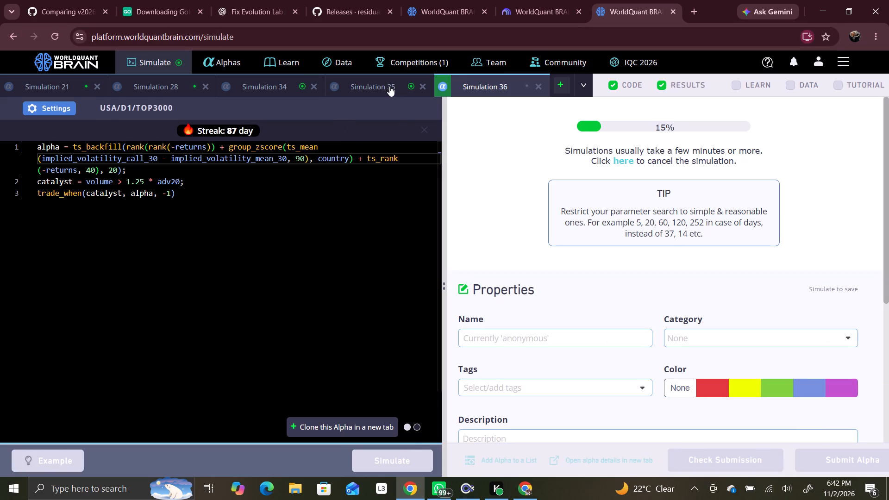
Show the test period for Simulation 35, check its IS-period summary, and close that simulation.
click(389, 86)
click(675, 456)
scroll(692, 362, down, 1)
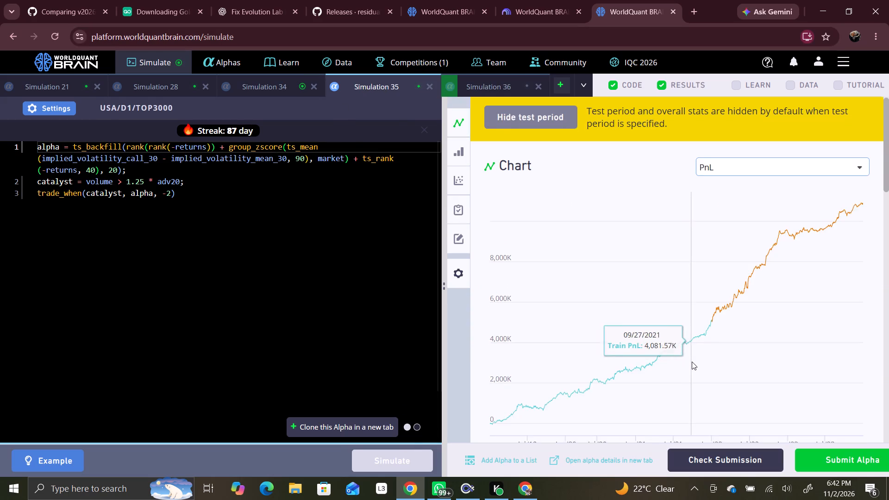
scroll(692, 362, down, 2)
click(816, 335)
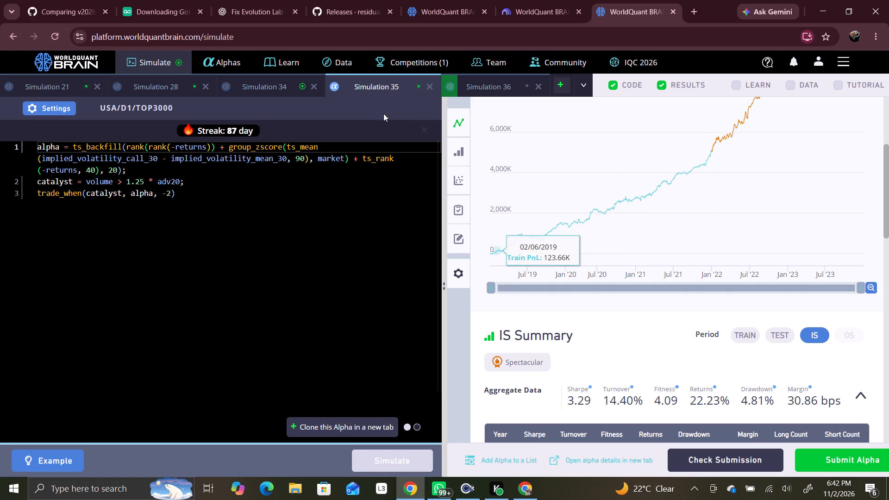
click(430, 86)
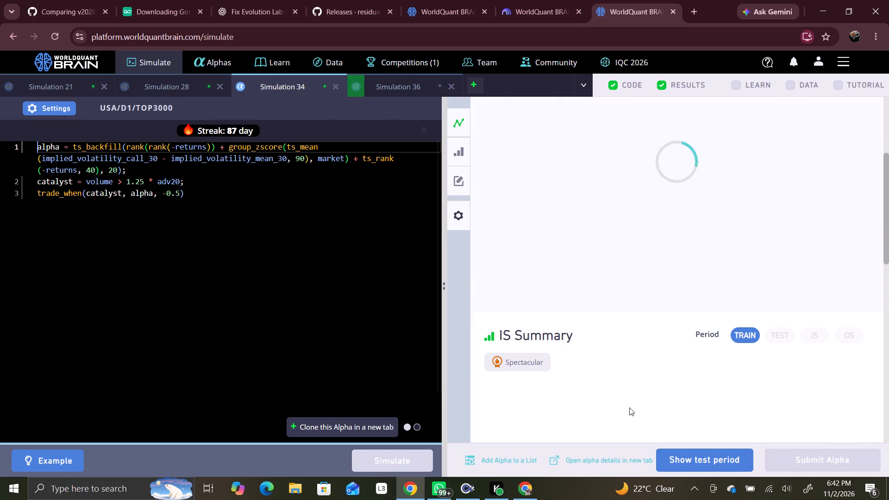
Check the Simulation 34 IS-period summary with the test period shown, set its adv20 multiplier to 1.5, and simulate.
click(709, 455)
scroll(707, 410, up, 2)
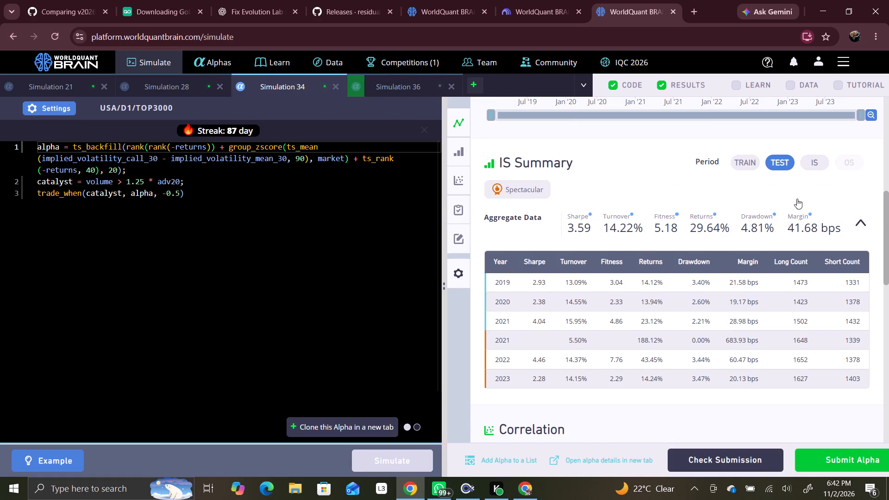
click(808, 166)
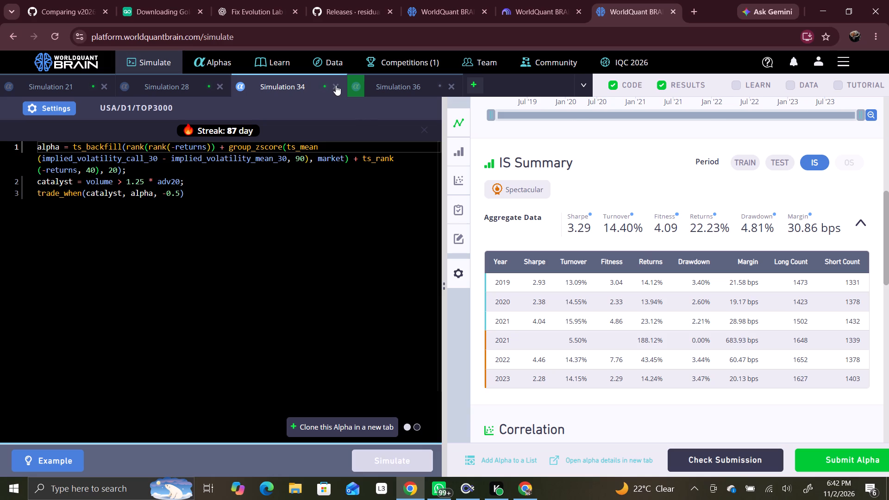
click(144, 181)
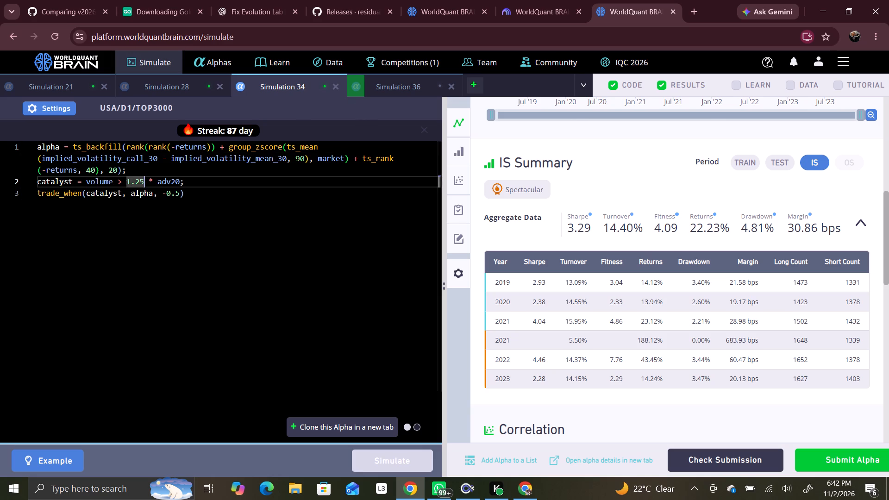
key(BackSpace)
key(BackSpace)
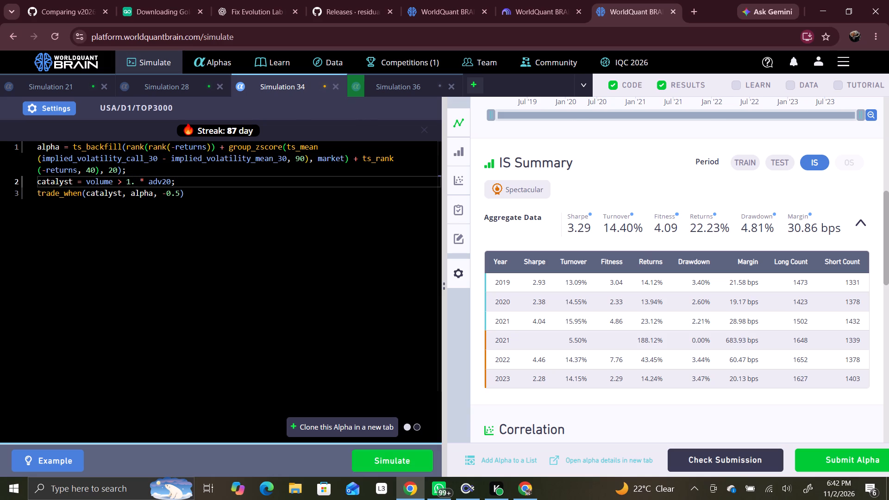
key(5)
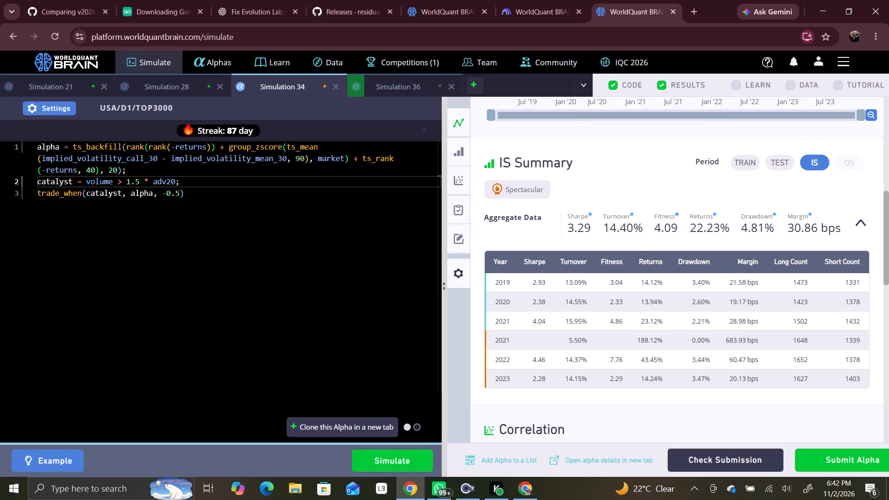
click(370, 450)
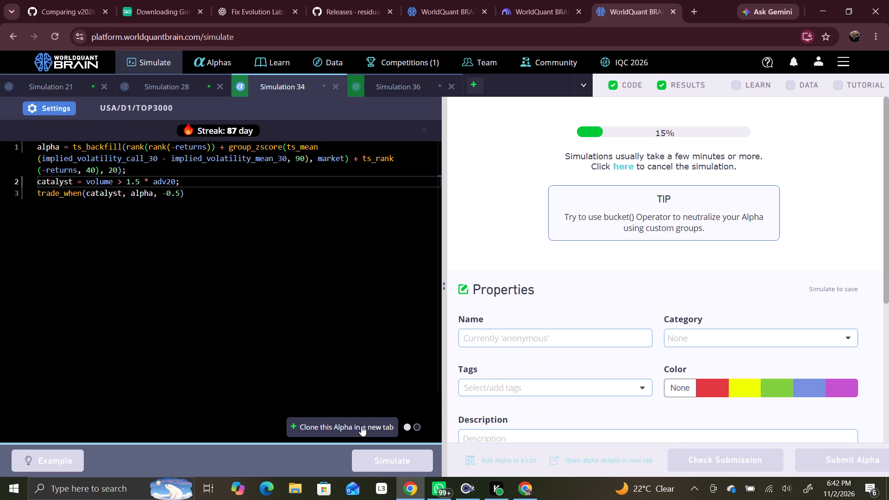
Clone the Simulation 34 alpha, set the adv20 multiplier in the catalyst condition to 2, and simulate the clone.
click(361, 426)
click(138, 181)
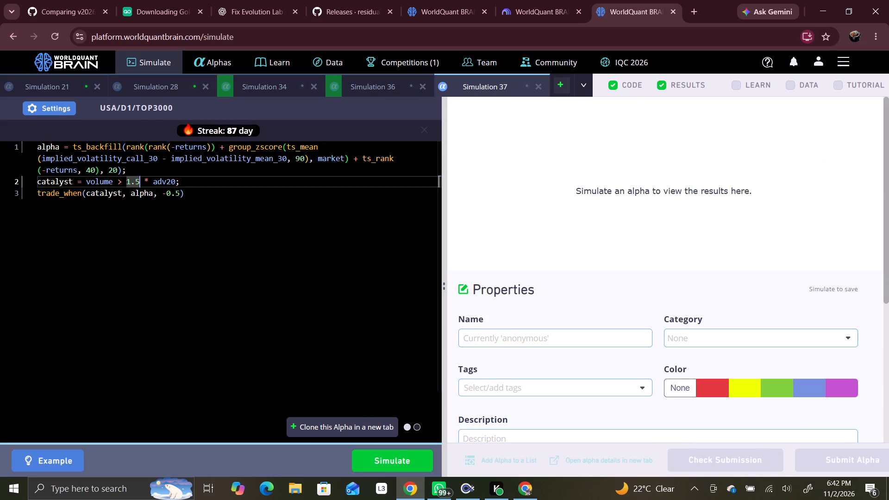
key(BackSpace)
key(BackSpace)
key(BackSpace)
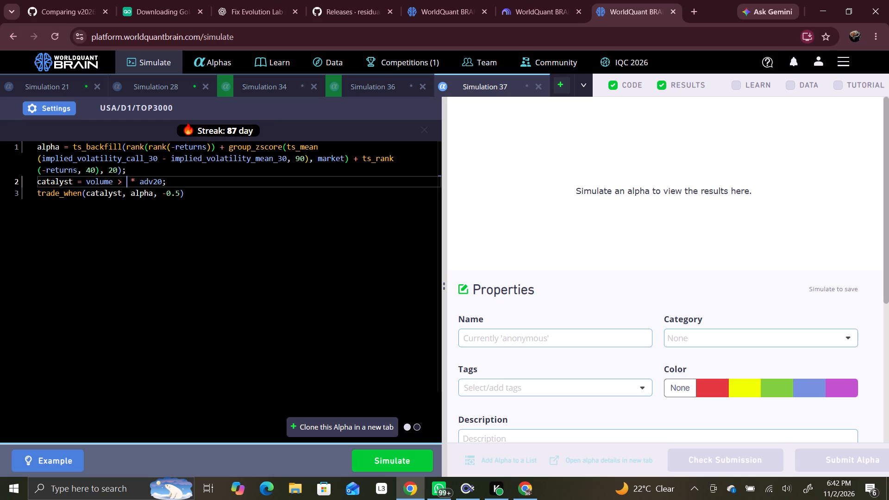
key(2)
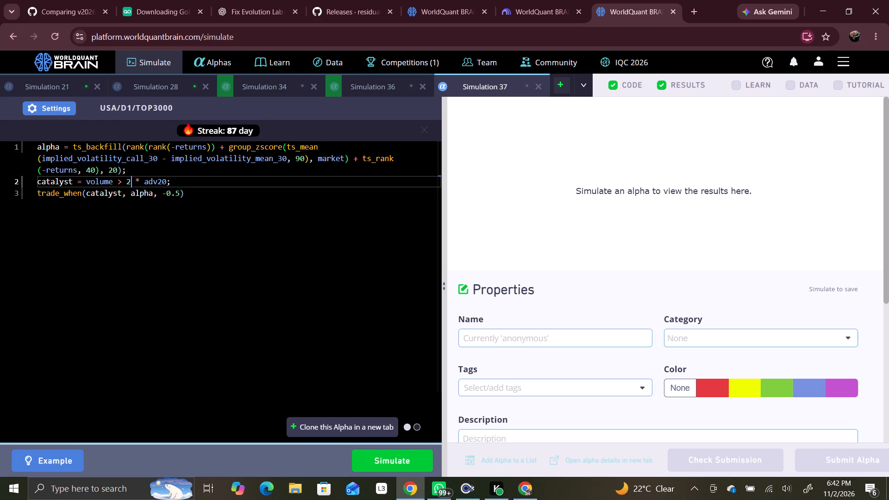
click(380, 459)
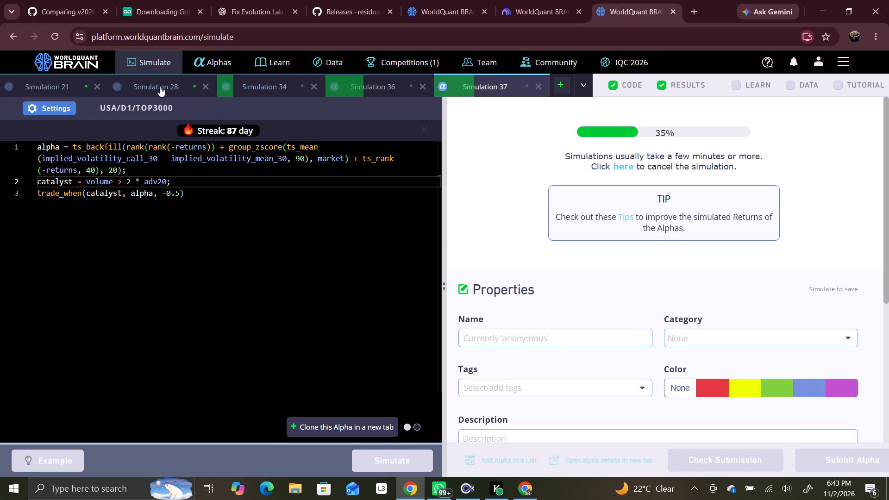
Look over the Simulation 21 results and close that simulation.
click(49, 87)
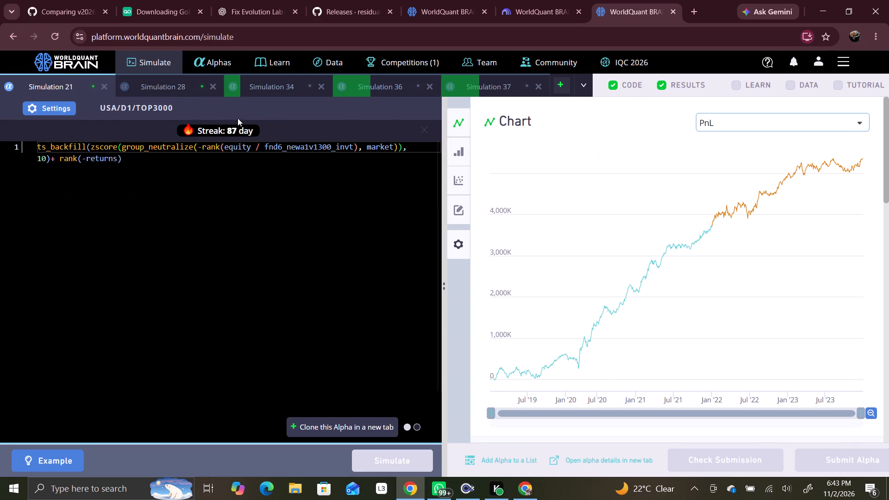
scroll(640, 203, down, 3)
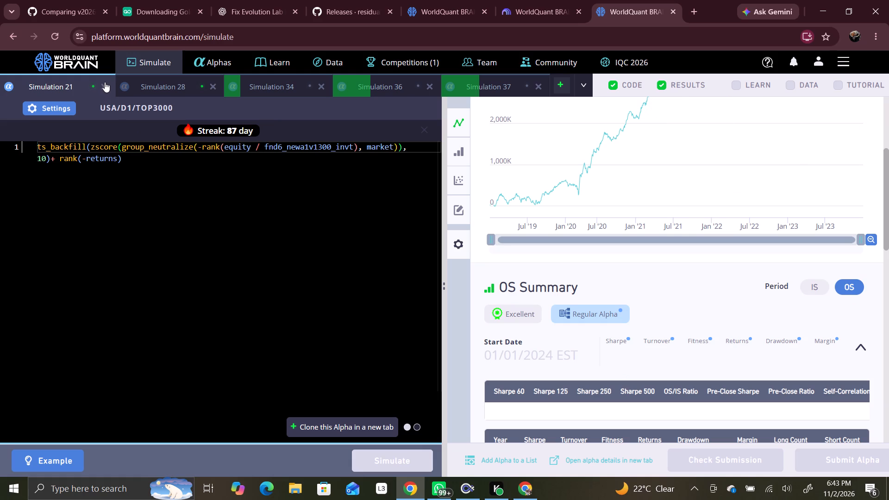
click(103, 84)
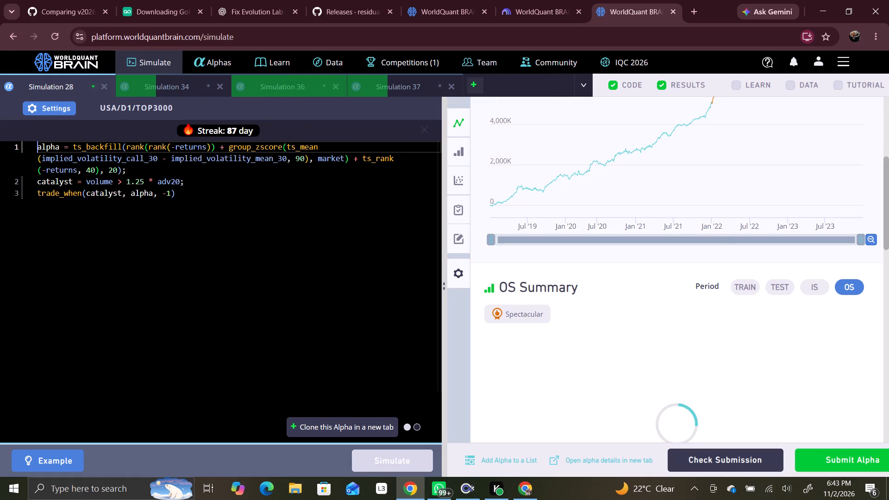
Check the Simulation 36 IS-period summary with the test period shown, replace its country grouping with subindustry, and simulate.
click(261, 90)
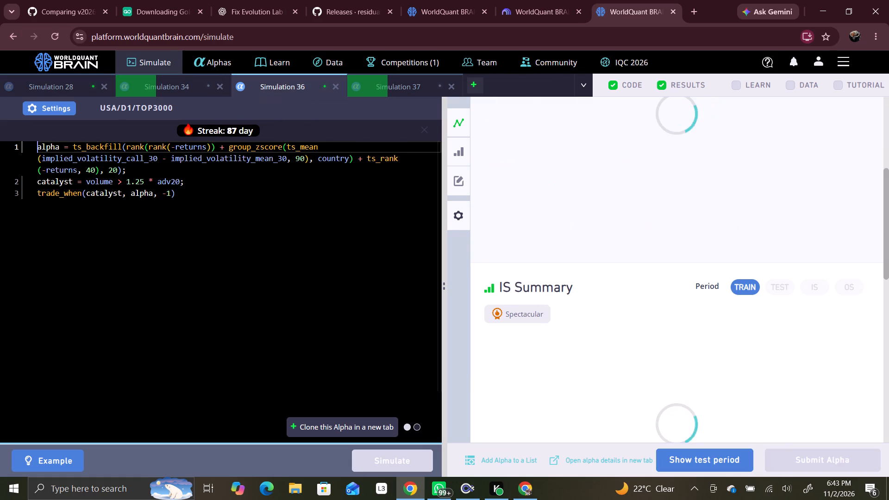
click(693, 458)
scroll(697, 363, down, 2)
scroll(697, 363, up, 4)
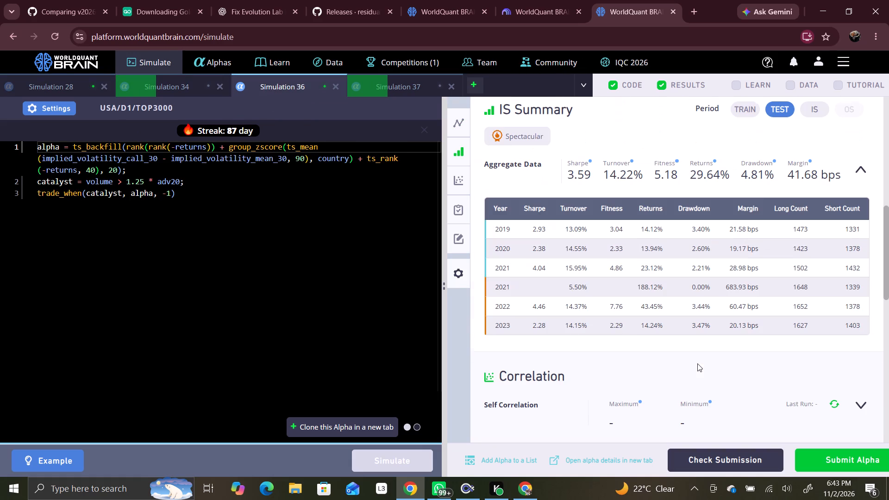
click(820, 109)
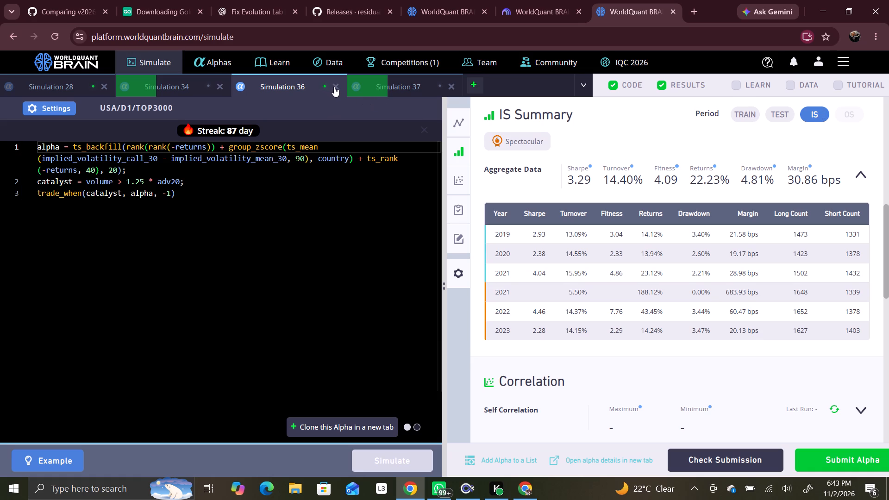
click(350, 158)
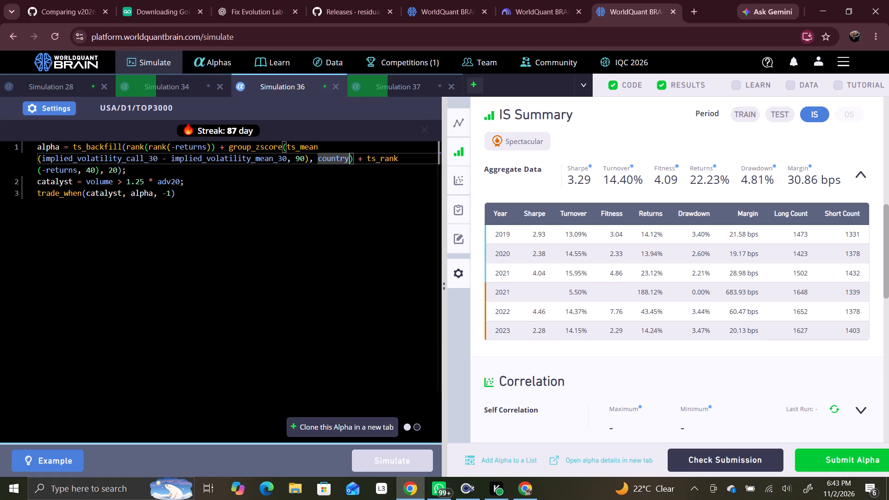
key(BackSpace)
key(BackSpace)
key(BackSpace)
key(BackSpace)
key(BackSpace)
key(BackSpace)
key(BackSpace)
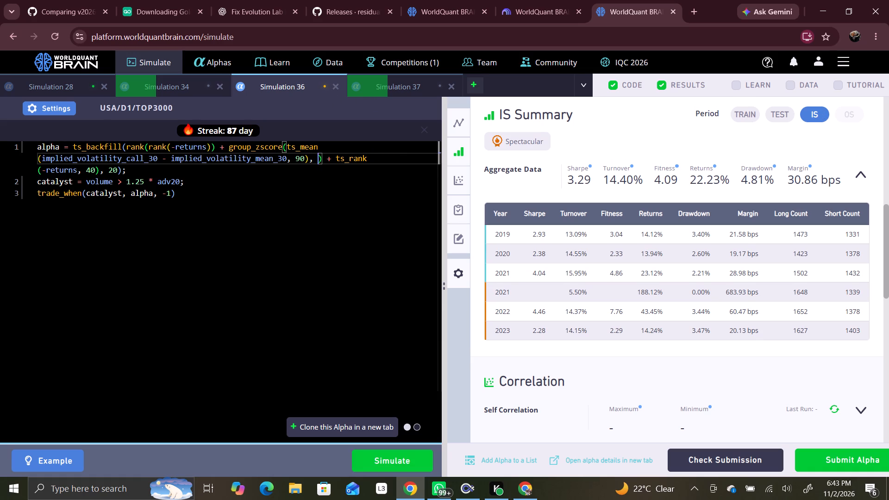
text(sub)
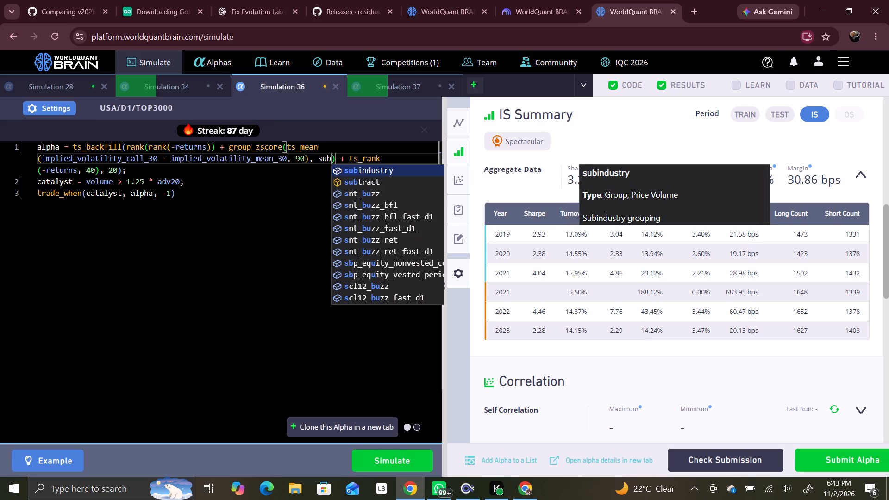
click(365, 174)
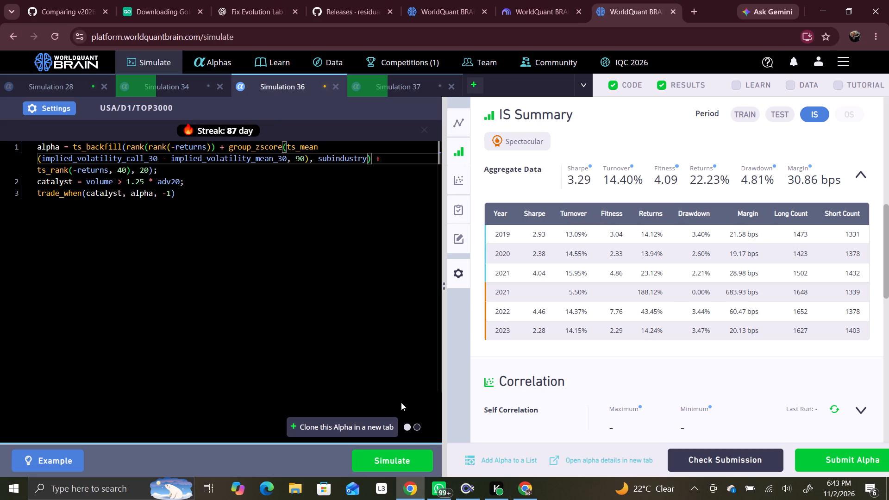
click(409, 455)
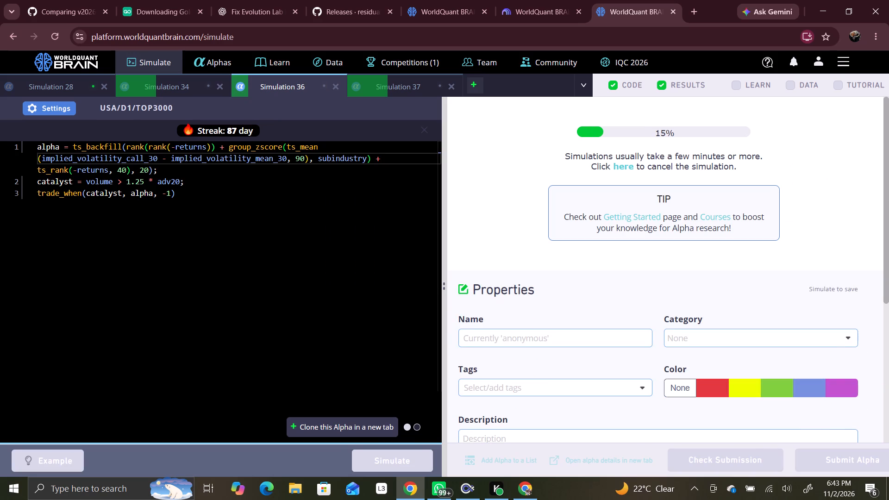
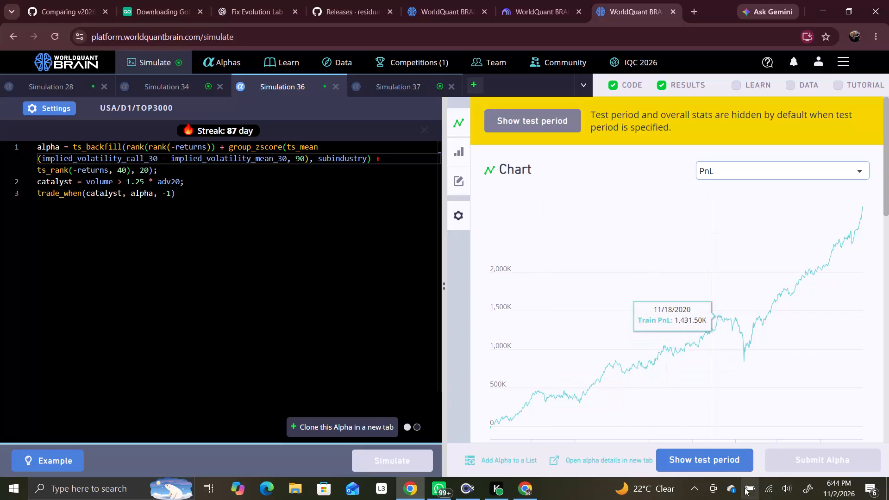
Check the Simulation 36 IS-period summary with the test period shown, and close that simulation.
click(730, 456)
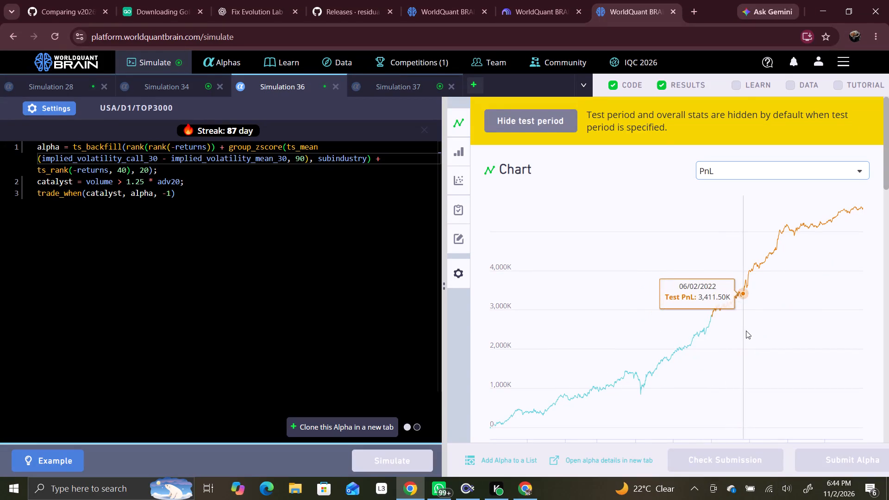
scroll(746, 331, down, 4)
click(816, 281)
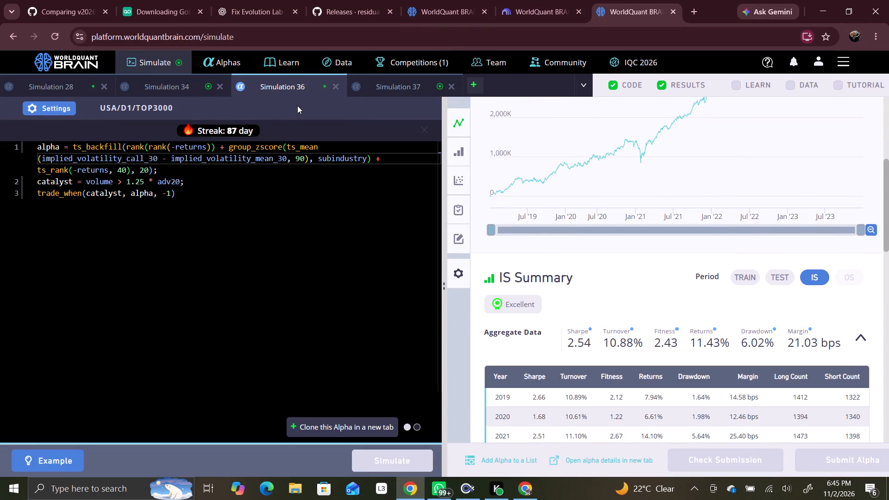
click(335, 84)
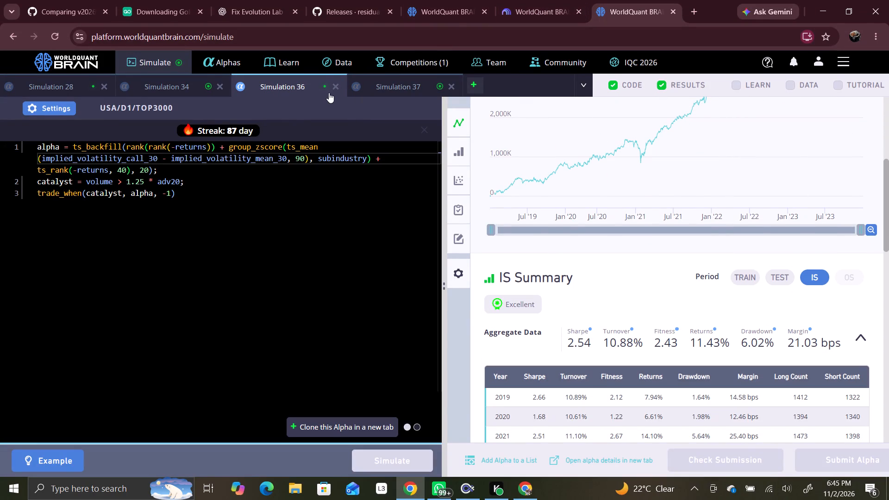
click(333, 88)
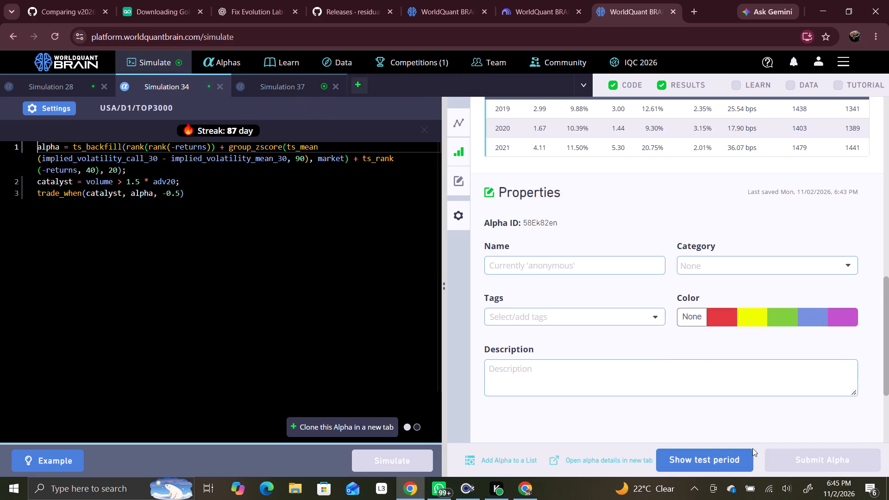
Check the Simulation 34 IS-period summary with the test period shown, and close that simulation.
click(714, 452)
scroll(706, 418, up, 4)
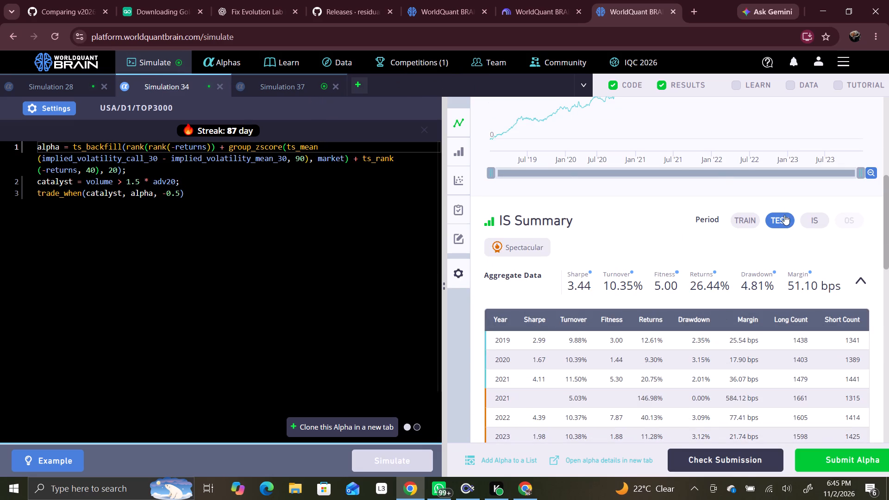
click(818, 223)
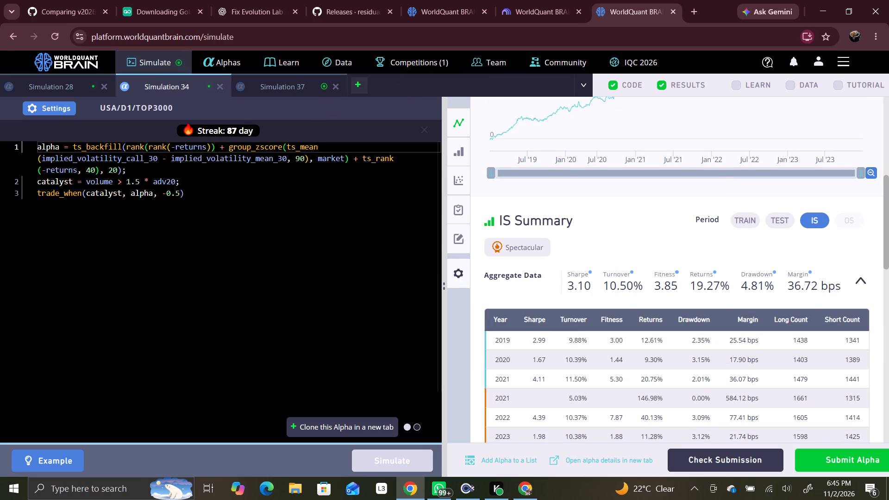
click(223, 89)
Check the Simulation 37 IS-period summary with the test period shown, and close that simulation.
click(189, 91)
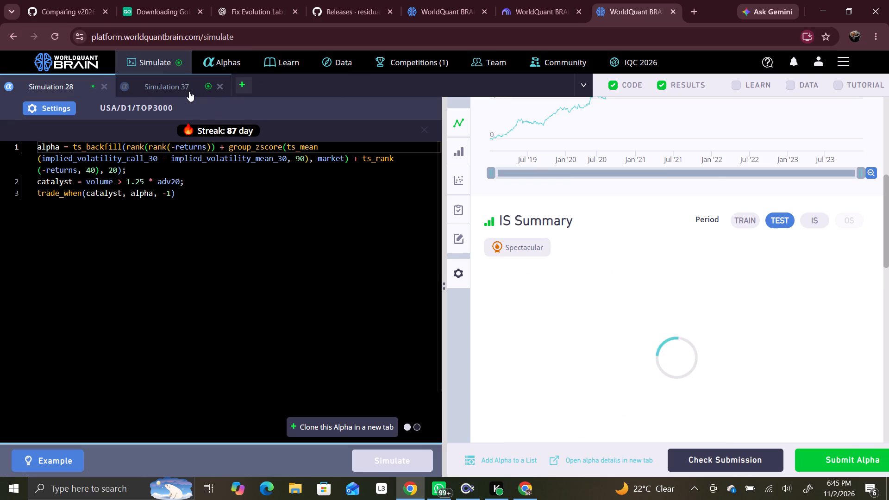
click(682, 457)
scroll(682, 457, up, 1)
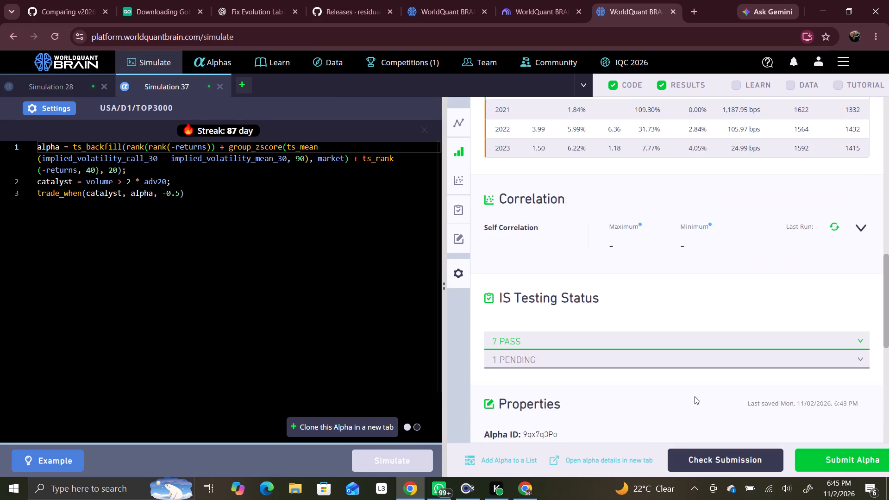
scroll(695, 396, up, 3)
click(821, 105)
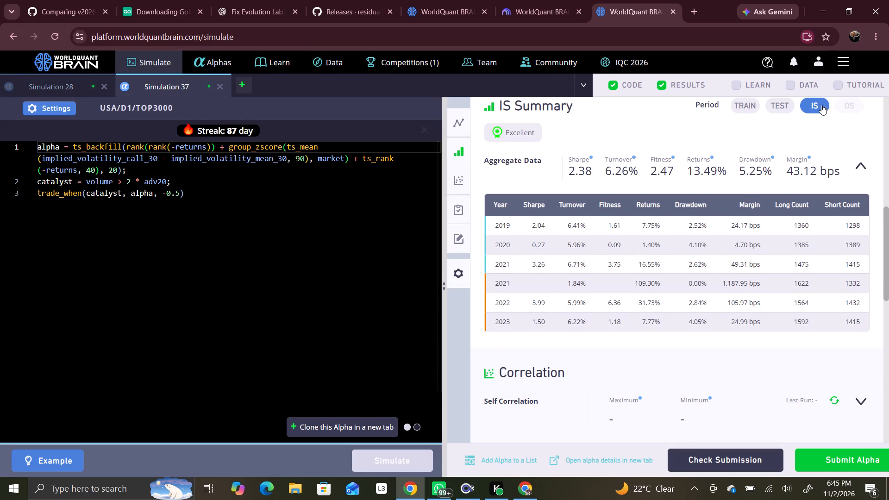
click(220, 84)
Clone the Simulation 28 alpha, set the clone's neutralization to Market, and simulate it.
click(365, 429)
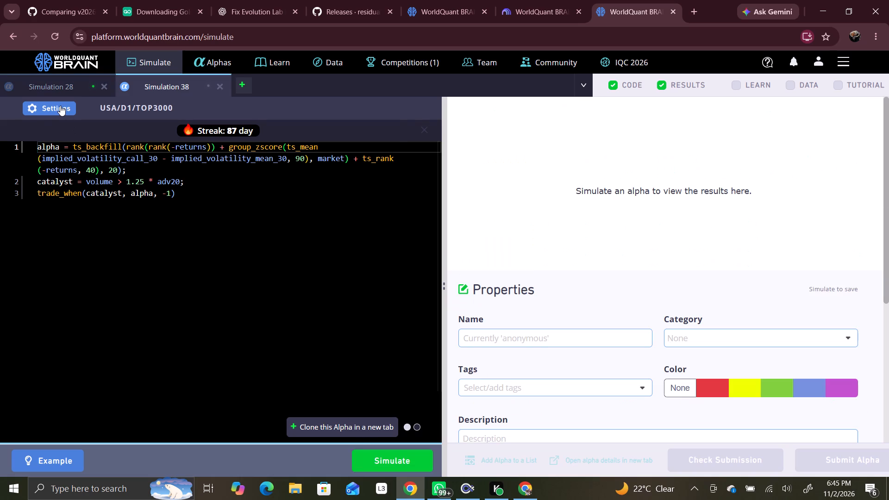
scroll(60, 106, up, 1)
click(60, 106)
click(117, 278)
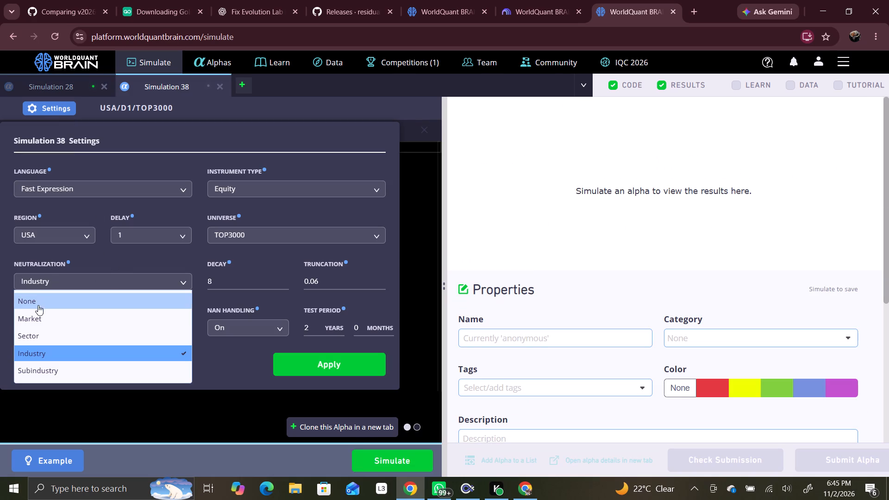
click(38, 312)
click(300, 374)
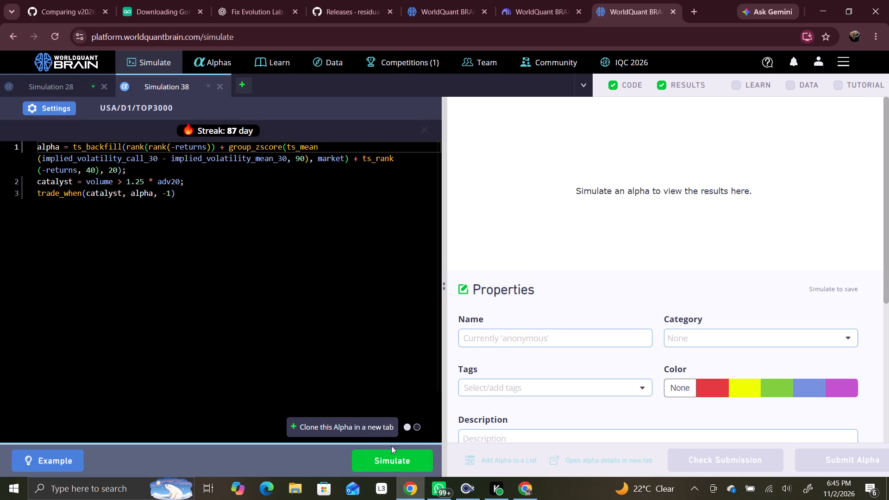
click(390, 457)
Clone the Market-neutralized alpha, set the new clone's neutralization to Sector, and simulate it.
click(382, 419)
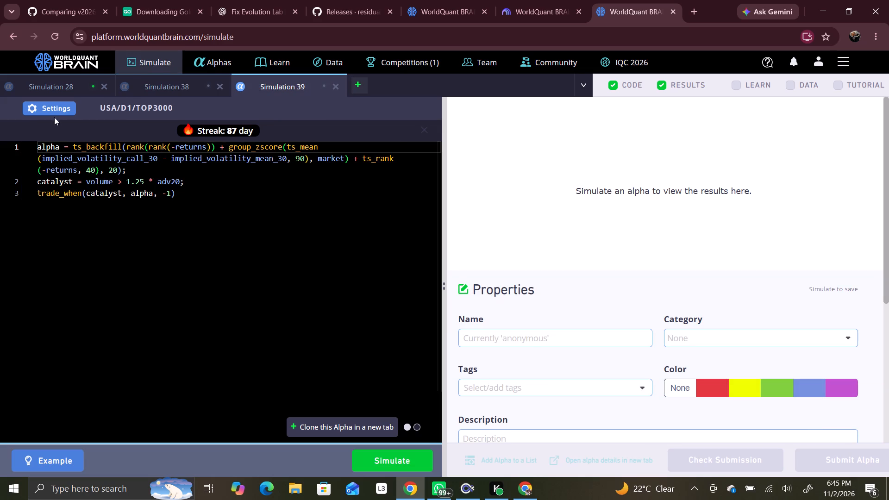
click(54, 115)
click(44, 282)
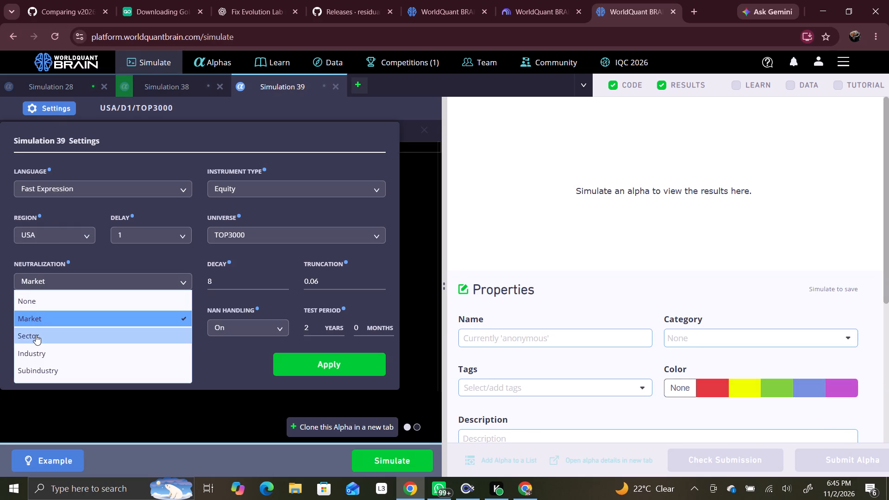
click(36, 335)
click(299, 363)
click(402, 453)
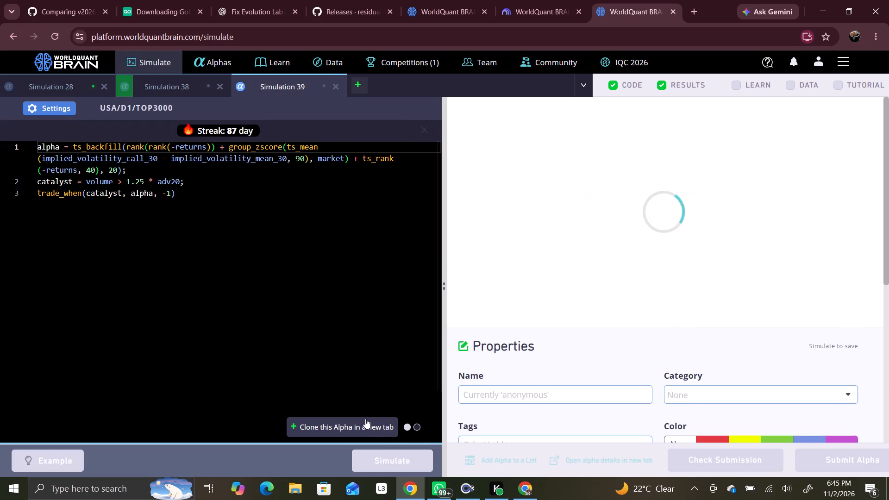
Clone the Sector-neutralized alpha, set the new clone's truncation to 0.08, and simulate it.
click(365, 421)
click(69, 108)
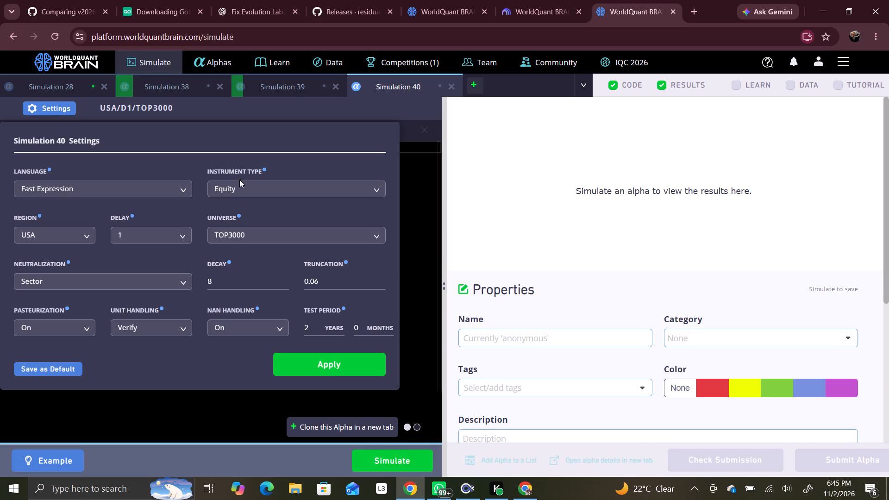
double_click(380, 277)
click(359, 367)
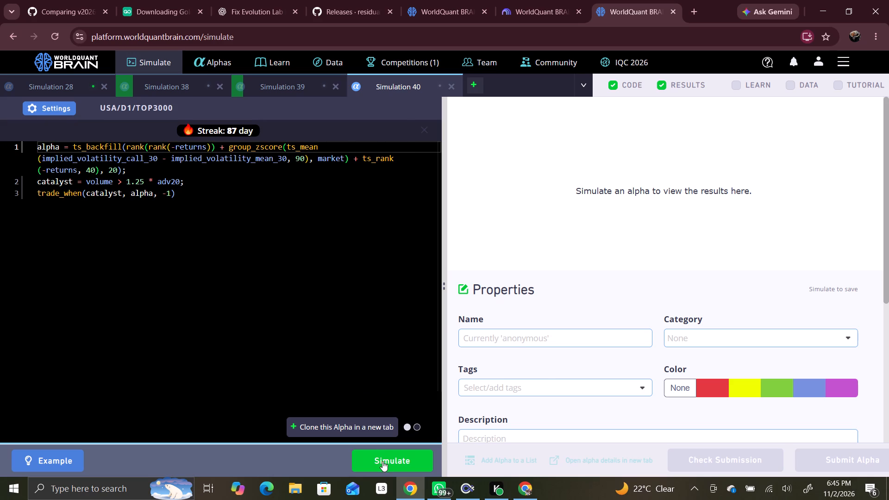
click(382, 452)
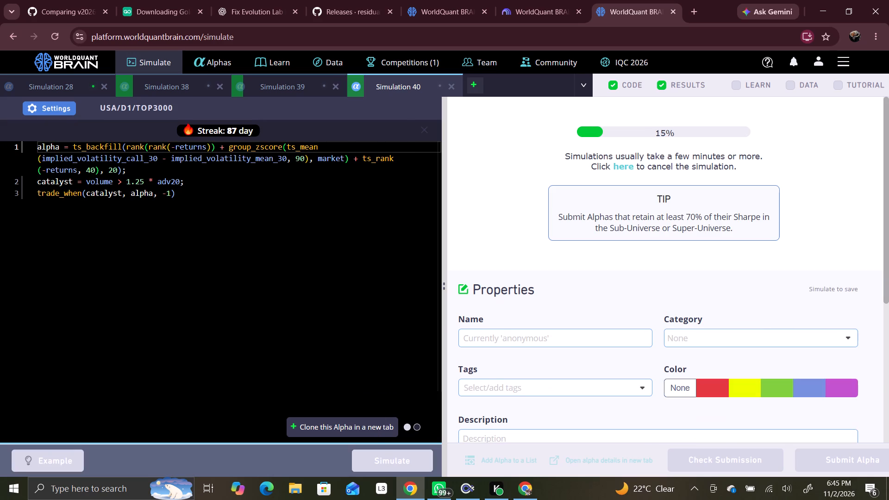
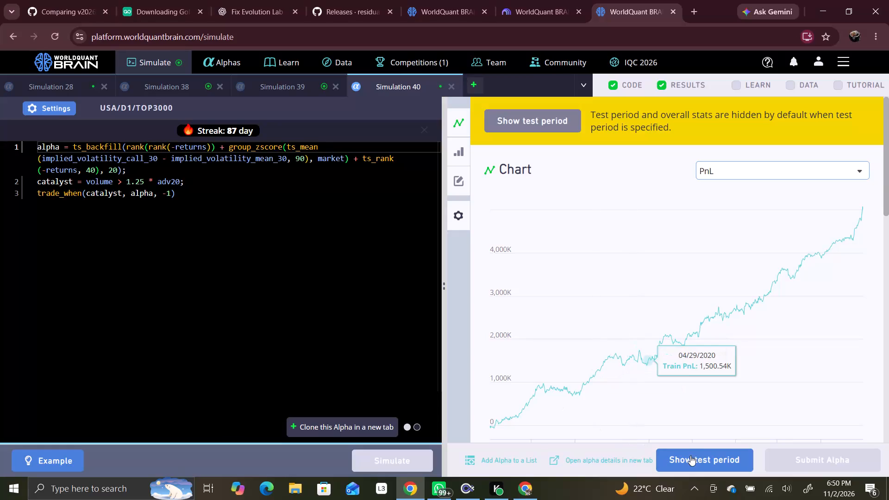
Check the Simulation 40 IS-period summary with the test period shown, and close that simulation.
click(692, 460)
scroll(714, 354, down, 2)
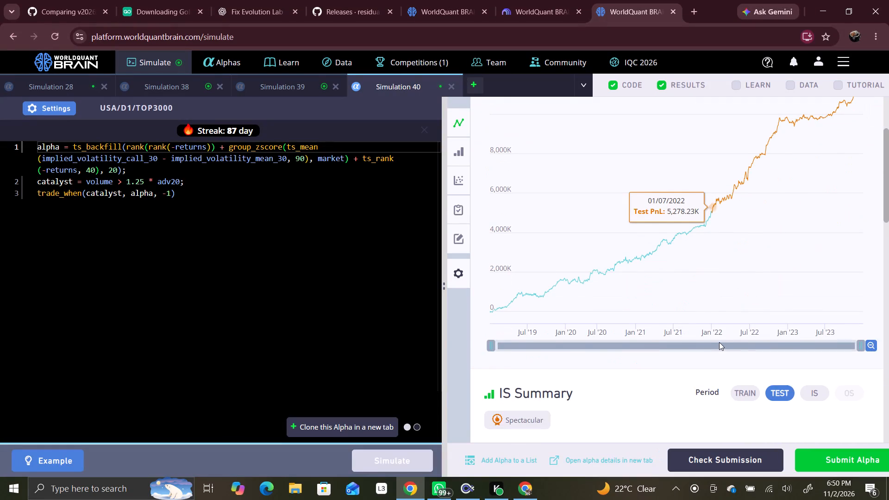
scroll(722, 342, down, 2)
click(826, 273)
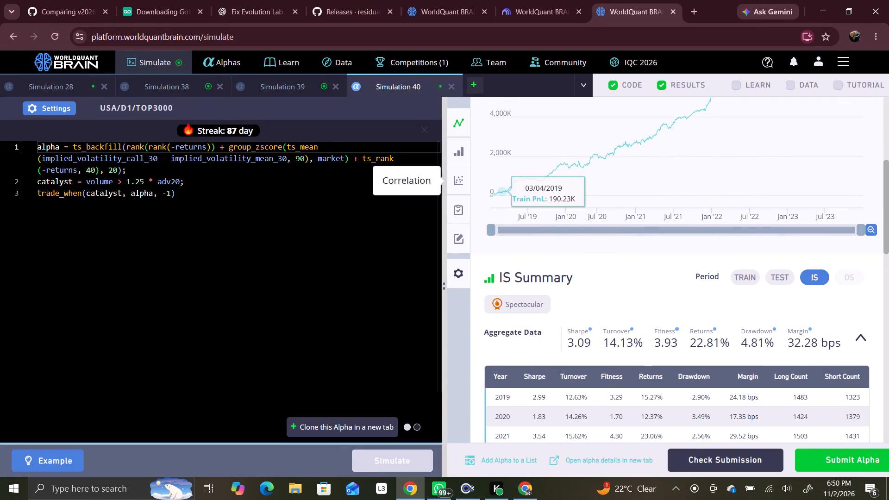
click(449, 86)
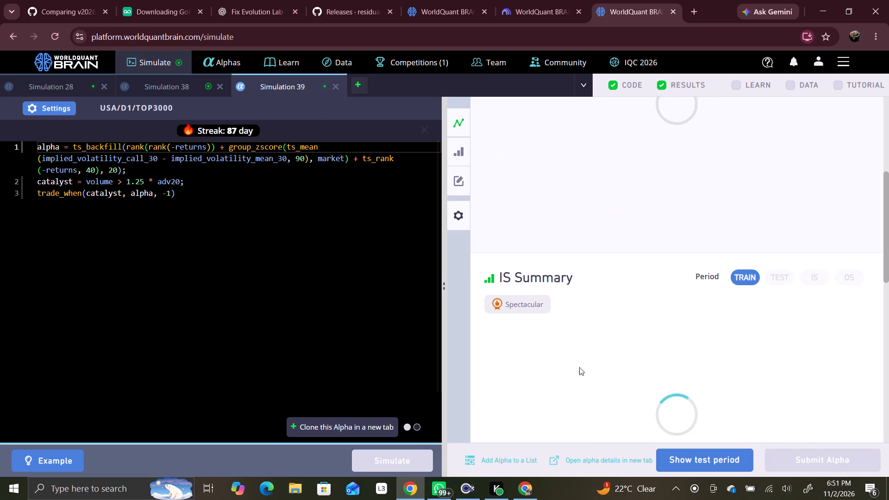
Show the test period for Simulation 39 and check its IS-period summary.
click(711, 461)
scroll(709, 455, up, 4)
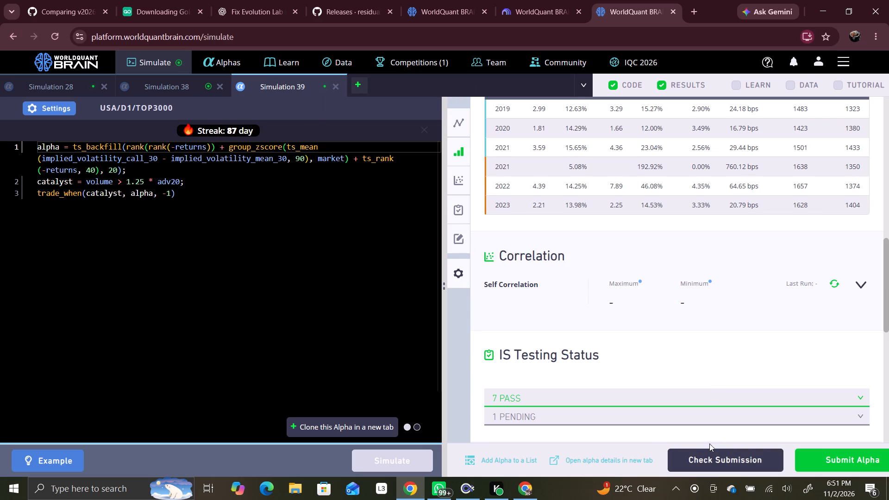
scroll(704, 315, up, 5)
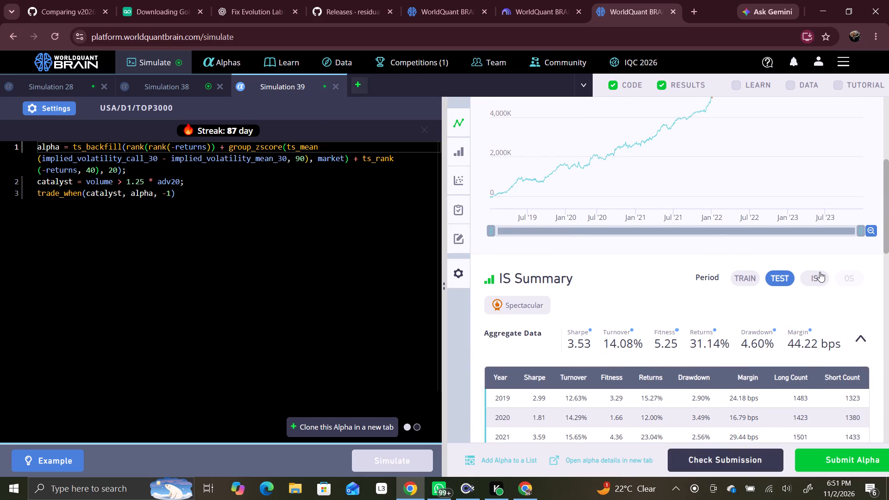
click(819, 272)
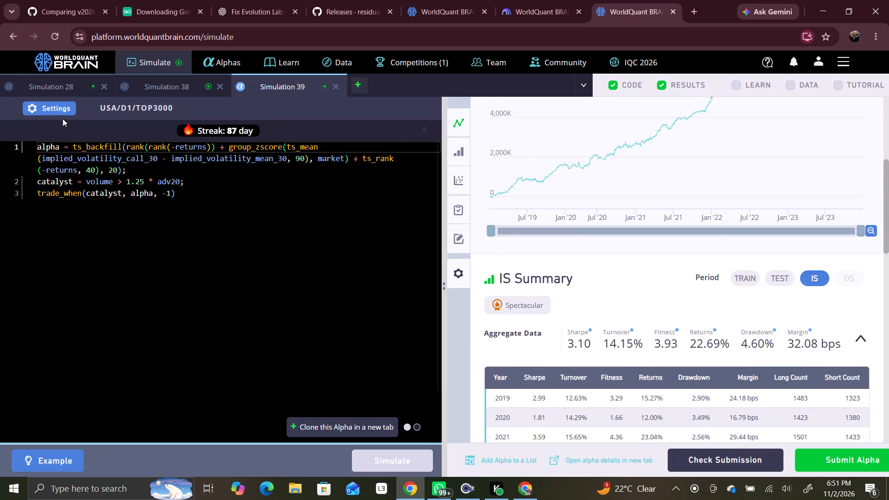
Set the decay of the Sector-neutralized Simulation 39 to 20 and simulate it again.
click(57, 114)
click(245, 273)
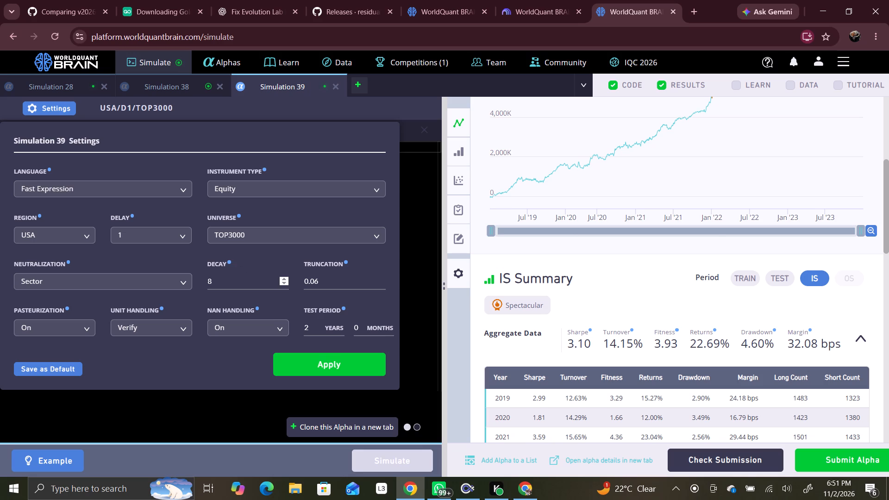
key(BackSpace)
text(20)
click(314, 366)
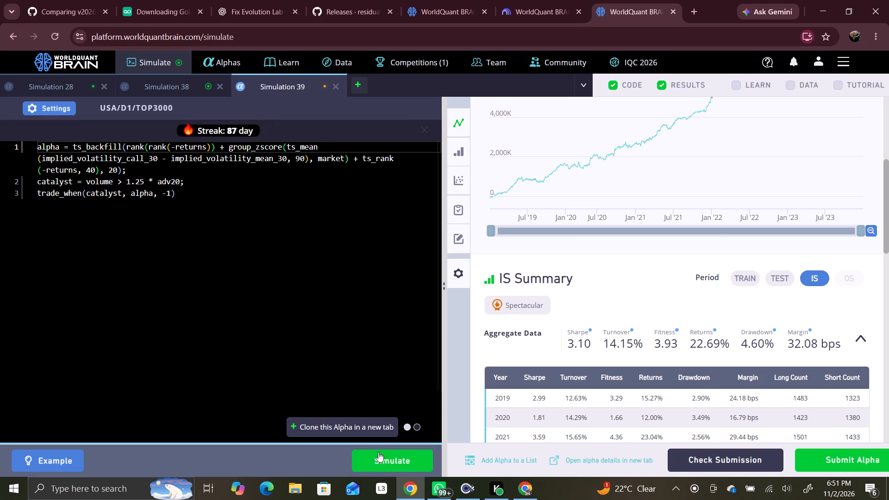
click(382, 457)
Show the test period for Simulation 38 and check its IS-period summary.
click(186, 90)
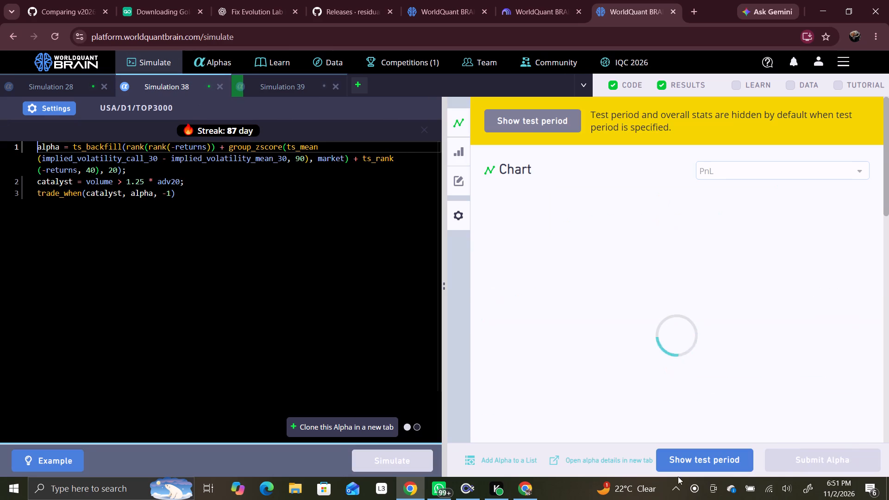
click(703, 469)
scroll(696, 394, down, 4)
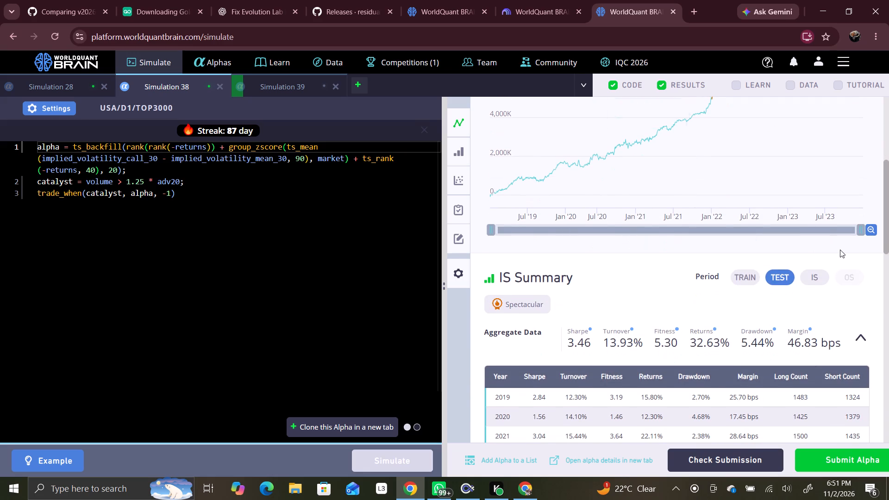
click(824, 279)
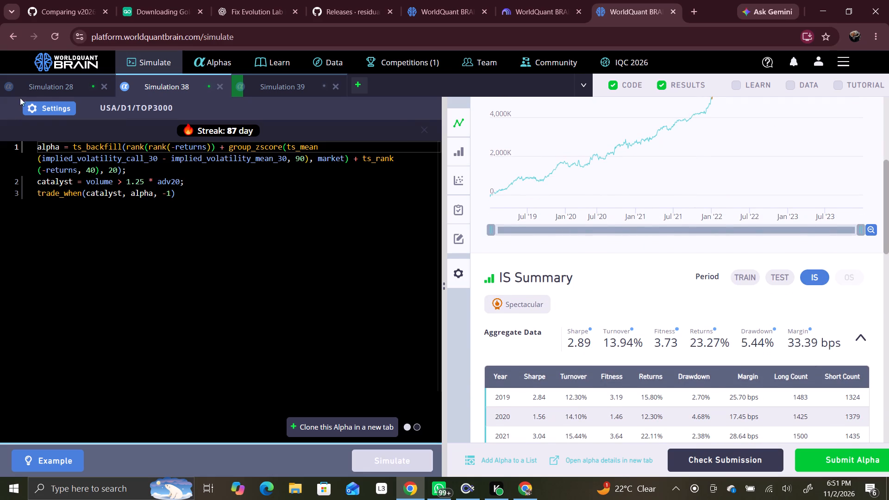
Set the decay of the Market-neutralized Simulation 38 to 25 and simulate it again.
click(52, 107)
click(237, 275)
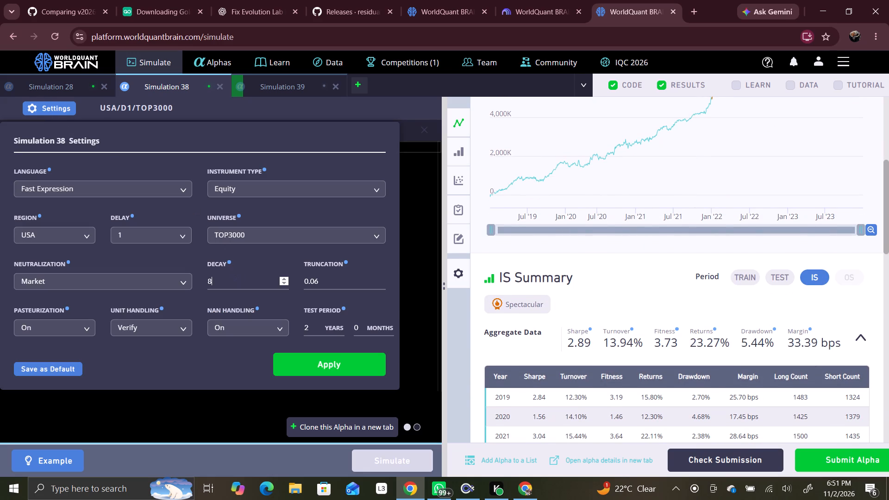
key(BackSpace)
key(2)
key(5)
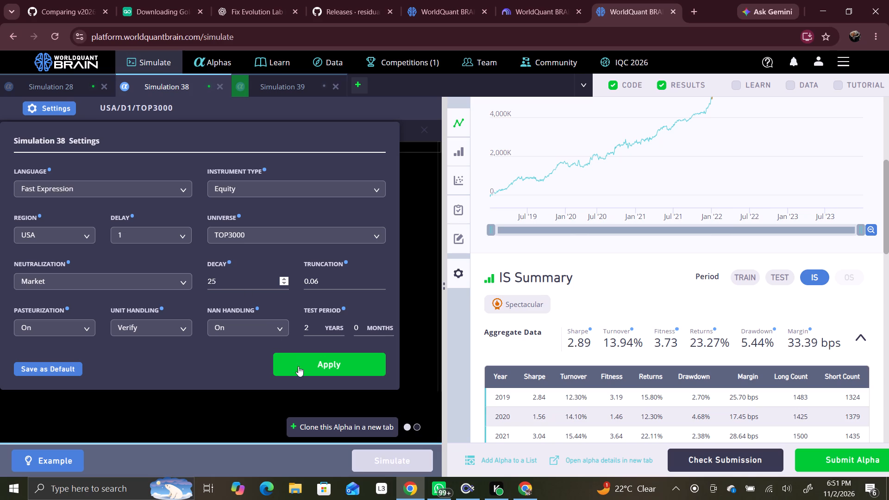
click(301, 369)
click(401, 454)
Clone the Simulation 38 alpha, set the clone's decay to 30, and simulate it.
click(363, 418)
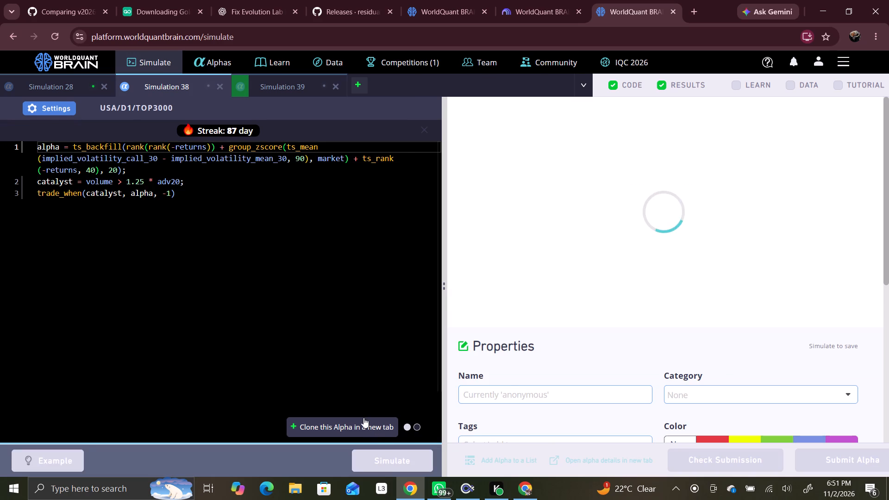
click(46, 114)
click(247, 288)
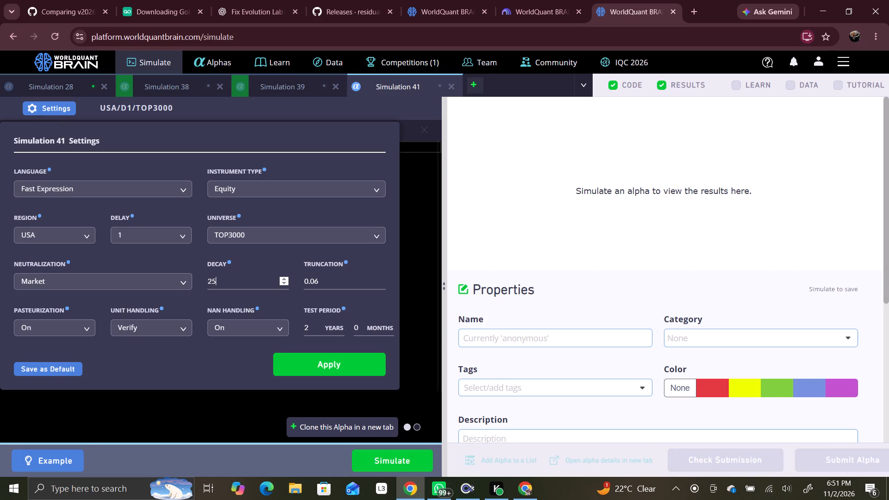
key(BackSpace)
key(BackSpace)
text(30)
click(335, 364)
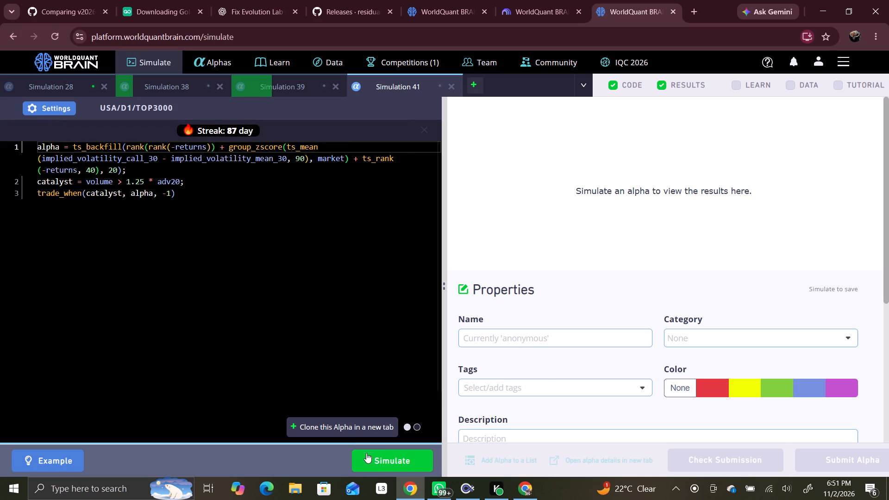
click(369, 454)
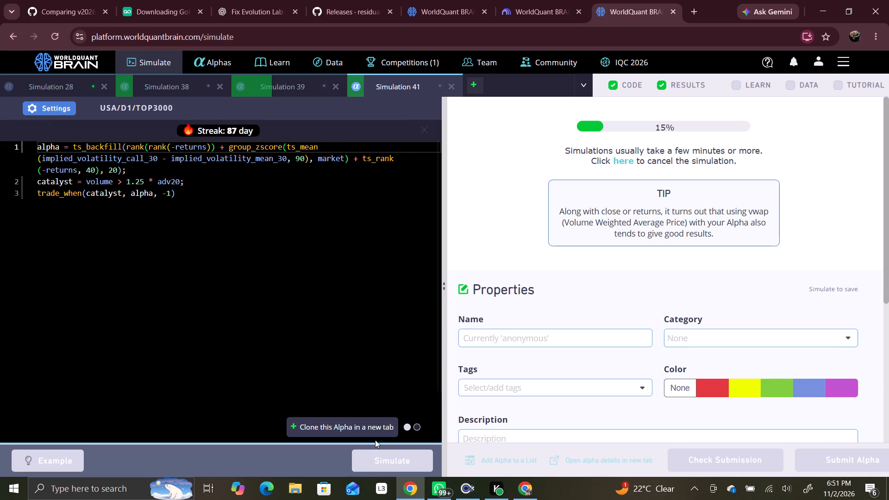
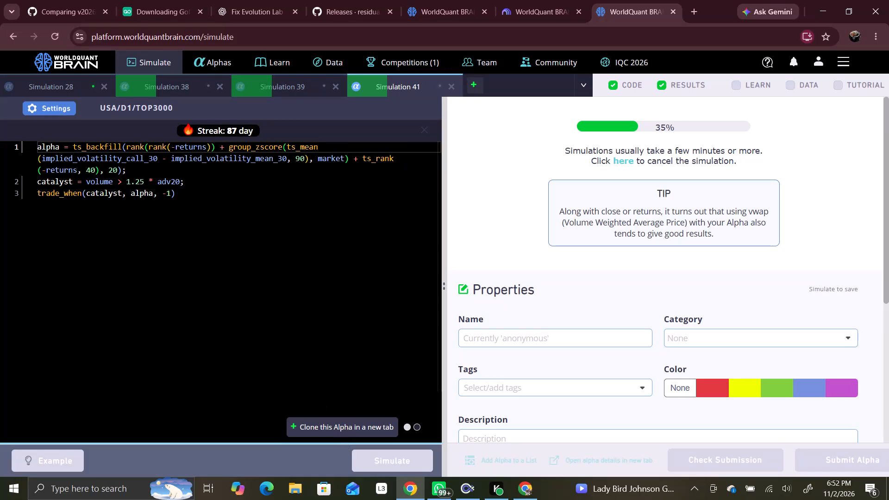
Switch to the Simulation 28 alpha to view its code and results while the other simulations run.
click(60, 87)
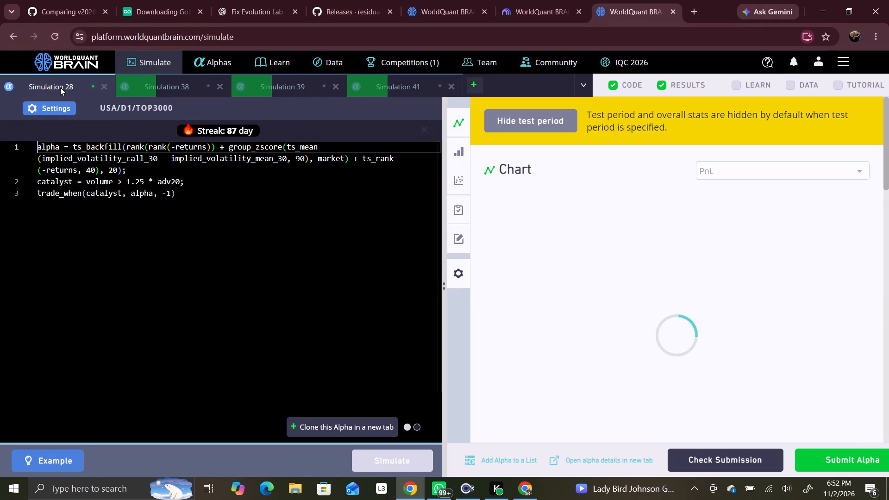
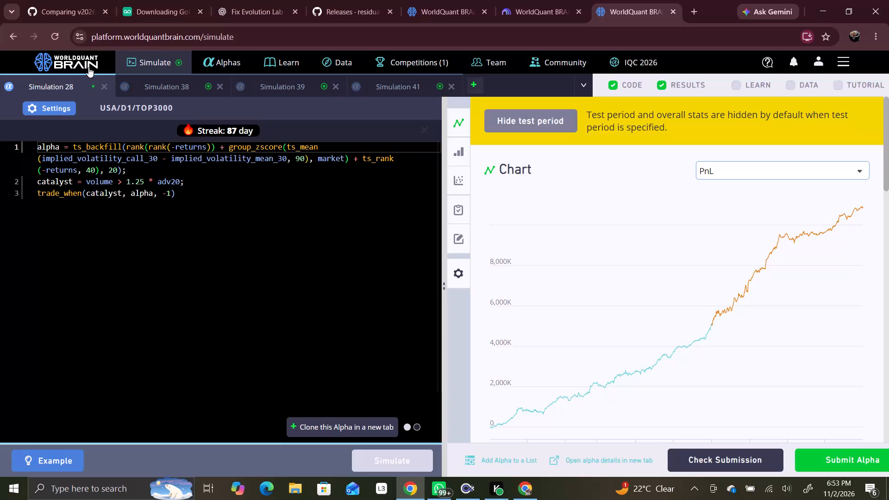
Reveal the test period for the Simulation 38 alpha and review its IS Summary for the IS period.
click(165, 87)
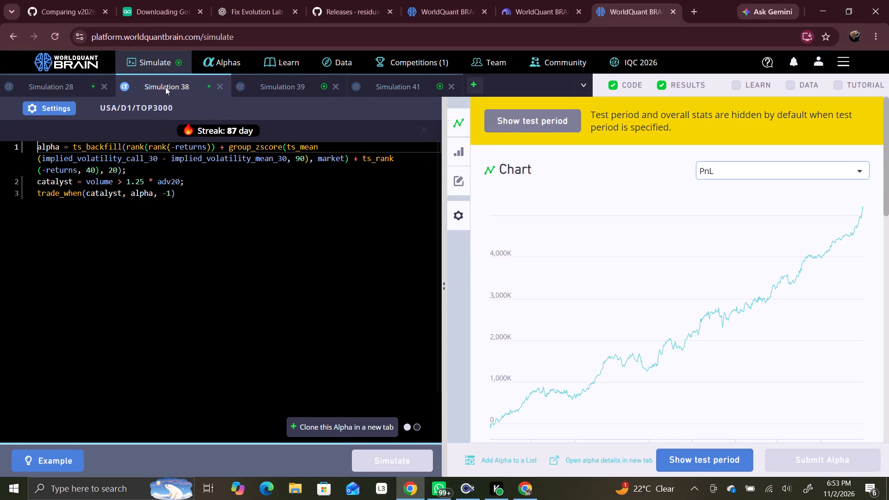
click(676, 453)
scroll(673, 287, down, 3)
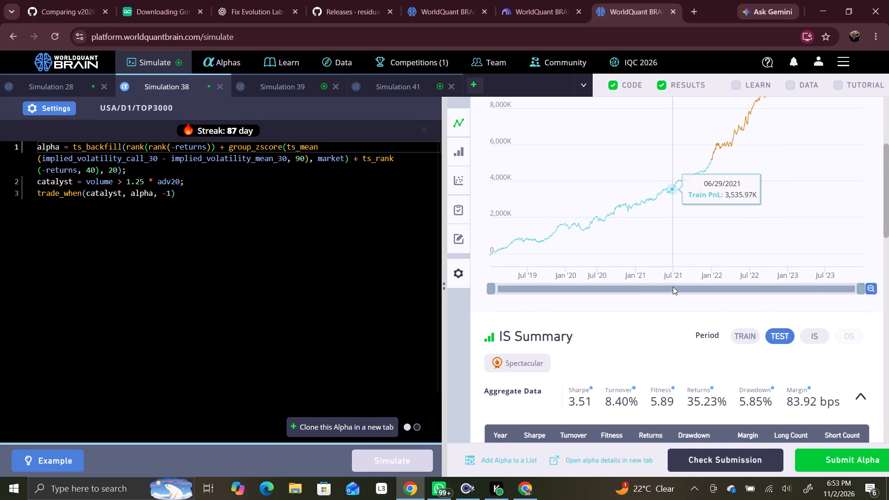
scroll(673, 287, down, 1)
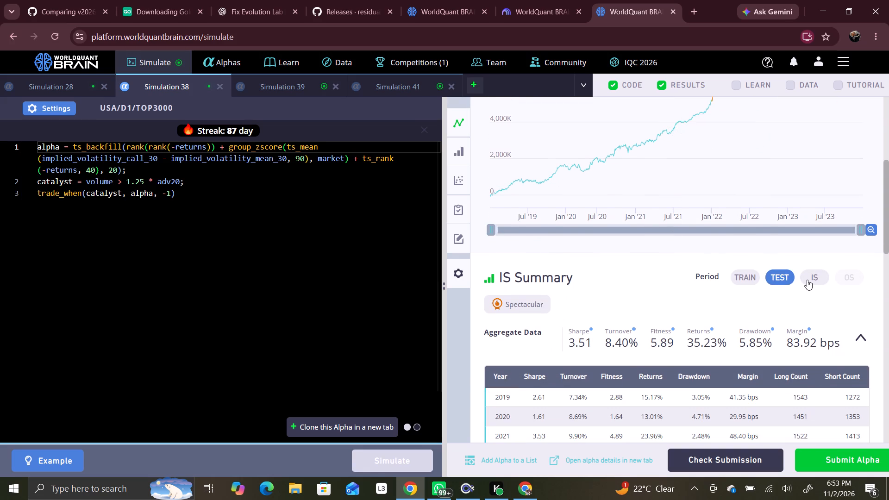
click(809, 280)
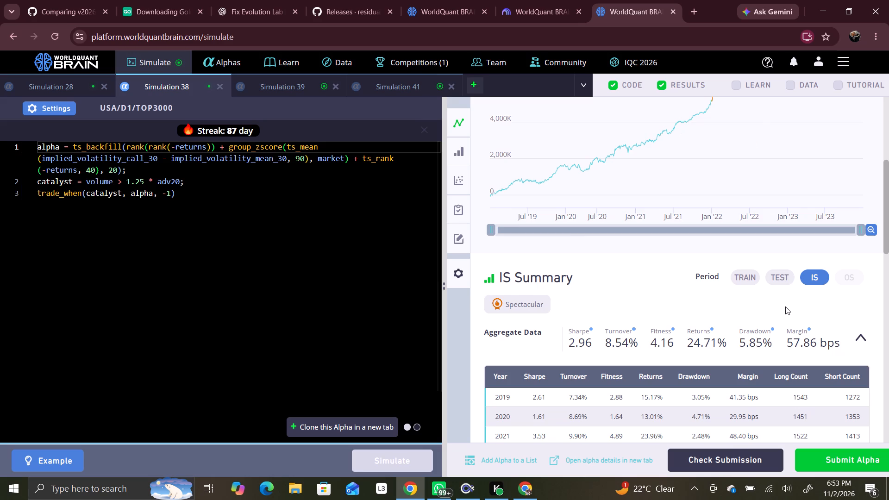
scroll(785, 306, down, 2)
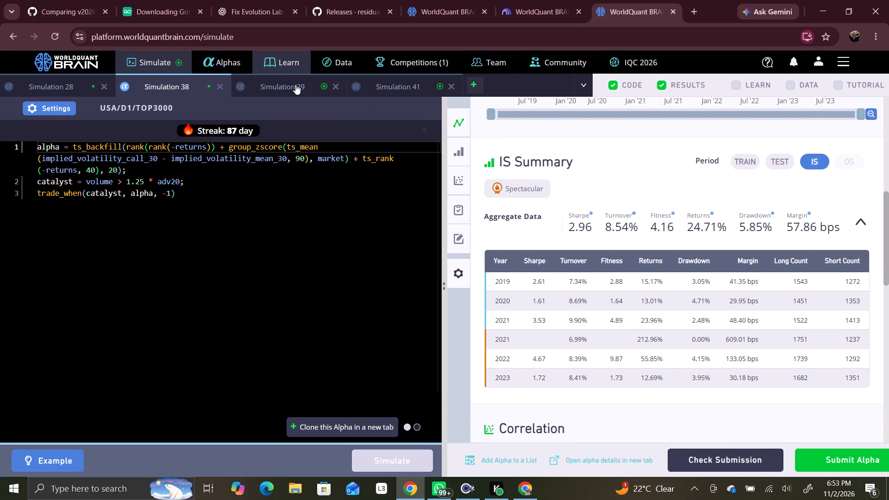
Reveal the test period for the Simulation 39 alpha and review its IS Summary for the IS period.
click(295, 84)
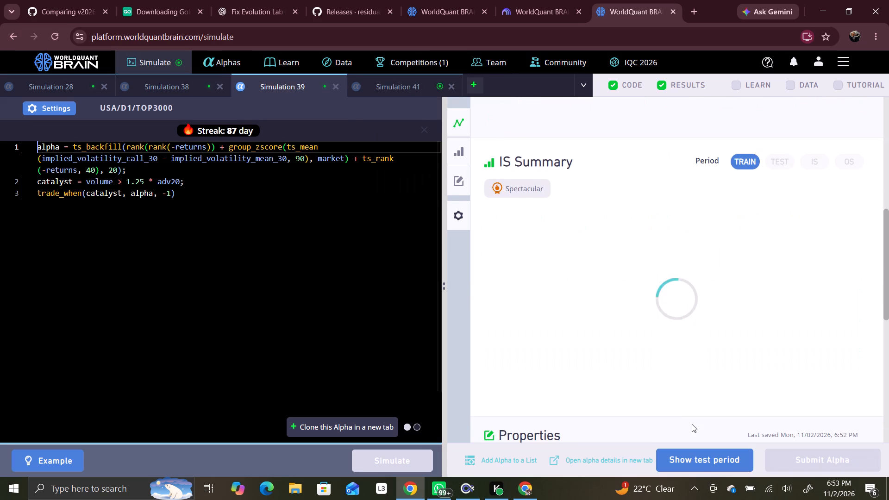
click(700, 458)
scroll(701, 439, up, 6)
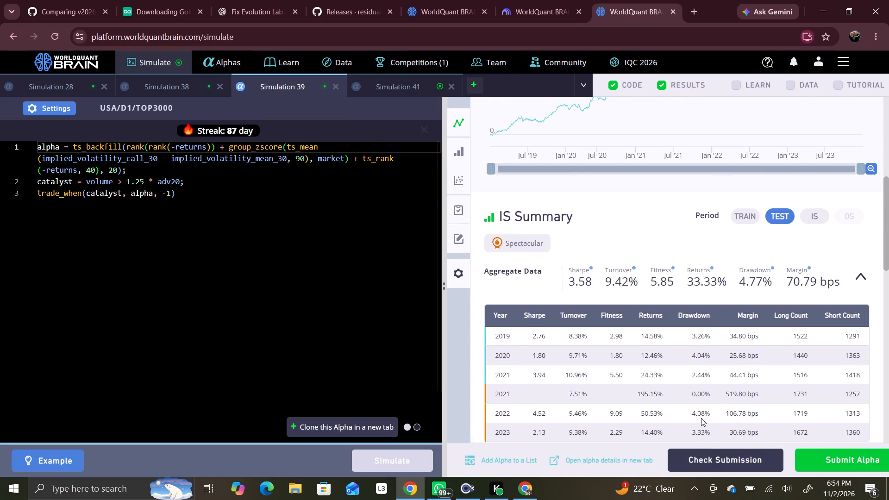
click(809, 220)
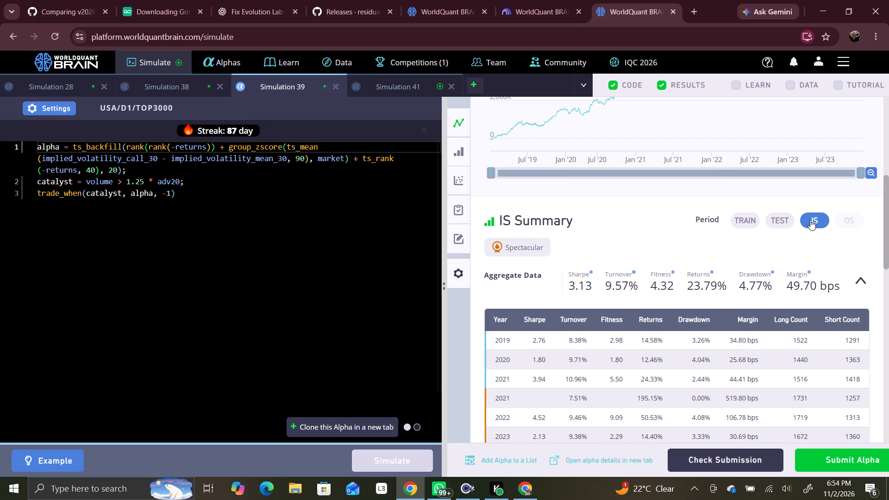
Discard the Simulation 39 and Simulation 38 variants by closing them.
click(334, 86)
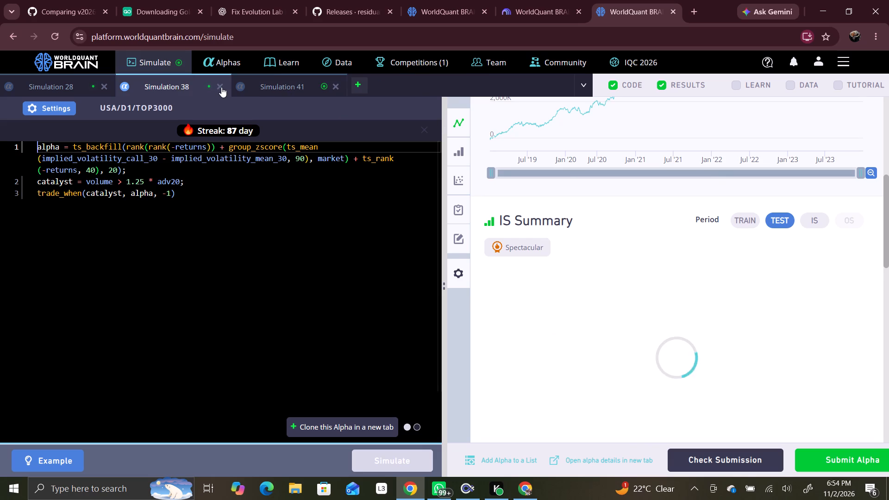
click(221, 87)
Reveal the test period for the Simulation 41 alpha and review its IS Summary for the IS period.
click(167, 88)
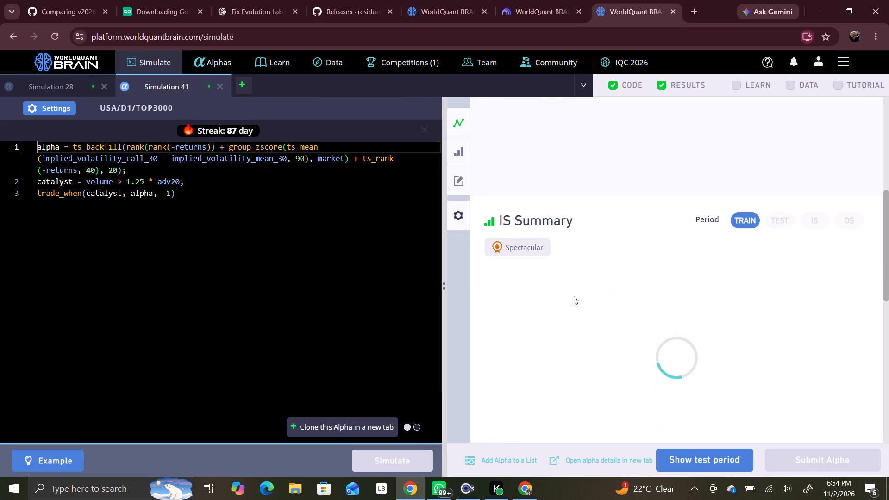
click(712, 455)
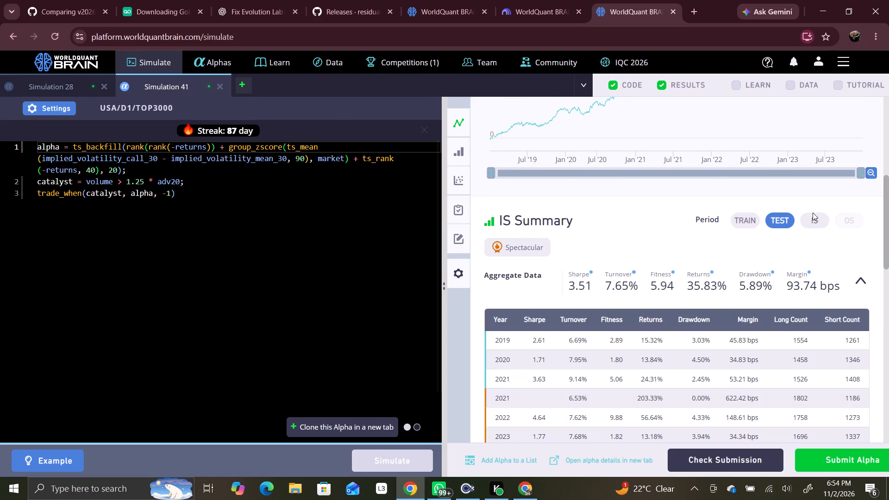
click(818, 221)
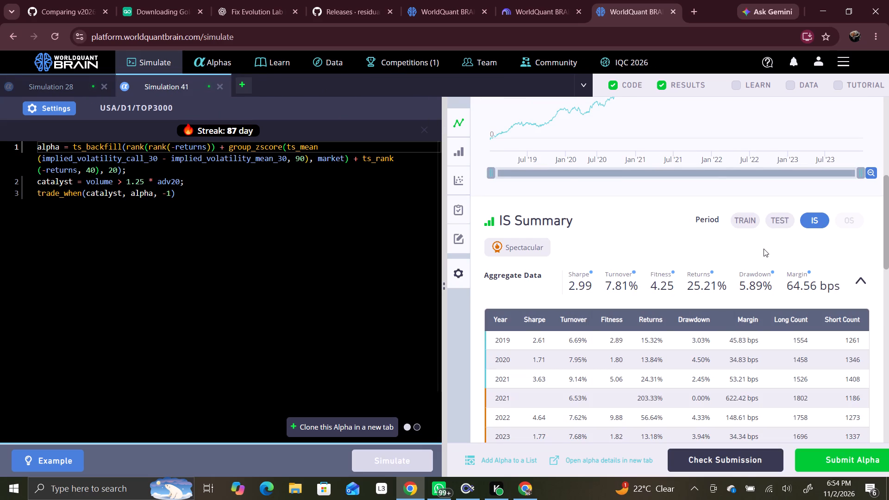
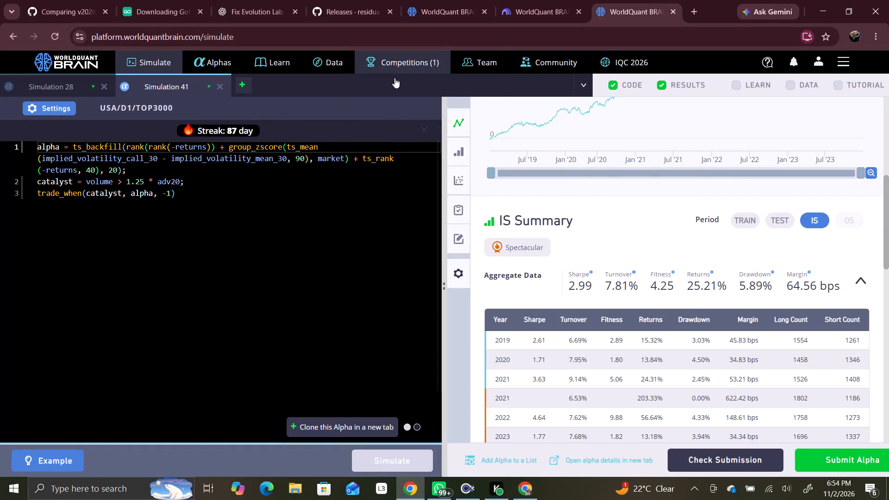
Run the Self Correlation check for the Simulation 41 alpha and review its maximum and minimum.
click(246, 329)
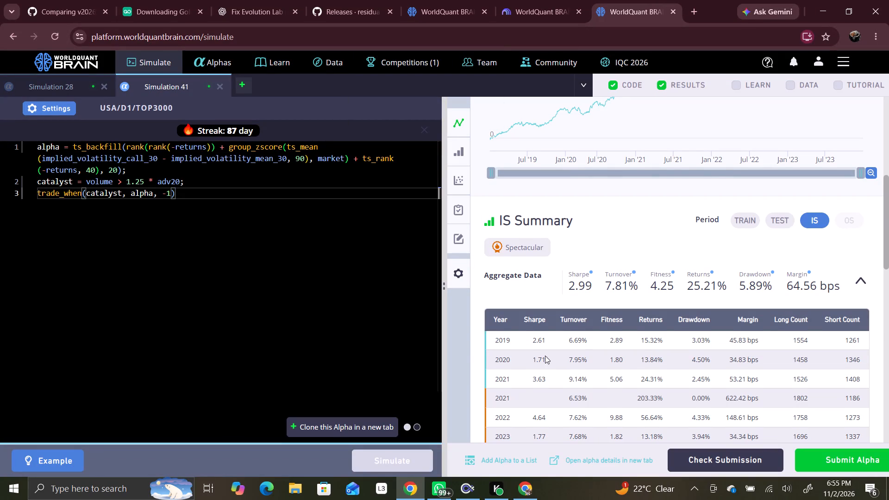
scroll(559, 355, down, 3)
scroll(672, 361, down, 1)
scroll(672, 361, up, 2)
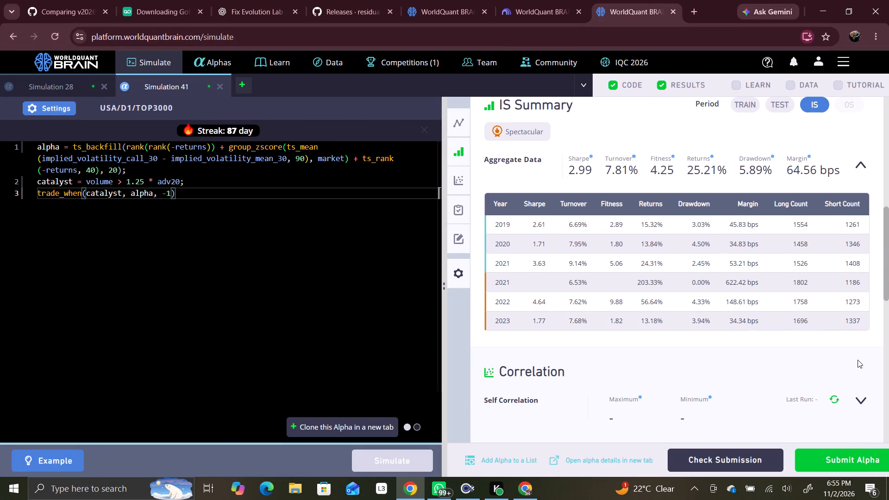
click(838, 399)
scroll(757, 375, down, 1)
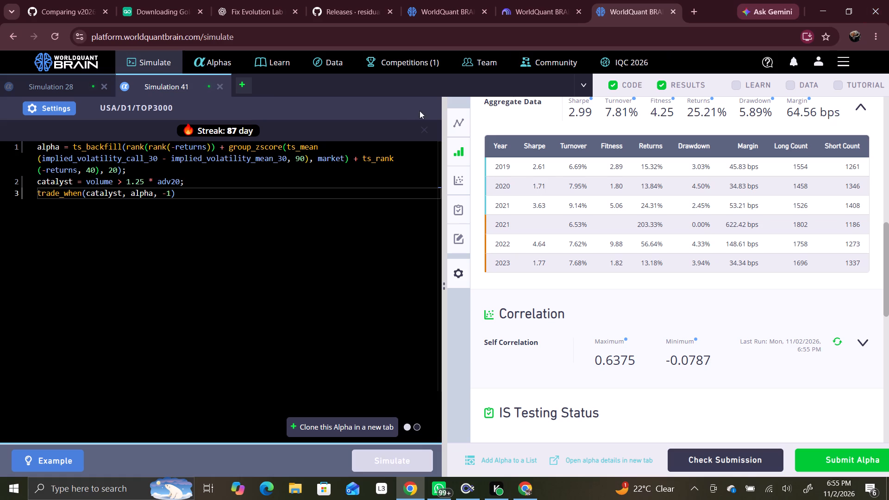
click(356, 219)
Run Check Submission on the Simulation 41 alpha and review its IS Testing Status.
scroll(615, 344, down, 5)
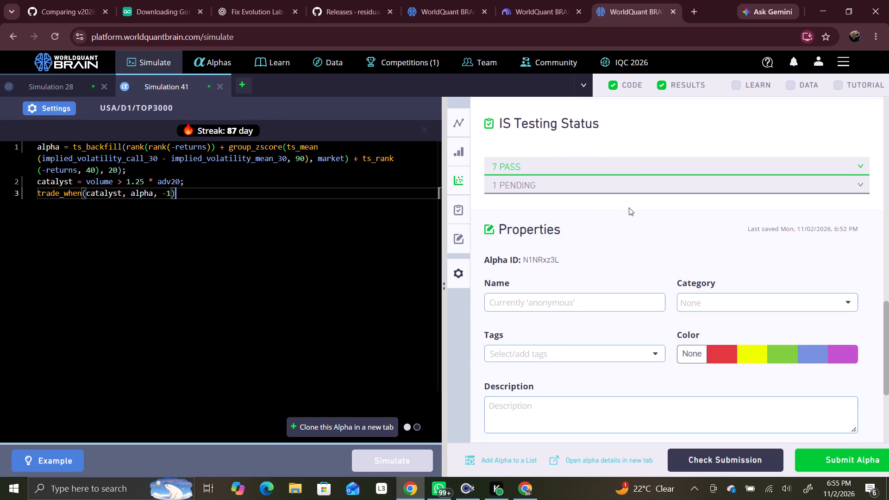
click(737, 461)
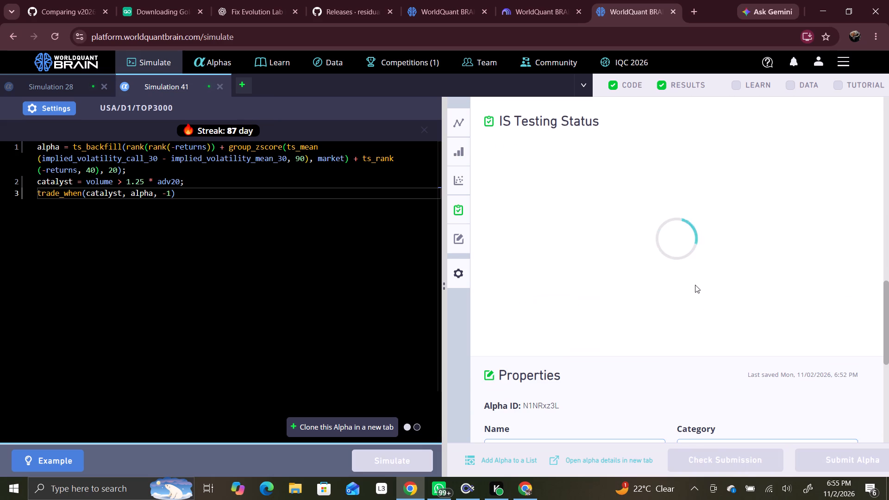
scroll(695, 285, up, 3)
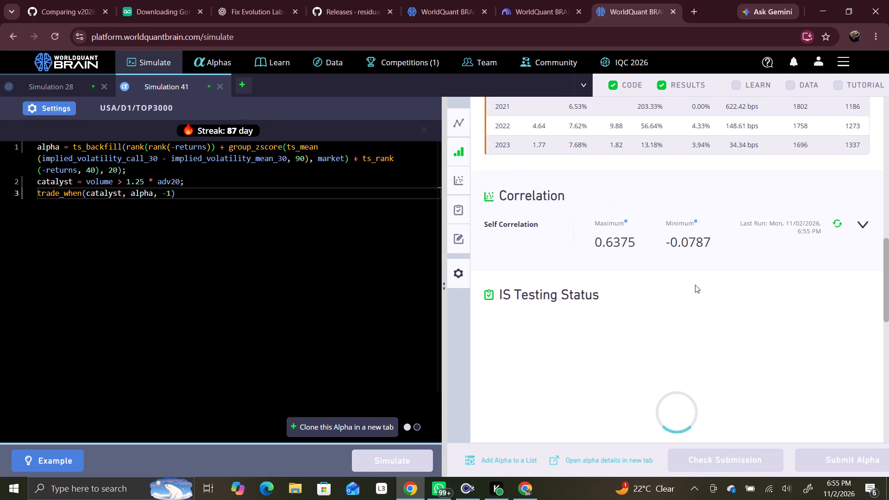
scroll(695, 285, up, 1)
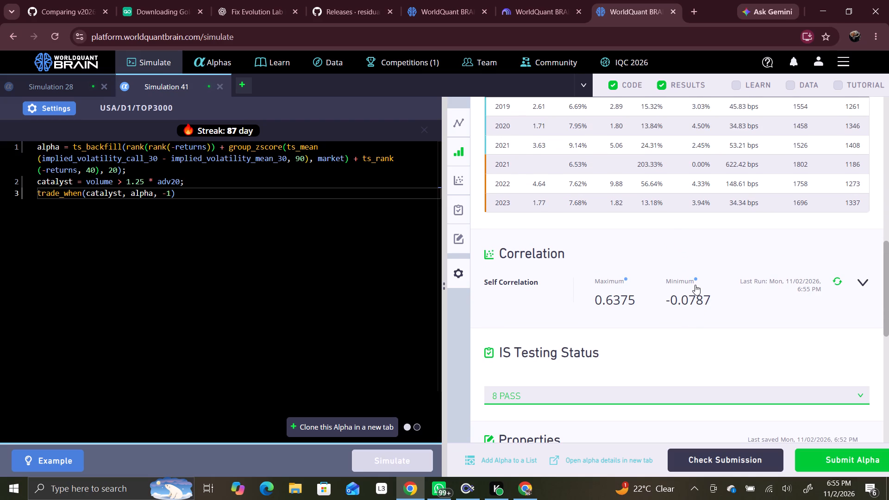
scroll(695, 285, down, 1)
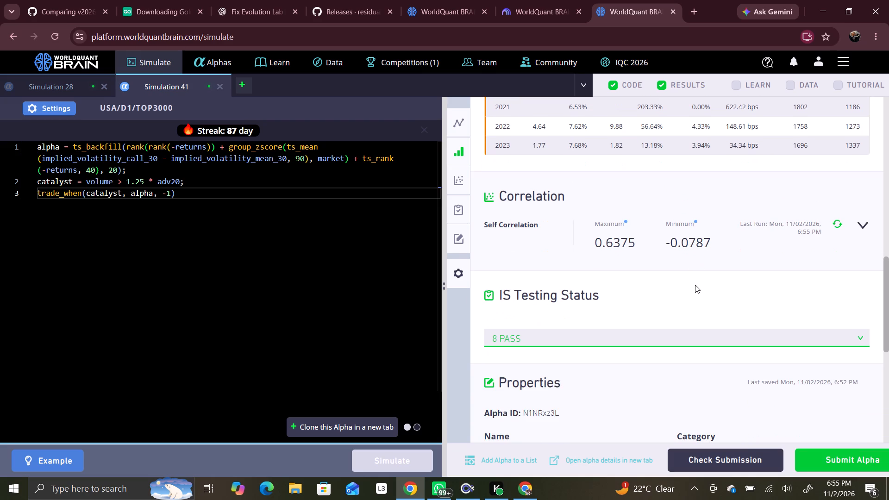
scroll(695, 285, down, 1)
scroll(695, 285, up, 1)
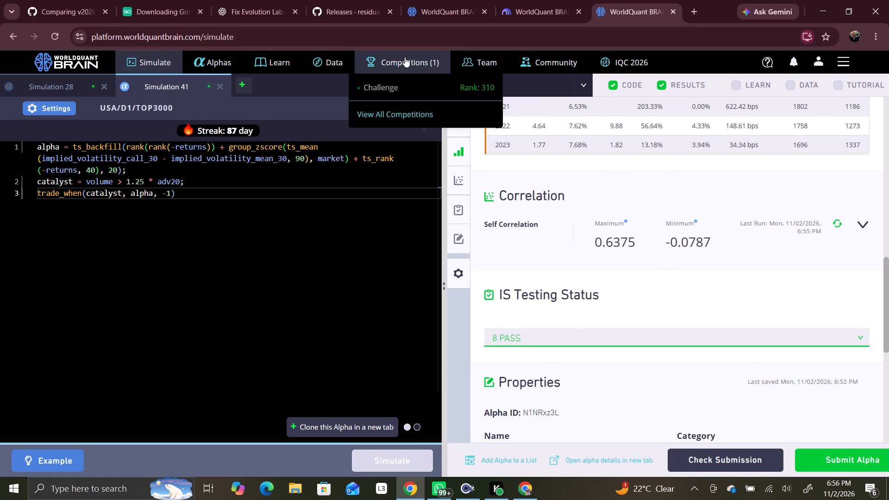
scroll(455, 152, down, 1)
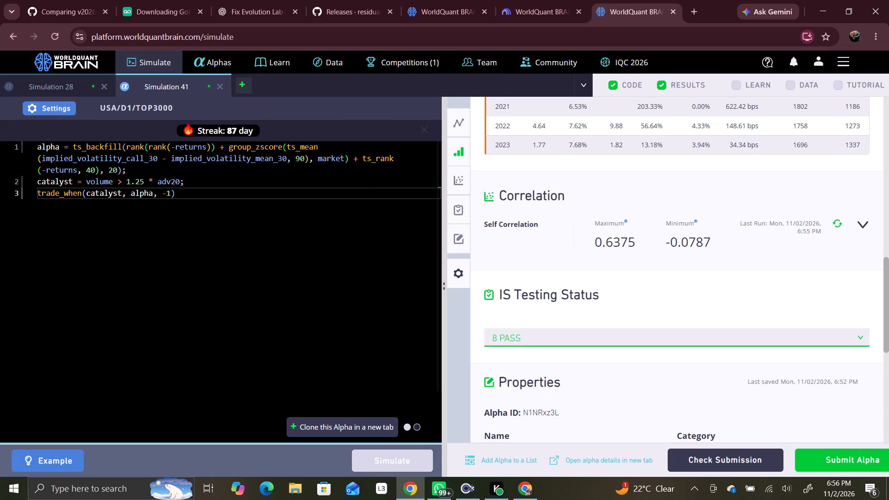
click(379, 276)
click(374, 287)
Examine the Challenge - Kenya stats and achievements on the public member profile open in another browser page.
click(421, 3)
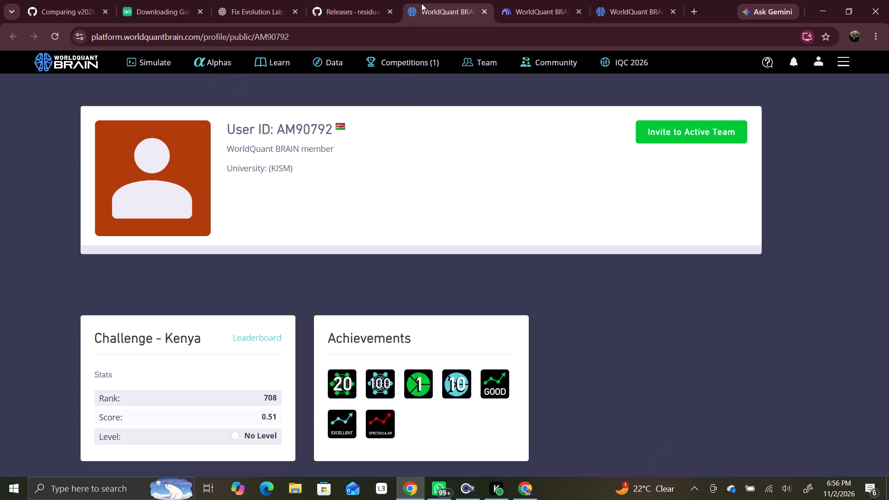
scroll(495, 275, down, 5)
scroll(496, 278, up, 5)
scroll(496, 278, down, 9)
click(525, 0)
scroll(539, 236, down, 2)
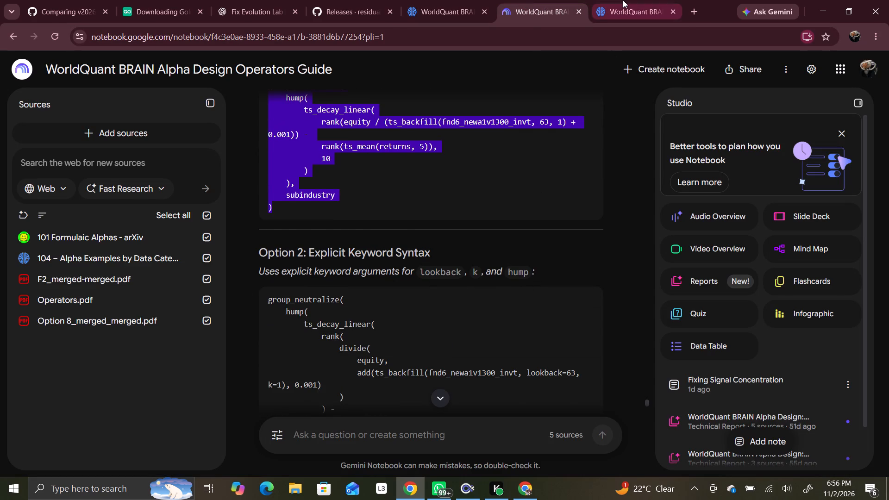
Return to the Simulate page, clone the Simulation 41 alpha, change implied_volatility_call_30 to implied_volatility_call_20 and simulate it.
click(623, 0)
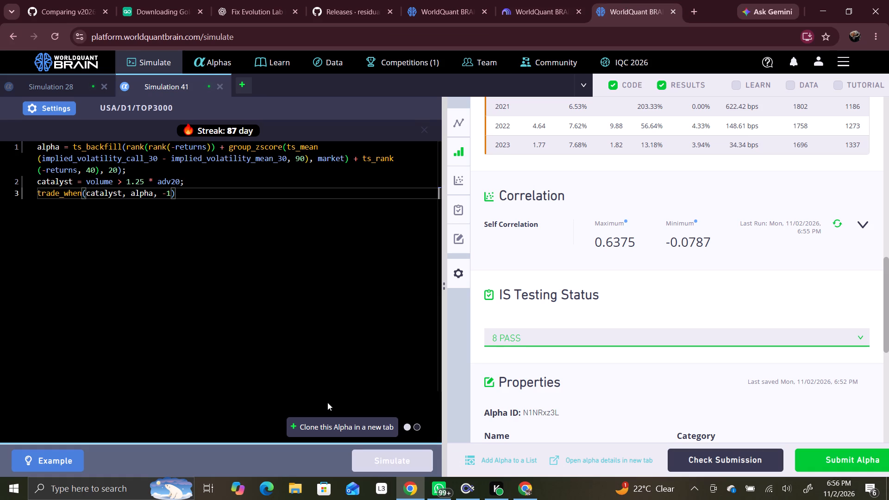
click(336, 424)
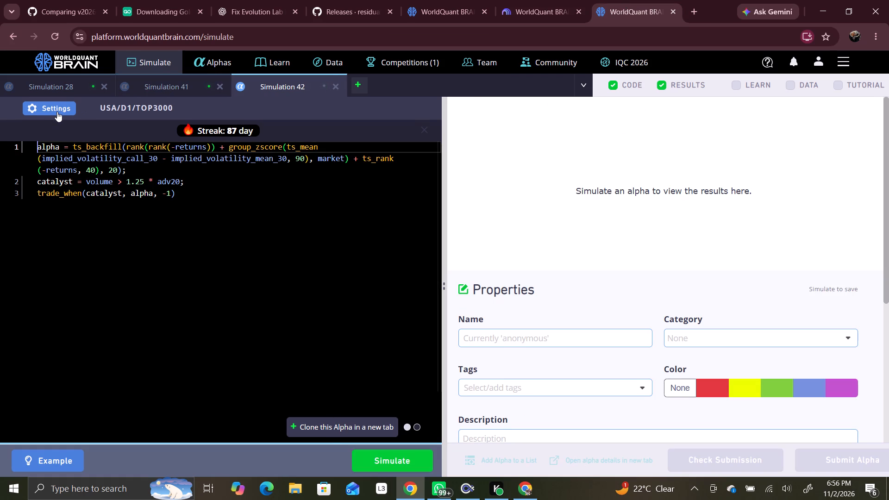
click(156, 161)
click(150, 155)
click(154, 160)
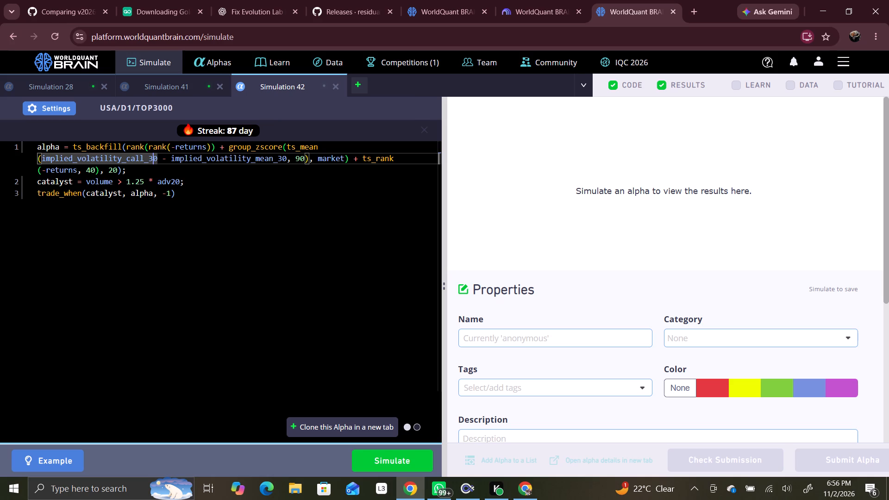
key(BackSpace)
key(2)
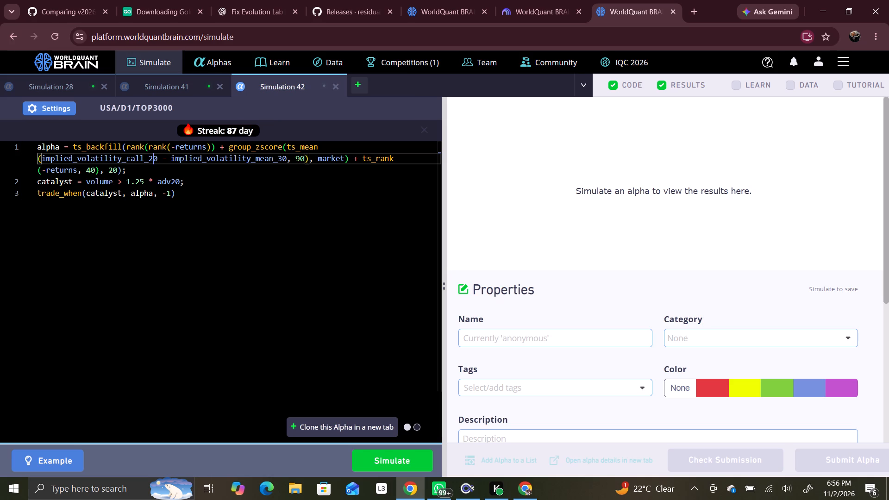
click(389, 457)
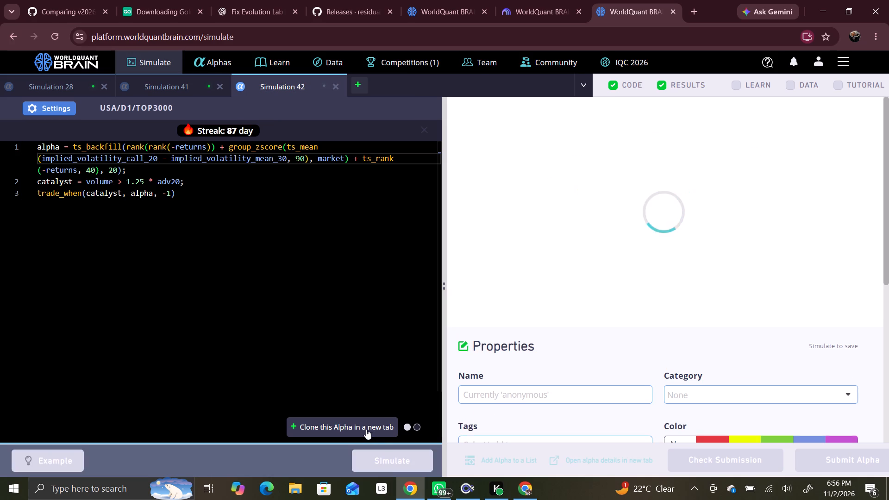
Clone the Simulation 42 alpha, change its call volatility field to implied_volatility_call_60 and simulate it.
click(365, 428)
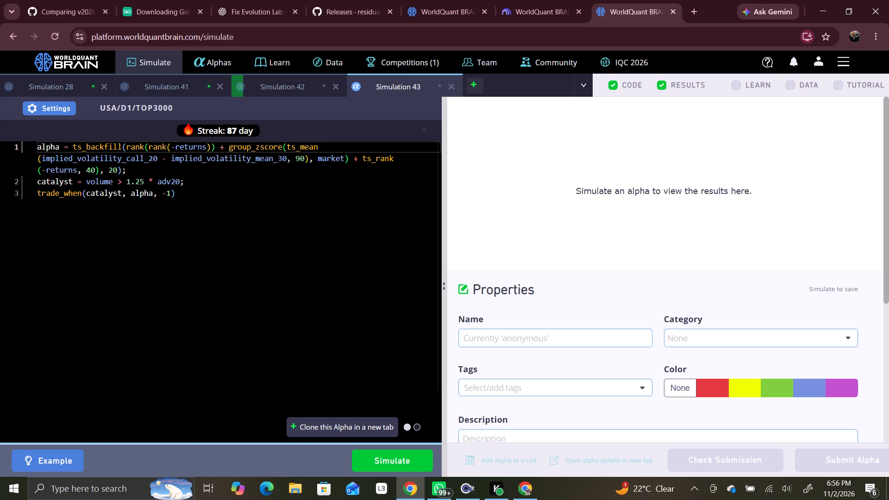
click(153, 160)
key(BackSpace)
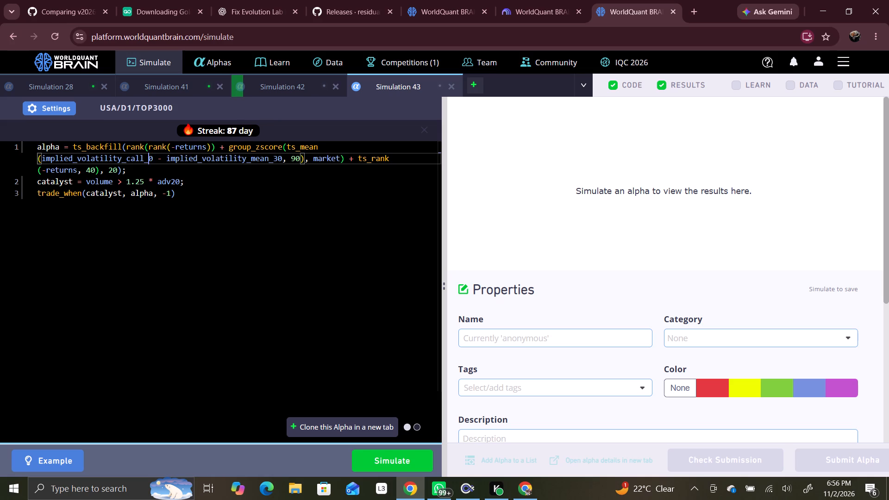
key(6)
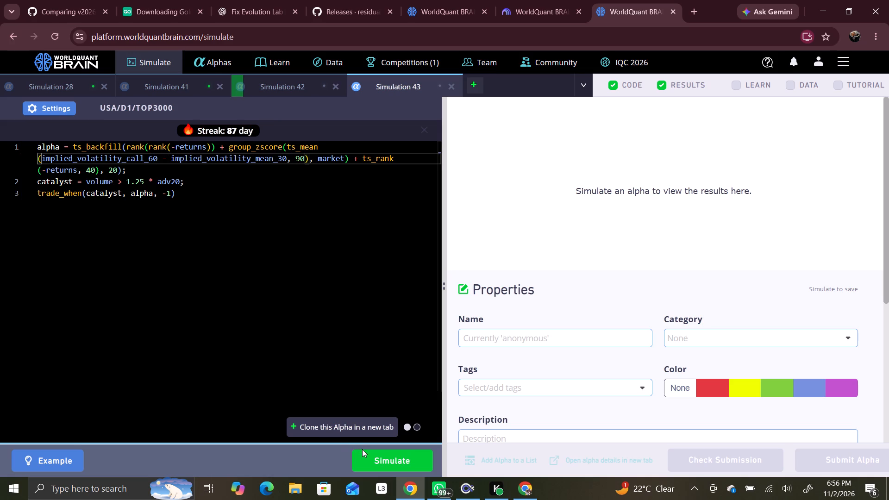
click(362, 449)
click(361, 453)
Clone the Simulation 43 alpha, change its call volatility field to implied_volatility_call_90 and simulate it.
click(352, 423)
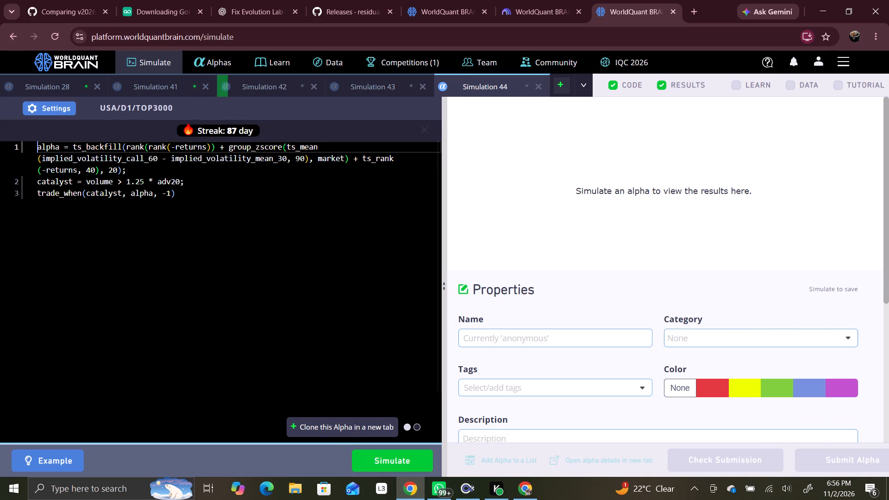
click(151, 156)
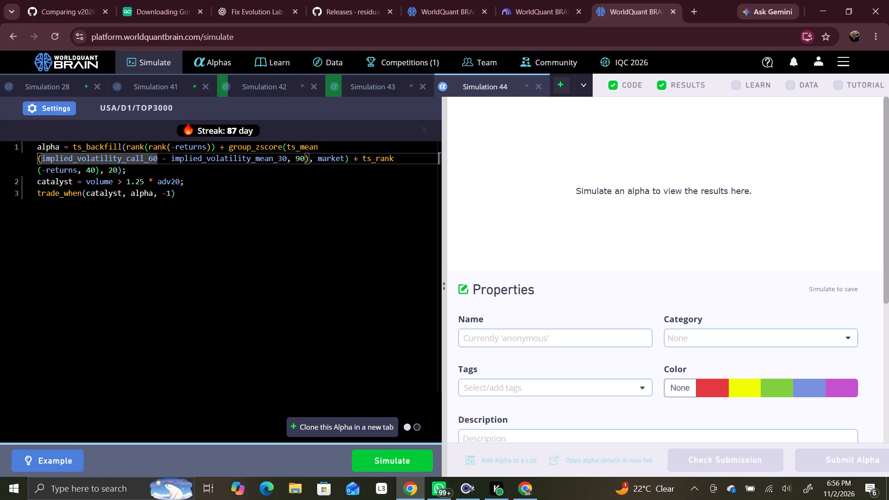
key(BackSpace)
key(9)
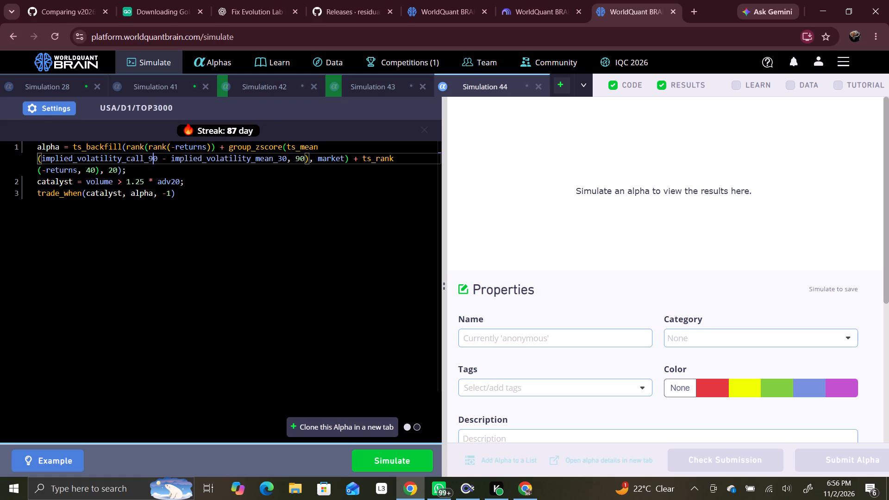
click(374, 469)
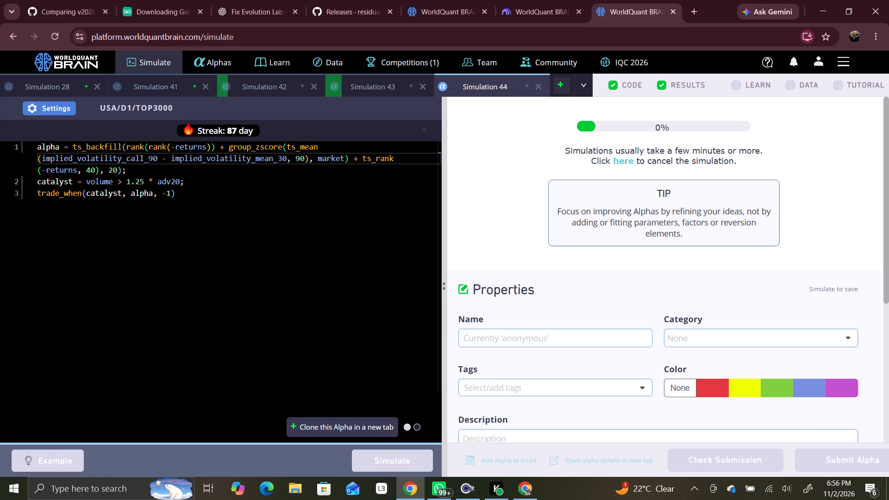
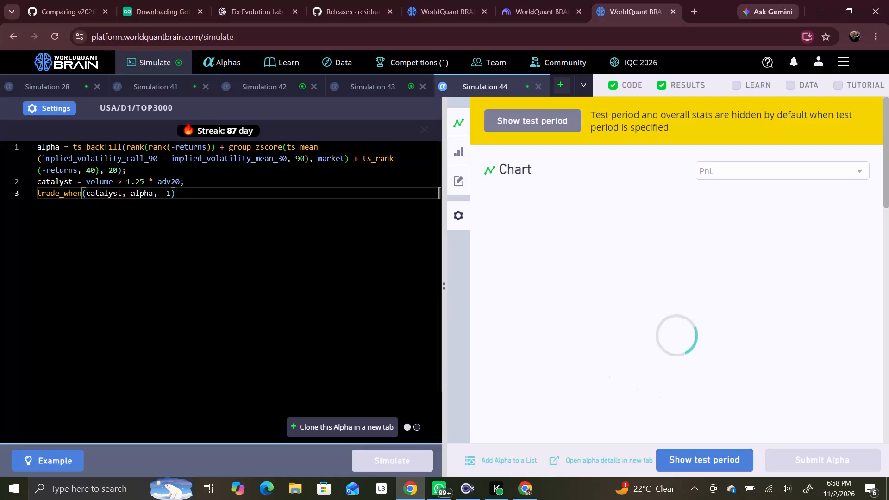
Reveal the test period for Simulation 44, review its IS-period summary, and close that simulation.
click(688, 462)
scroll(690, 409, down, 3)
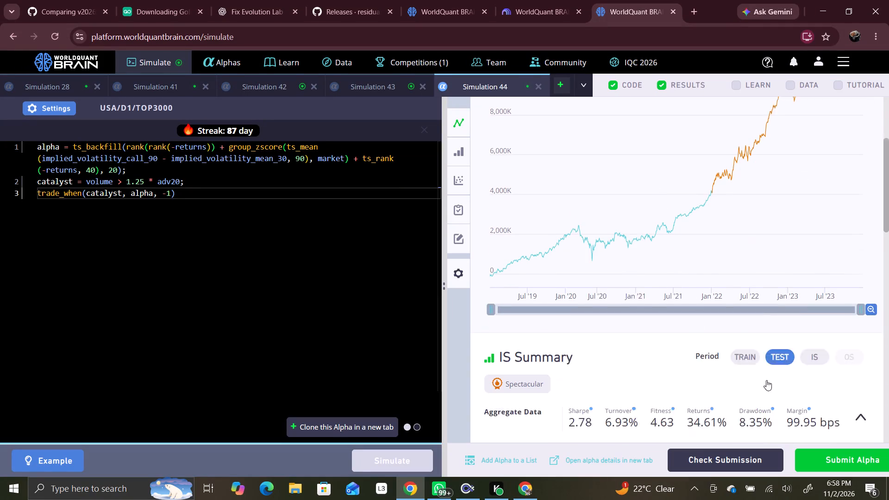
click(815, 335)
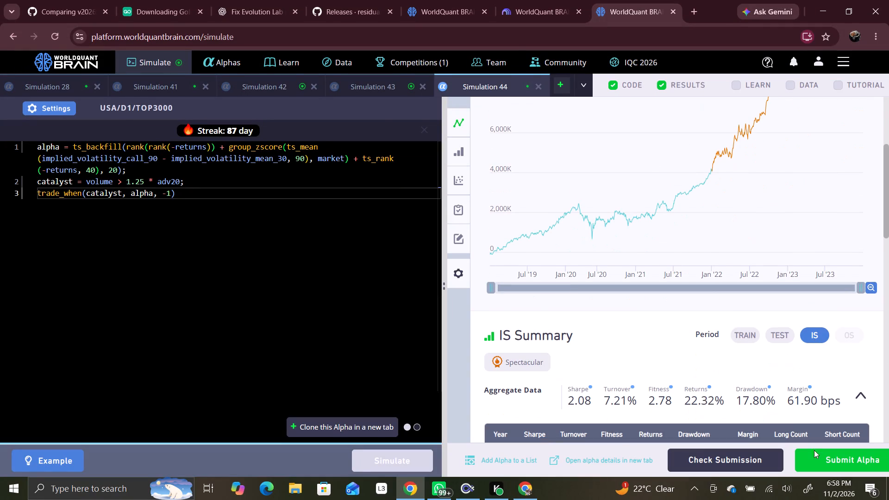
click(535, 84)
Reveal the test period for Simulation 43, review its IS-period summary, and close that simulation.
click(685, 457)
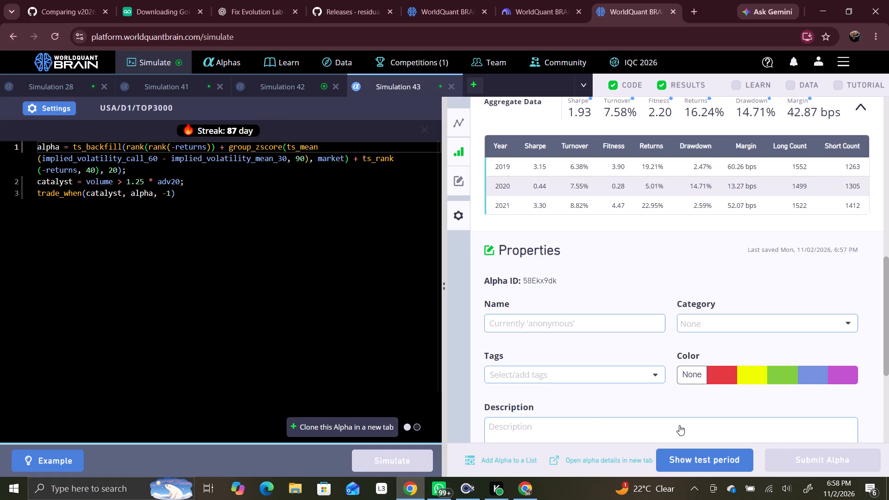
scroll(676, 337, up, 3)
click(813, 219)
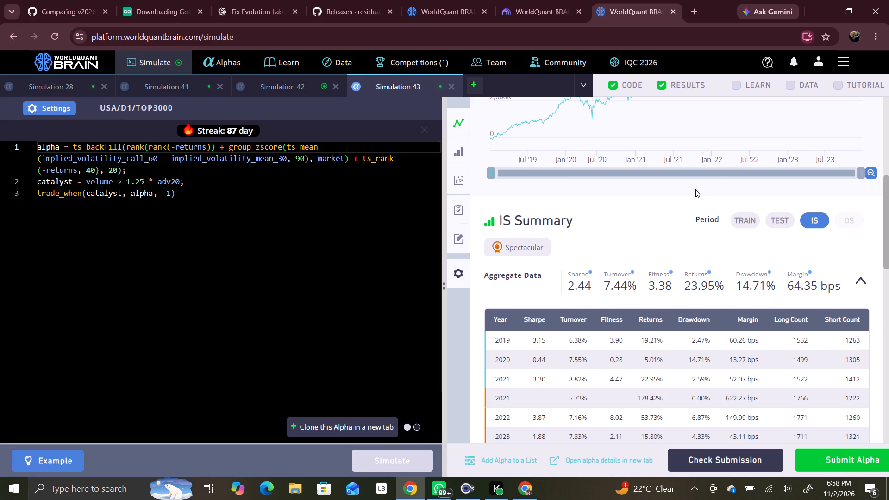
click(451, 88)
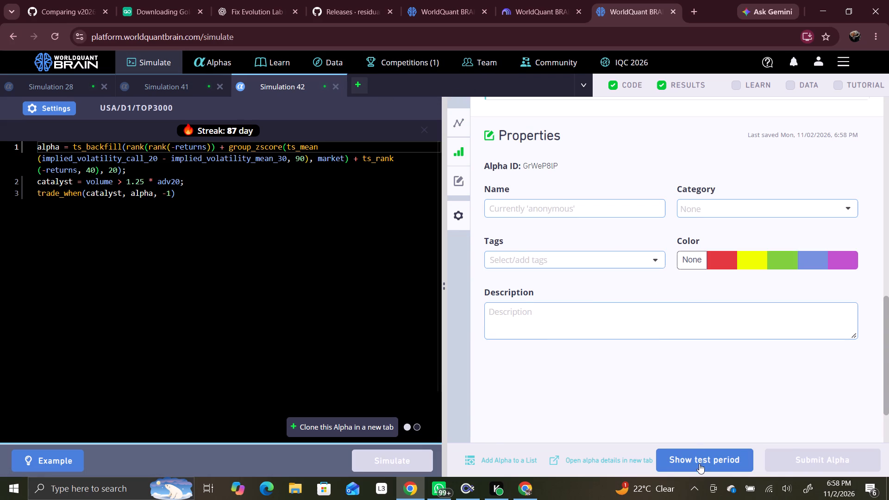
Reveal the test period for Simulation 42, review its IS-period summary, and close that simulation.
click(699, 463)
scroll(707, 384, up, 5)
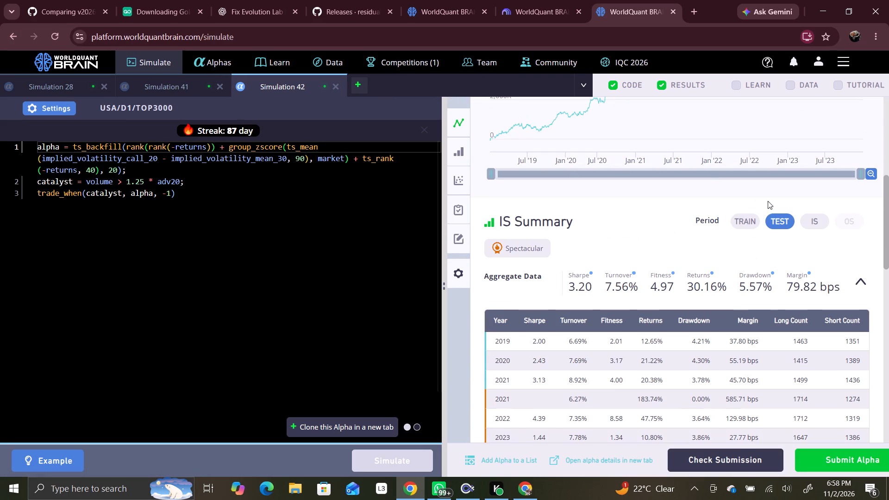
click(810, 224)
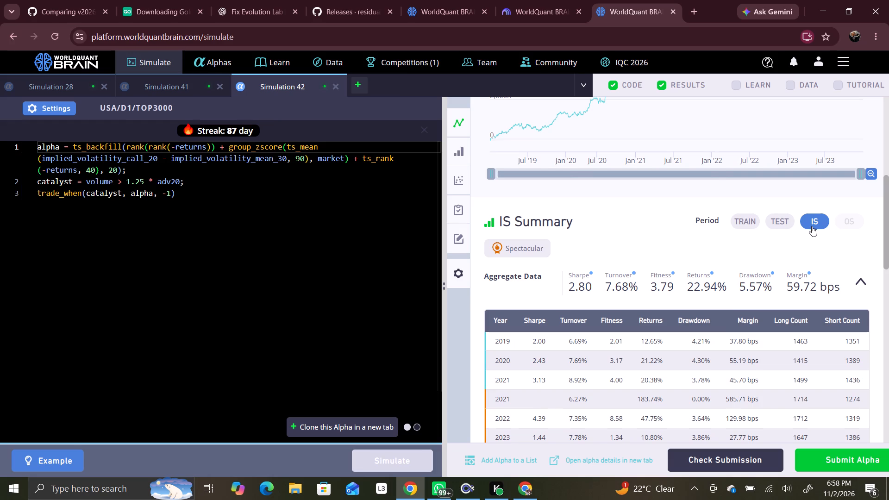
click(333, 83)
Clone the Simulation 41 alpha, set its NaN handling to Off in the simulation settings, and simulate it.
click(378, 423)
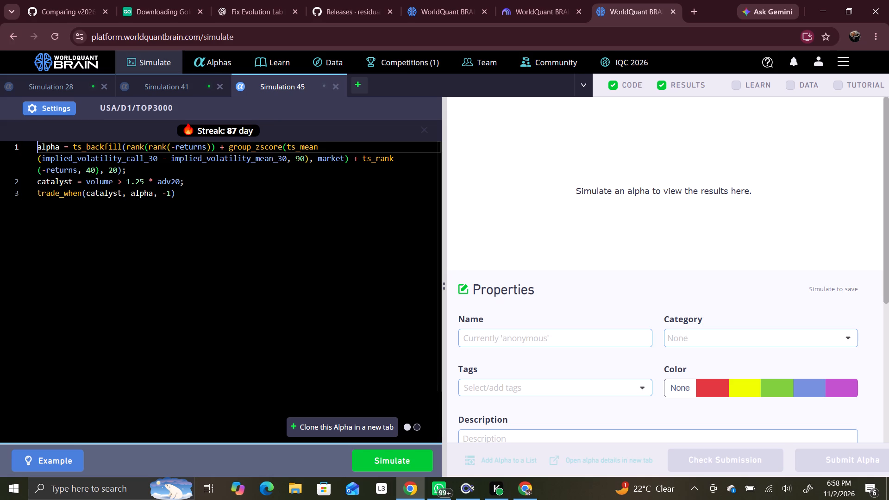
click(37, 112)
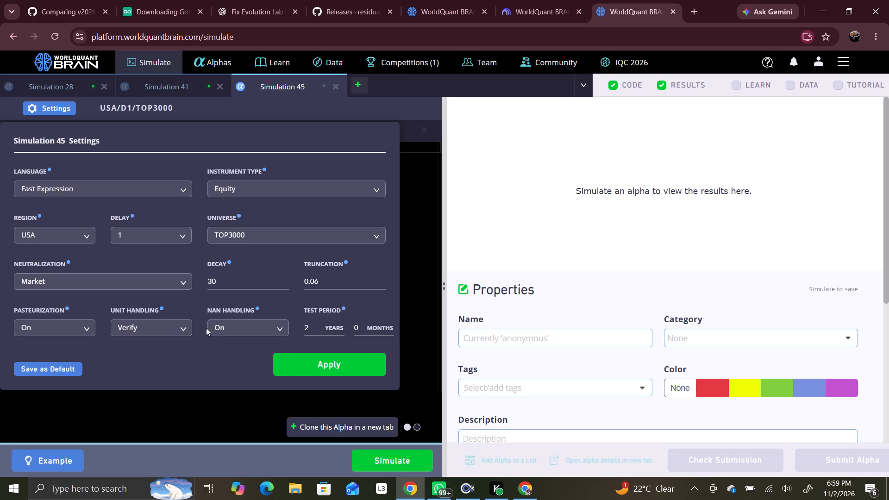
click(228, 330)
click(230, 361)
click(303, 364)
click(383, 456)
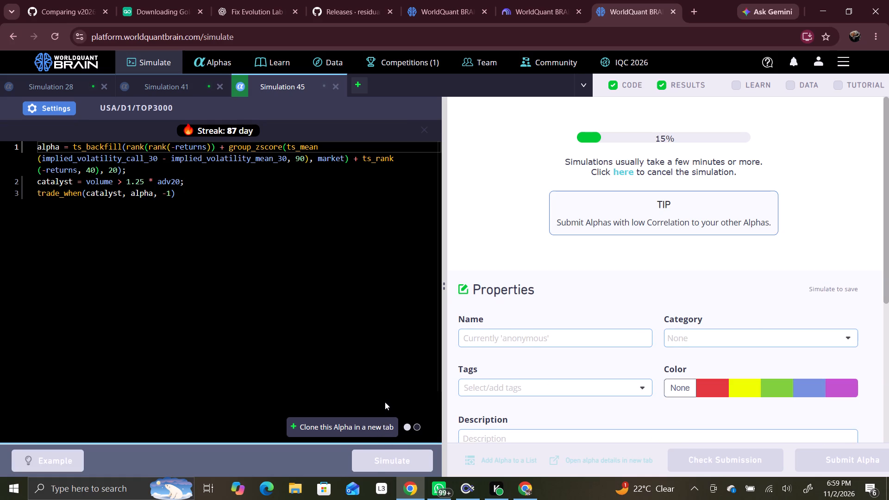
Clone the Simulation 45 alpha, change its mean volatility field to implied_volatility_mean_60 and simulate it.
click(361, 431)
click(282, 162)
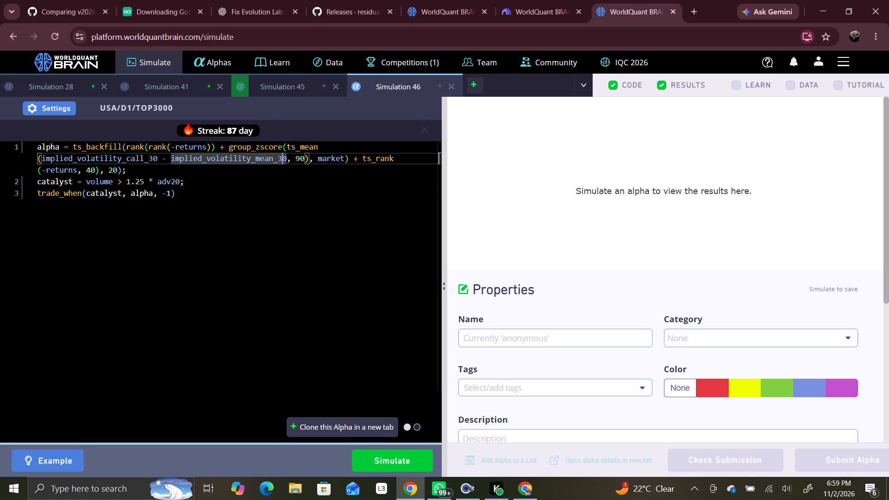
key(BackSpace)
key(6)
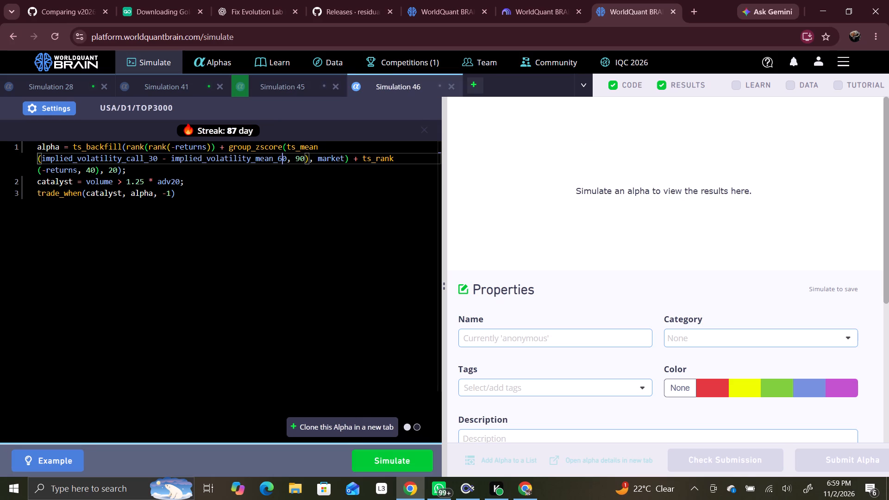
click(361, 462)
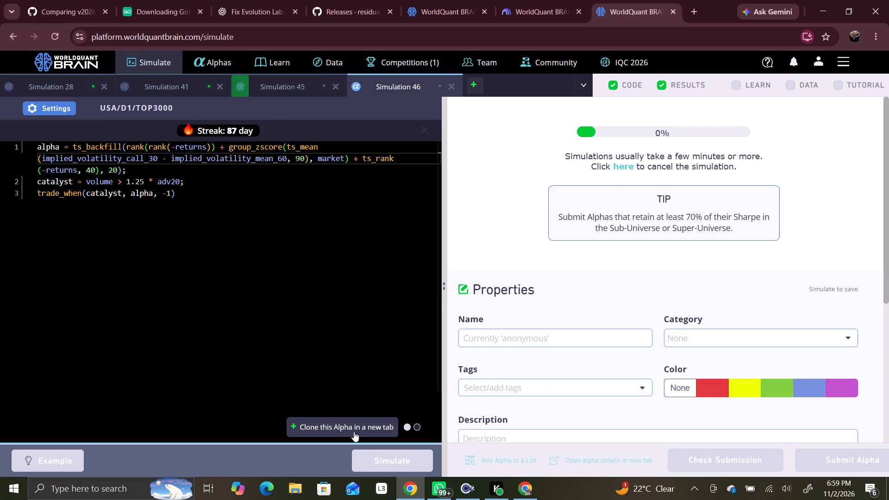
Clone the Simulation 46 alpha, change its mean volatility field to implied_volatility_mean_90 and simulate it.
click(353, 428)
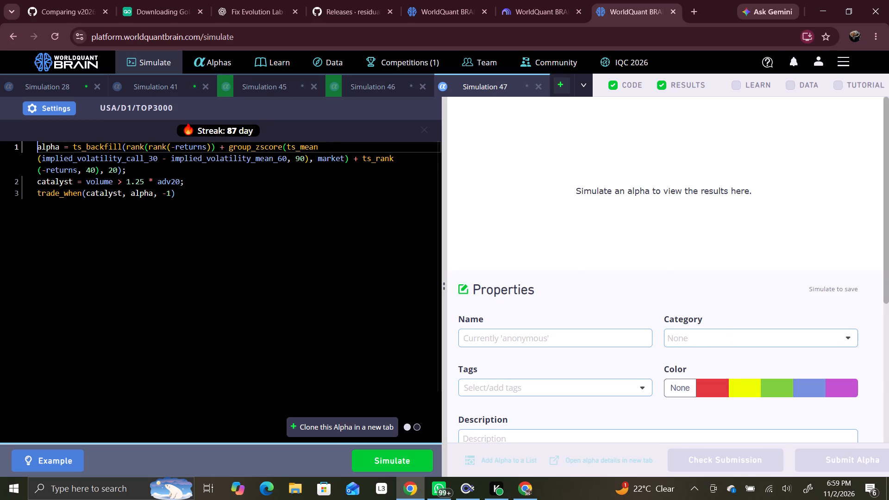
click(281, 160)
key(BackSpace)
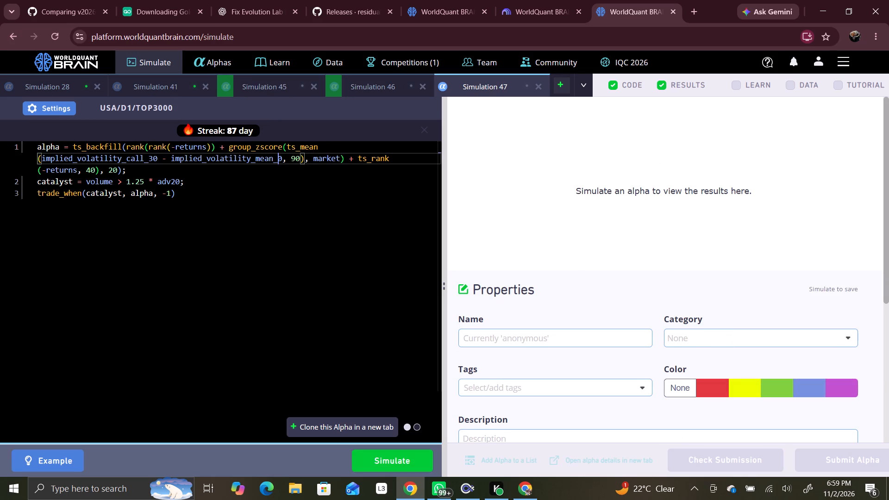
key(9)
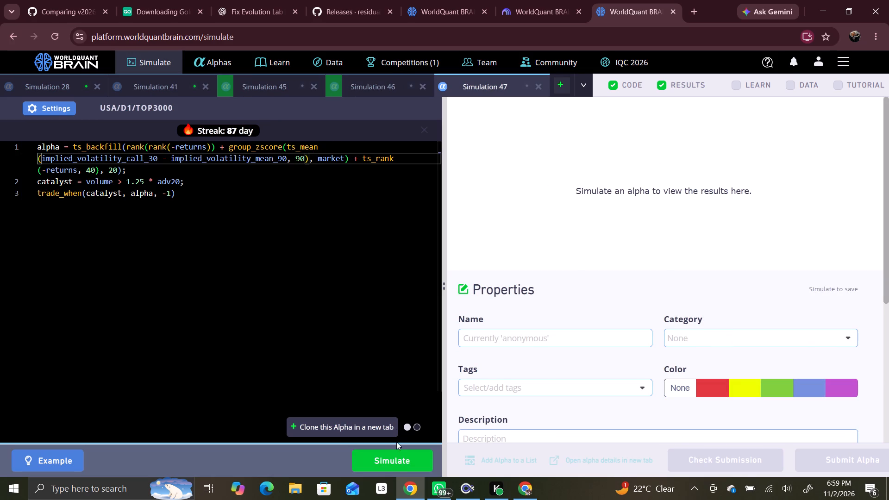
click(395, 456)
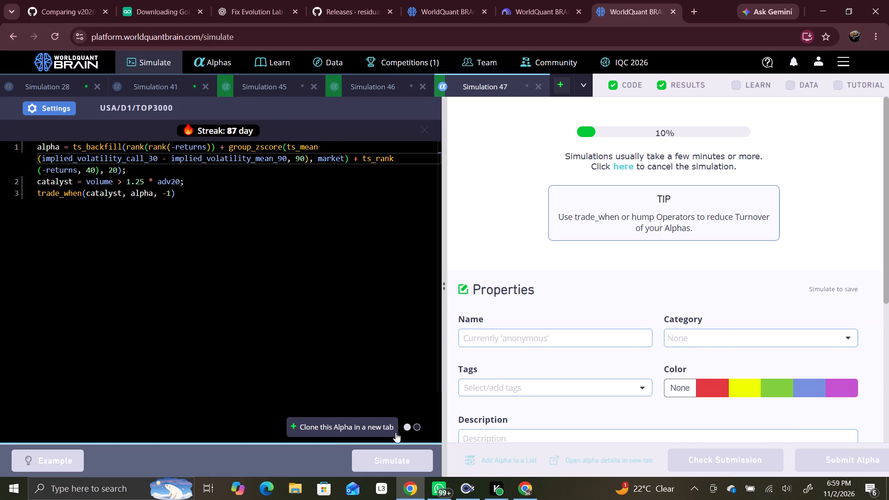
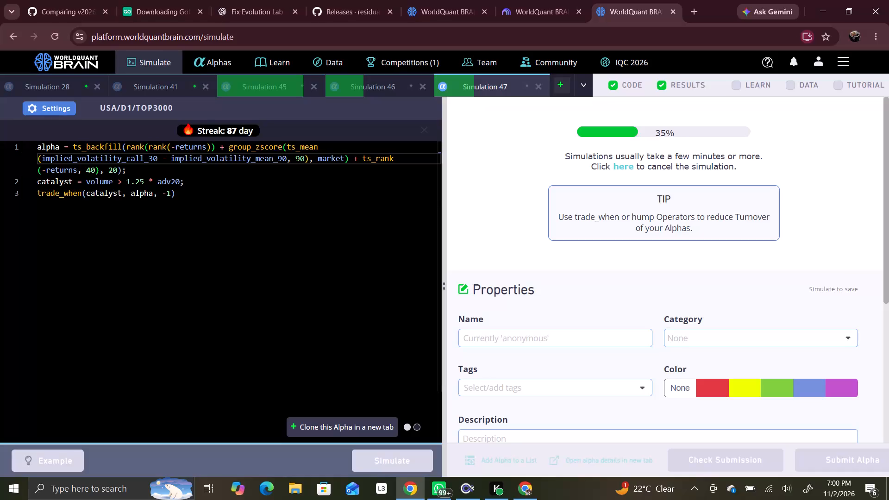
Switch back to Simulation 45 and check the progress of its run.
click(214, 270)
click(280, 92)
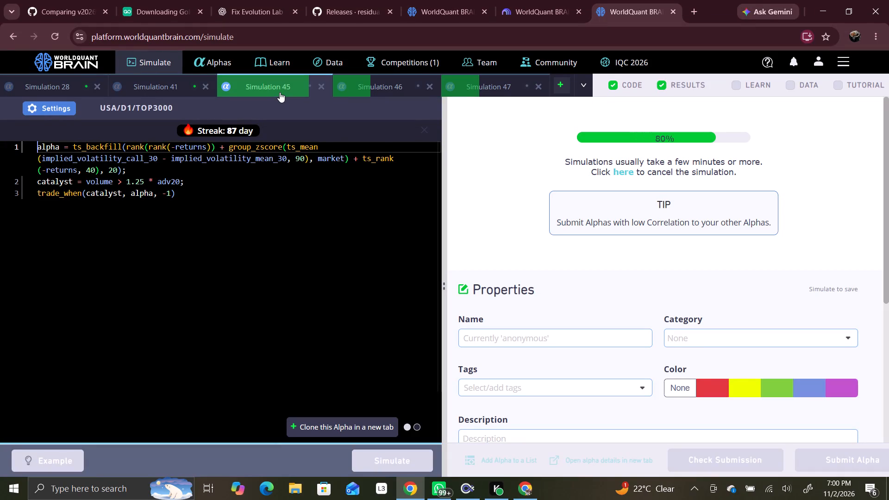
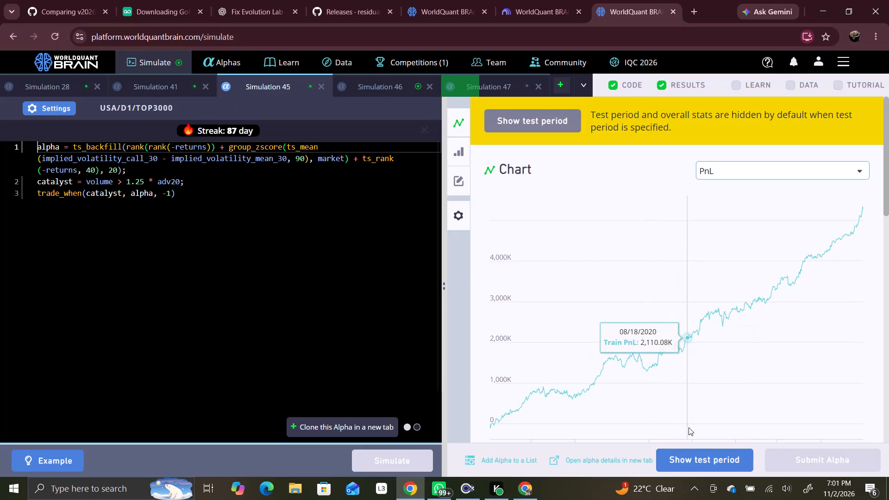
Reveal the test period for Simulation 45, review its IS-period summary, and discard that simulation.
click(692, 455)
scroll(739, 355, down, 3)
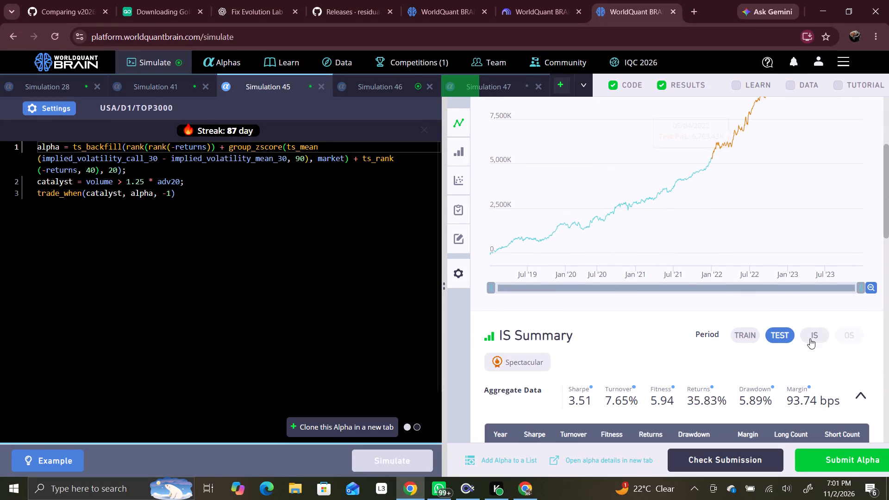
click(814, 335)
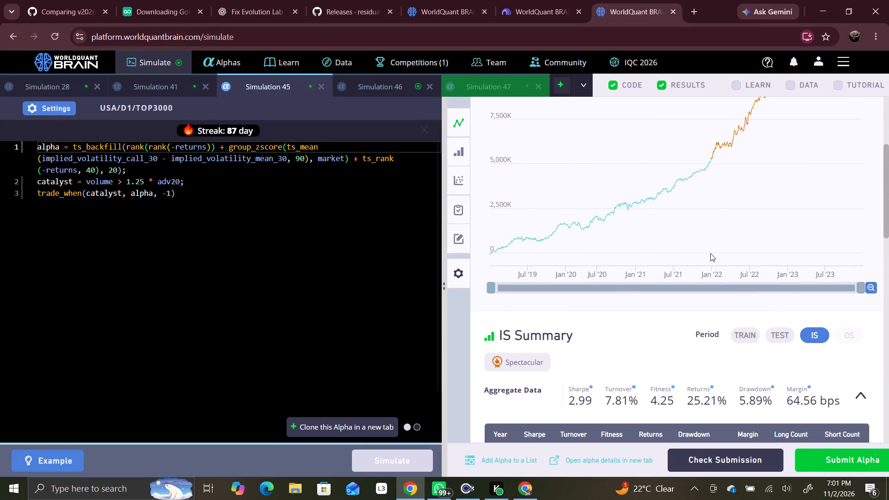
click(319, 83)
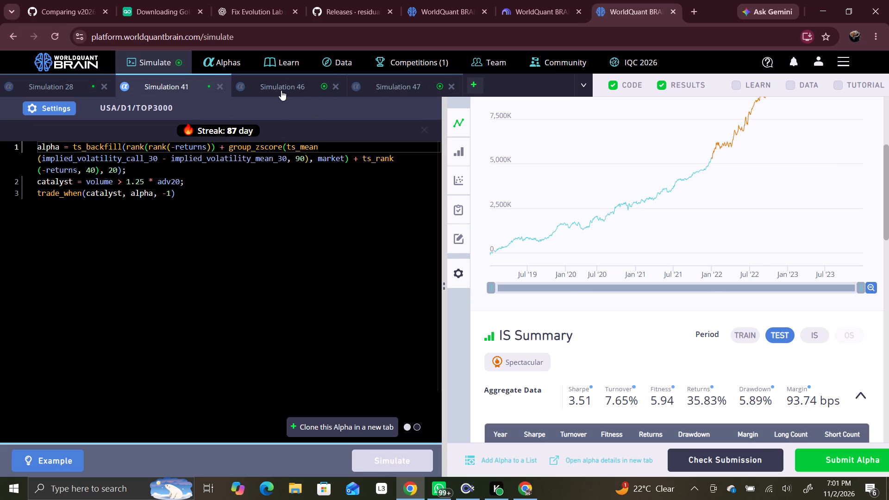
Reveal the test period for Simulation 46, review its IS-period summary, and discard that simulation.
click(281, 90)
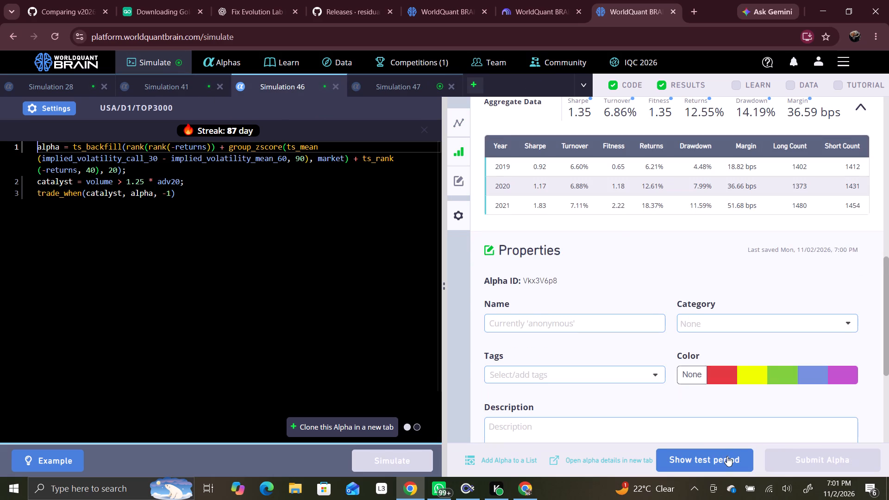
click(727, 456)
scroll(742, 370, up, 3)
click(814, 221)
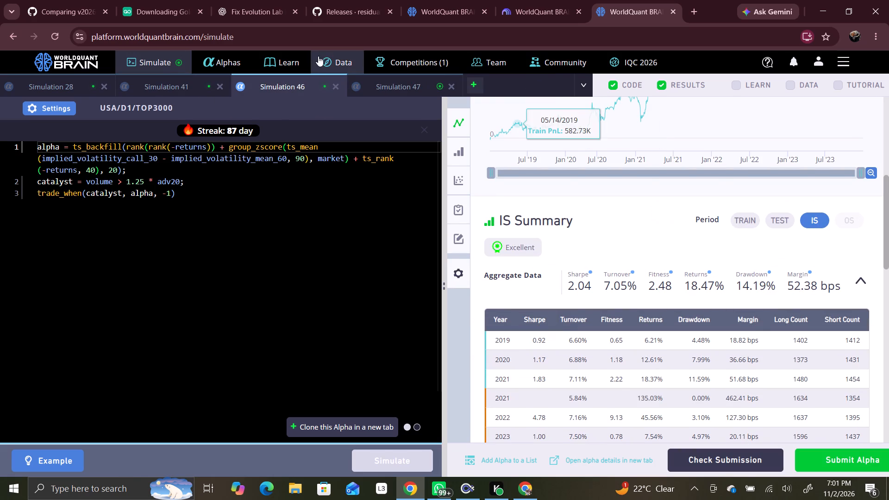
click(335, 84)
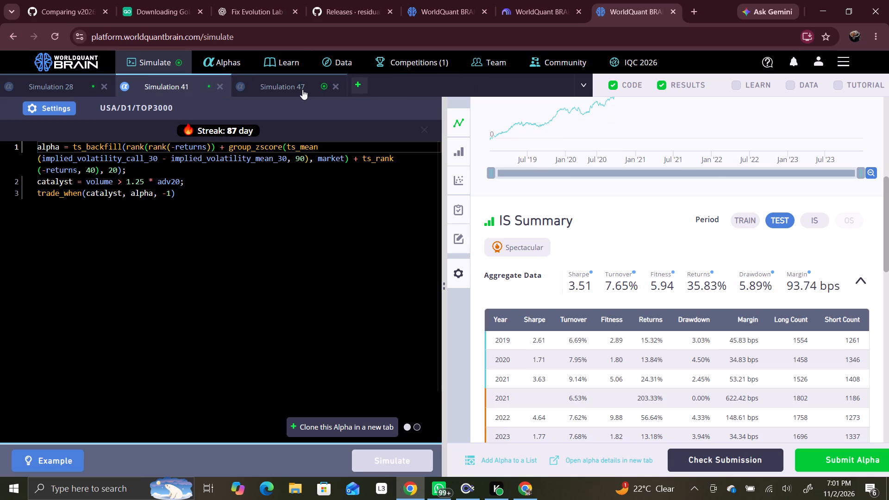
Review Simulation 47's IS-period summary with the test period revealed, check its simulation settings, and discard it.
click(302, 89)
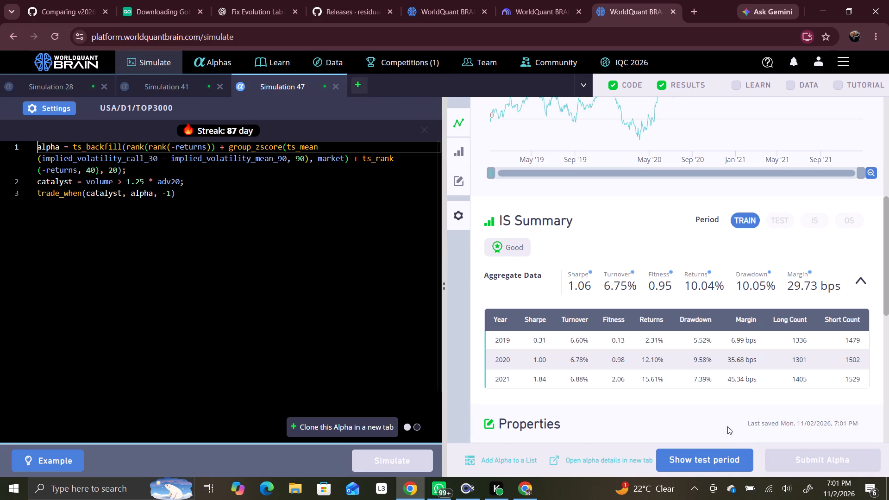
click(725, 447)
click(728, 455)
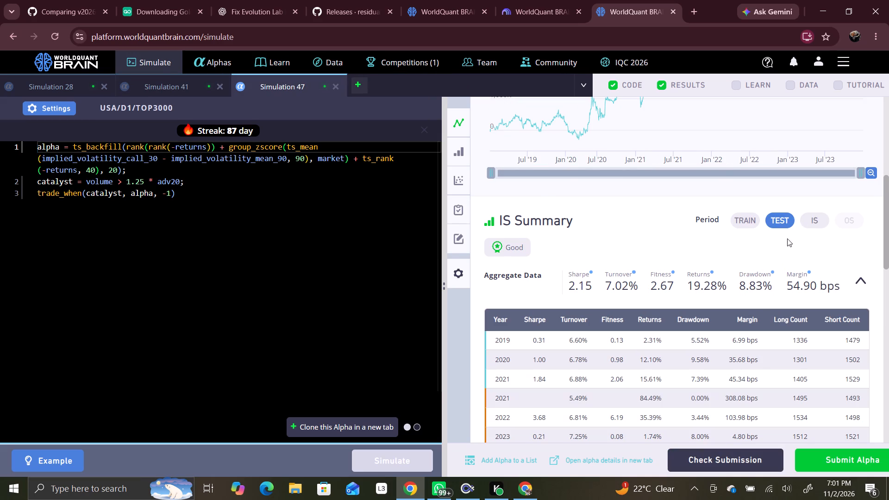
click(817, 218)
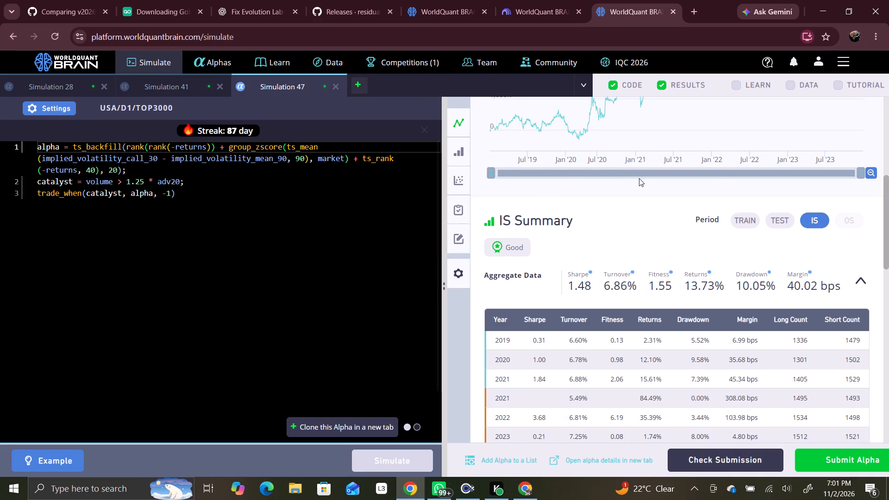
click(43, 105)
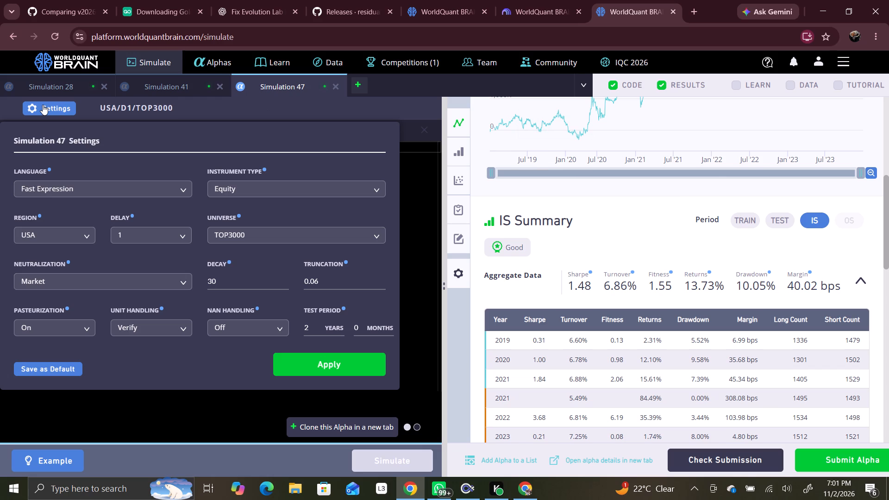
click(45, 106)
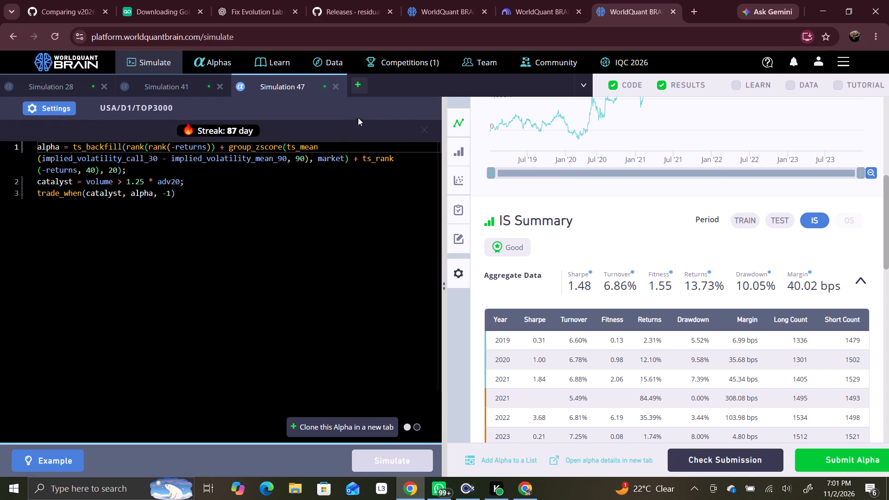
click(329, 88)
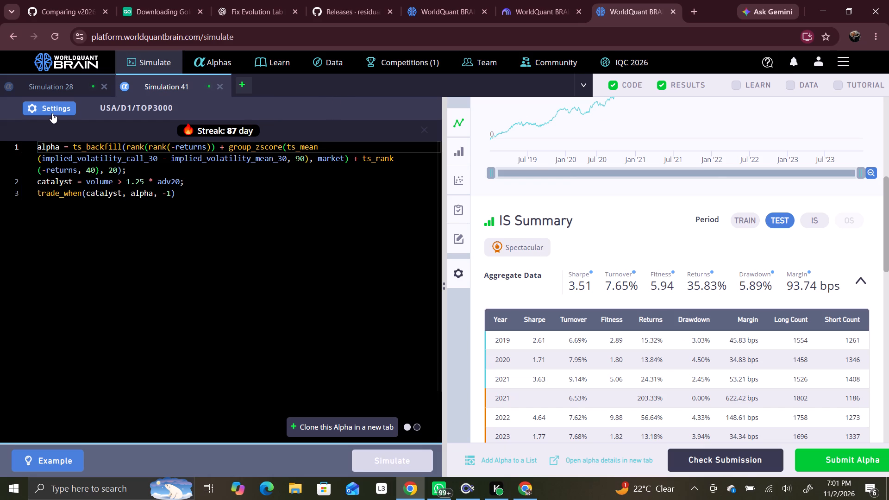
Clone the Simulation 41 alpha and simulate the copy with decay set to 28.
click(322, 425)
click(60, 110)
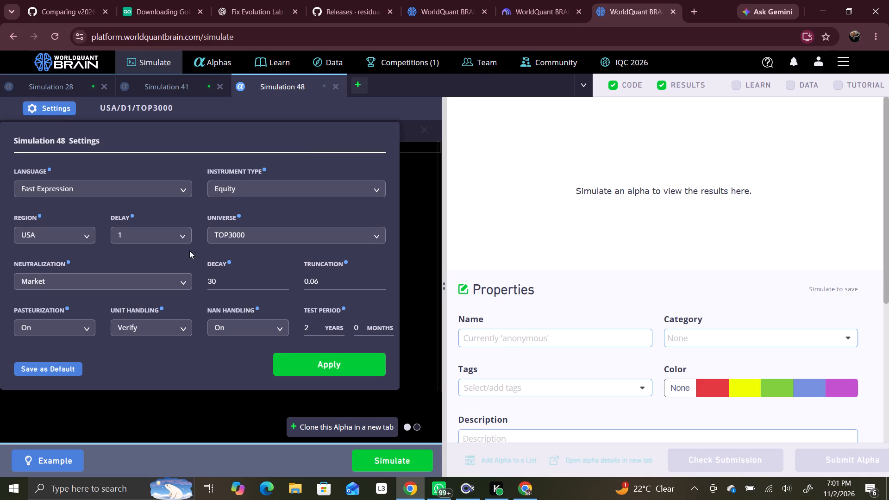
double_click(284, 284)
click(309, 371)
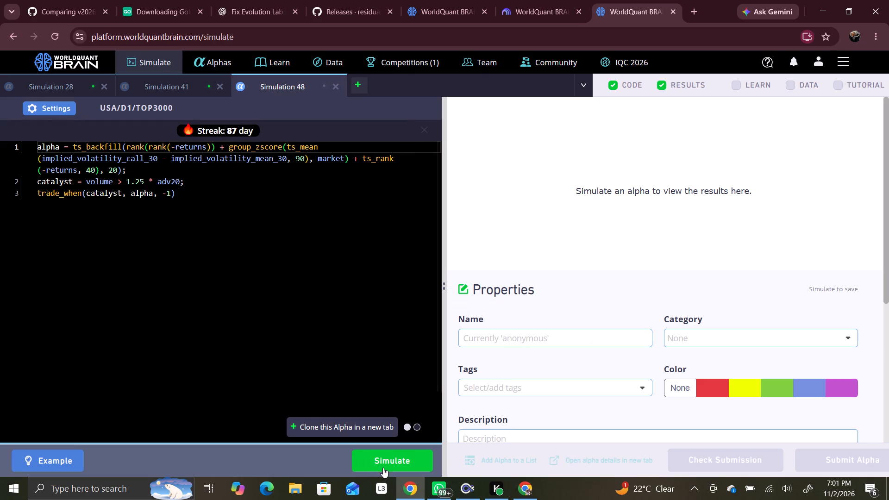
click(383, 468)
Clone the decay-28 alpha and simulate the new copy with decay set to 26.
click(355, 429)
click(45, 110)
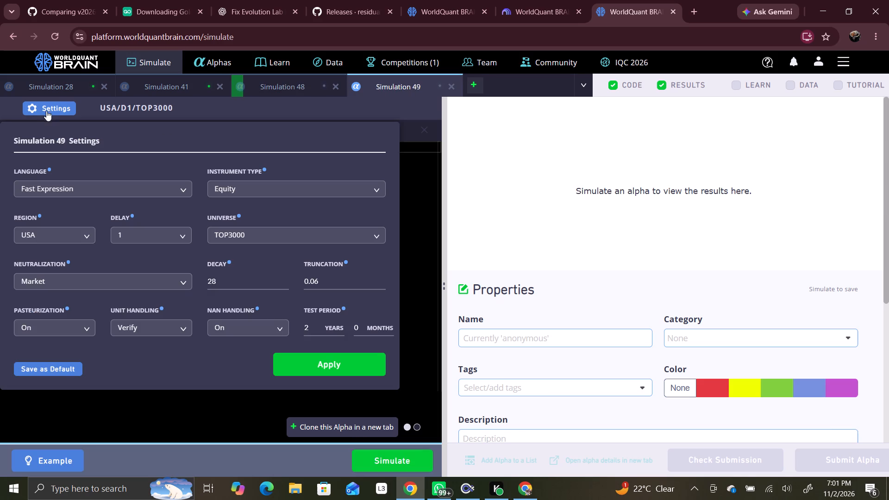
double_click(286, 282)
click(317, 363)
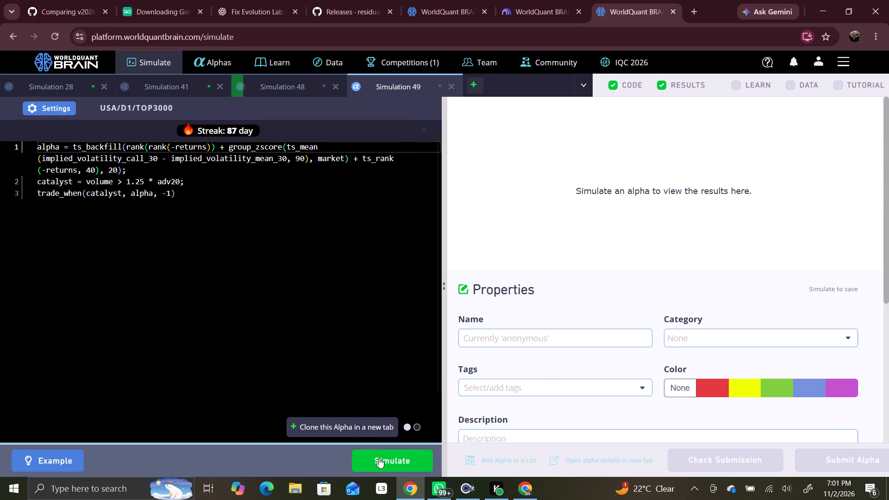
click(379, 458)
Clone the decay-26 alpha and simulate the new copy with its decay lowered further.
click(359, 426)
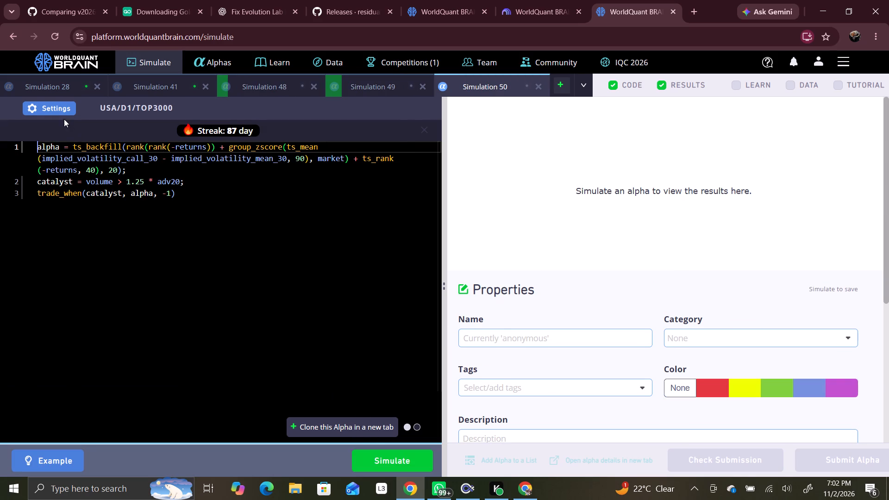
click(58, 112)
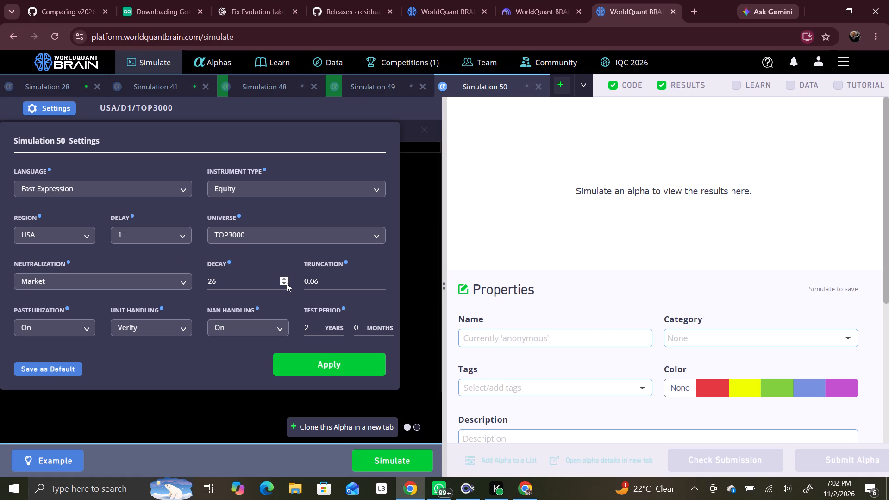
double_click(287, 283)
click(321, 368)
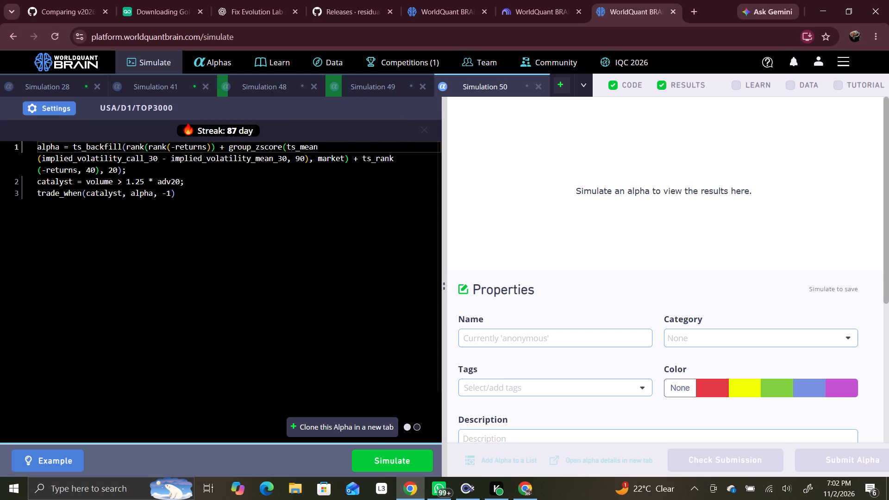
click(380, 452)
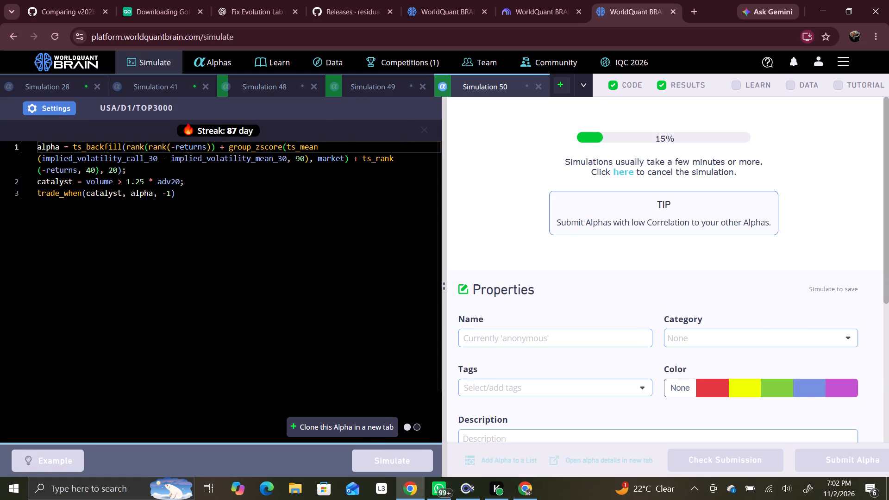
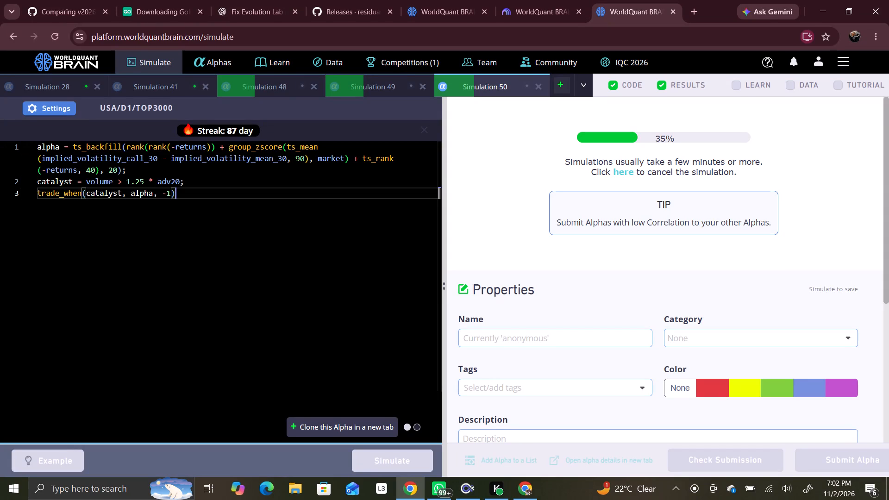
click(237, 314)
Review Simulation 41's summary statistics for the IS period as the comparison baseline.
click(154, 84)
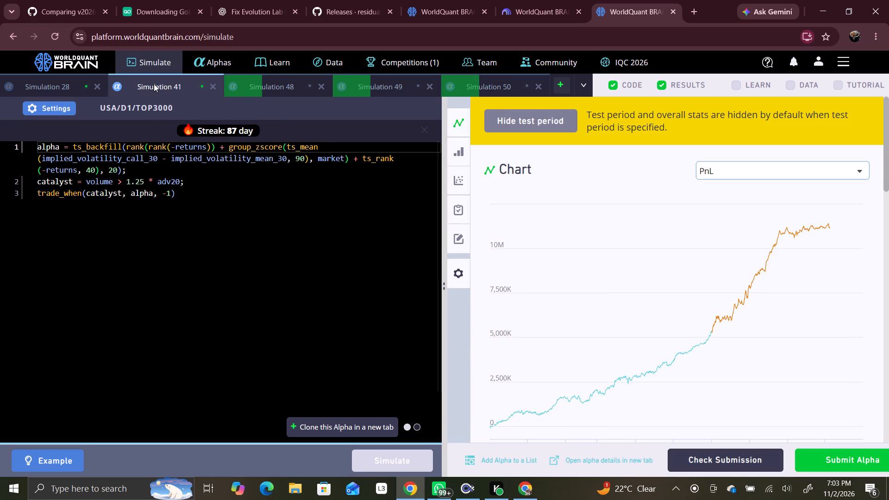
scroll(652, 240, down, 4)
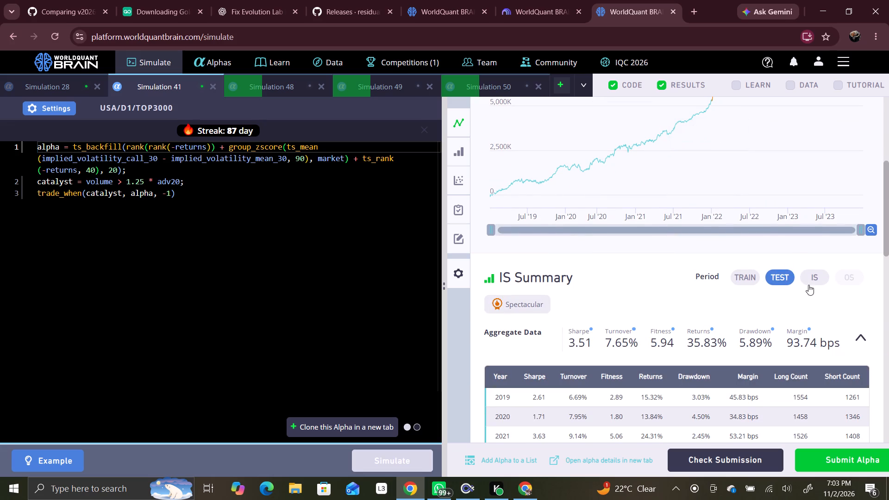
click(816, 280)
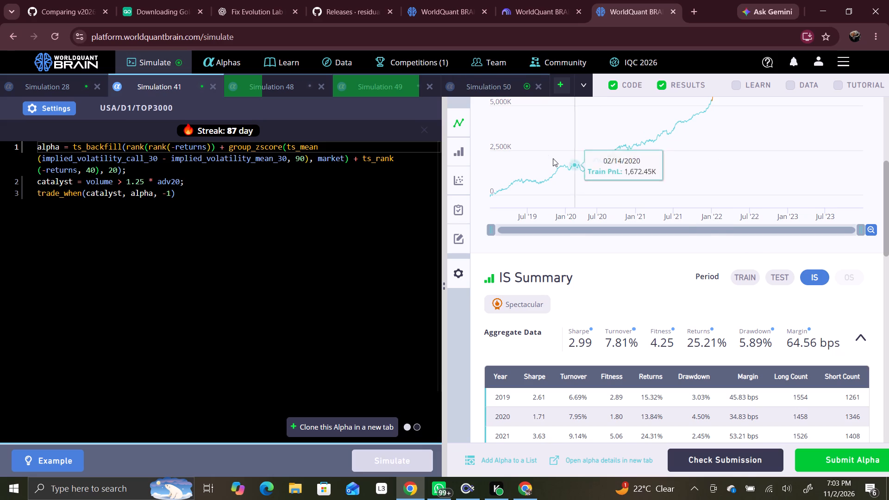
Reveal Simulation 50's test period, review its IS-period summary, and discard the simulation.
click(486, 83)
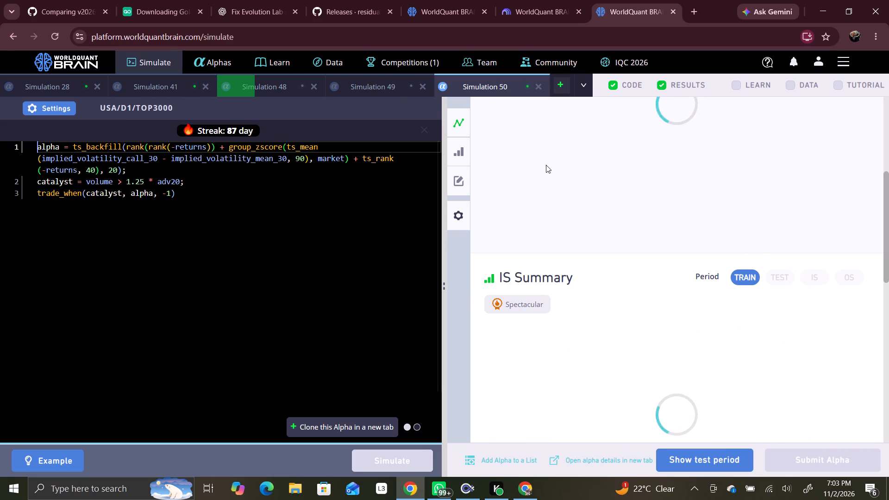
click(723, 454)
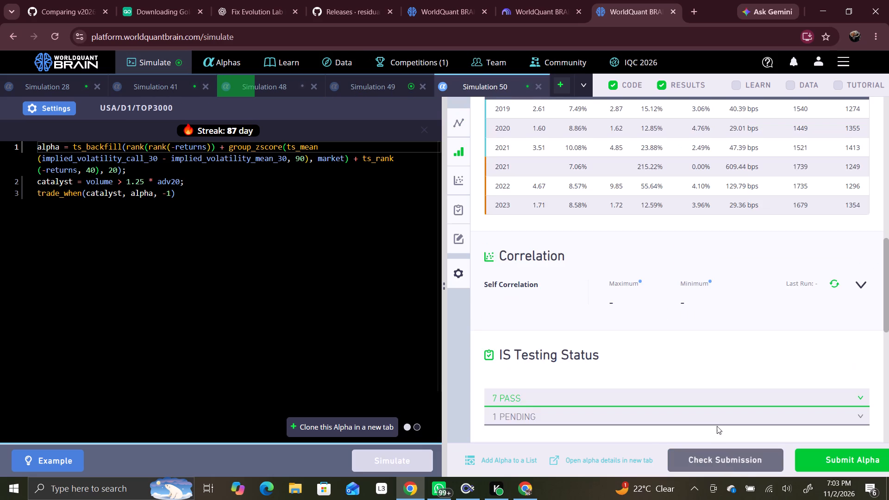
scroll(715, 415, up, 4)
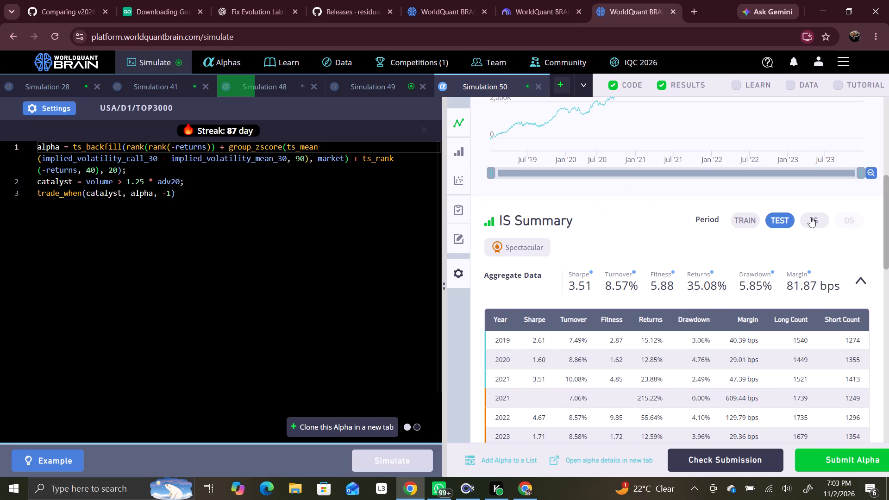
click(811, 218)
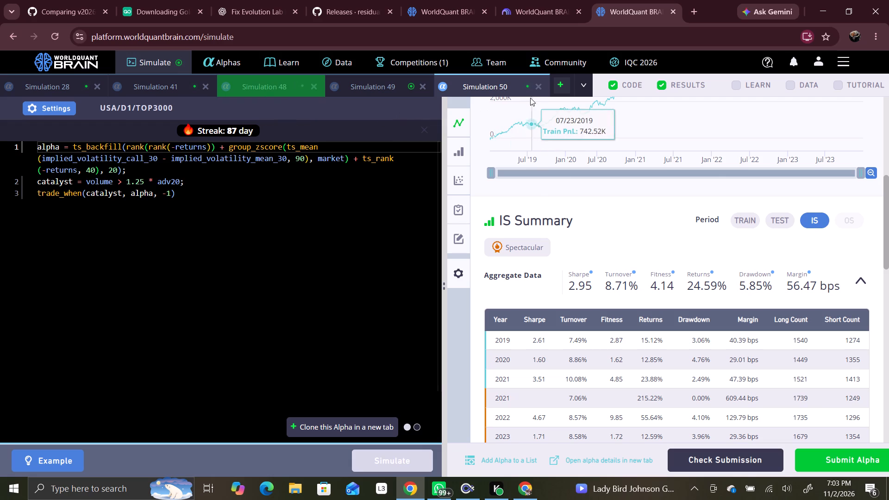
click(539, 86)
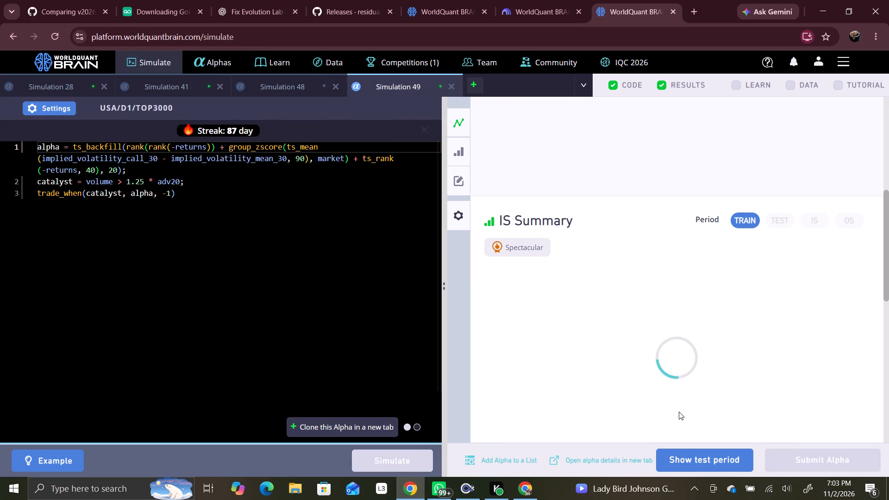
Reveal Simulation 49's test period, review its IS-period summary, and discard the simulation.
click(690, 454)
scroll(721, 334, up, 4)
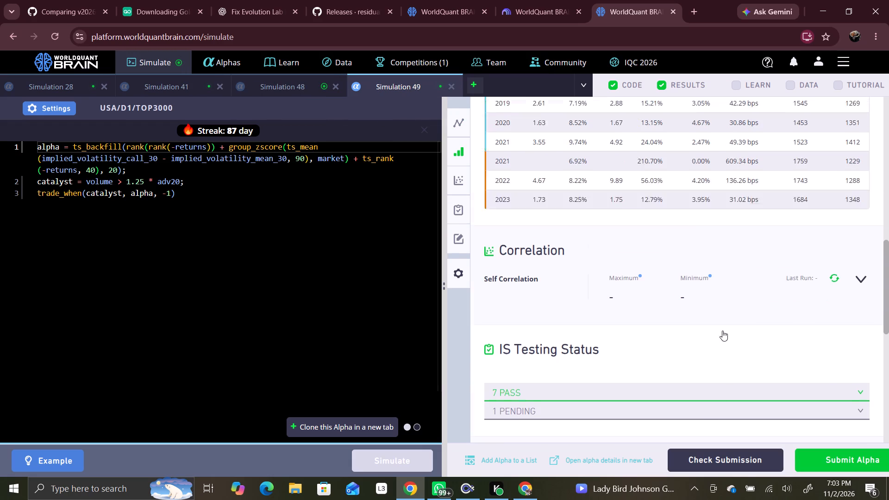
scroll(722, 331, up, 3)
click(813, 339)
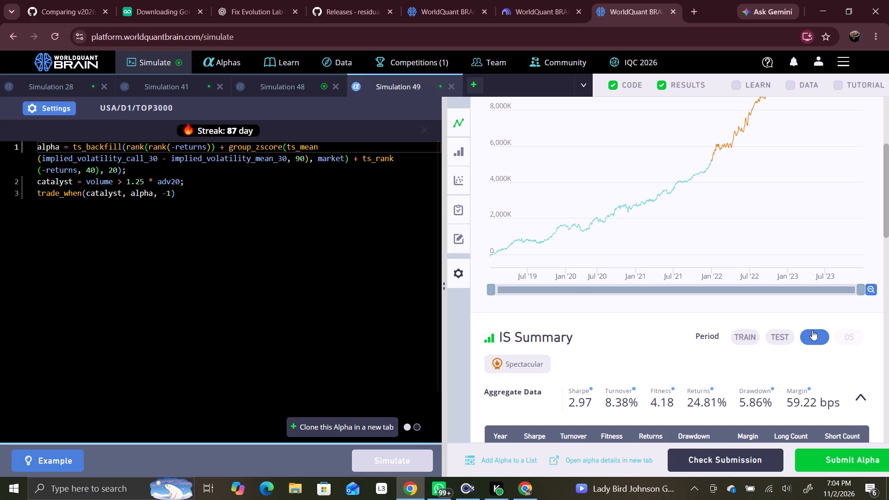
click(714, 259)
click(451, 86)
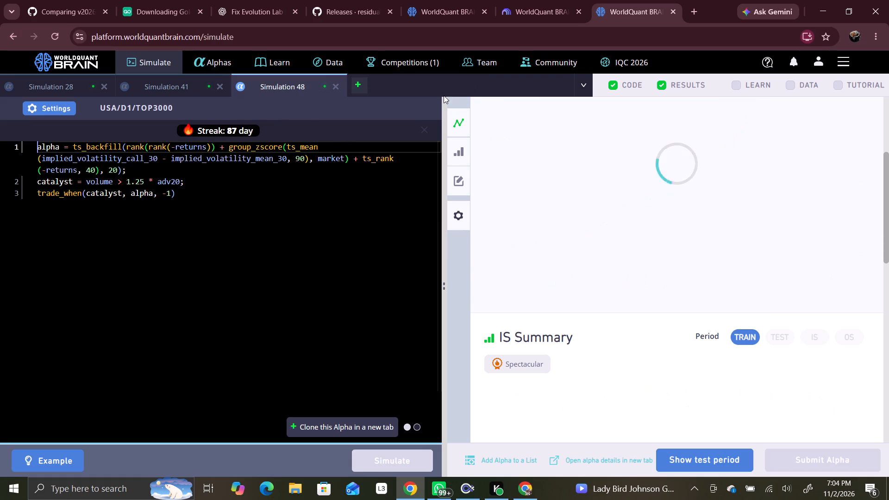
Reveal Simulation 48's test period, review its IS-period summary, and discard the simulation.
click(681, 458)
scroll(707, 389, up, 2)
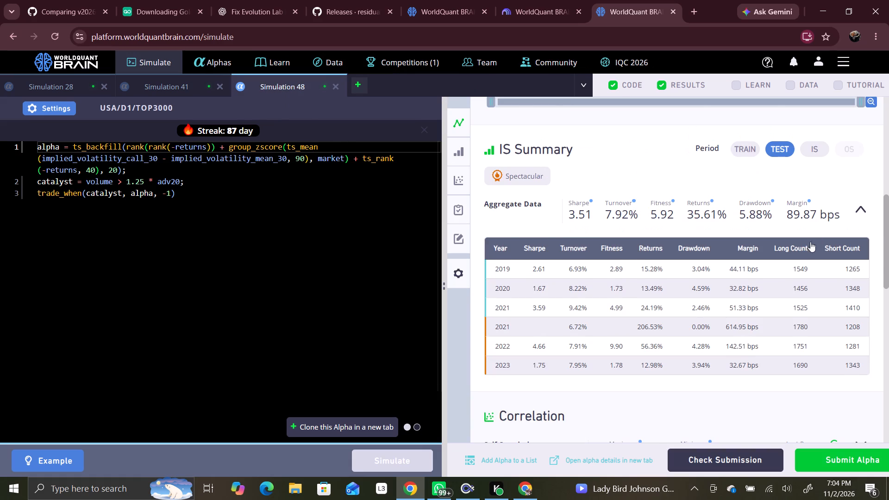
click(818, 159)
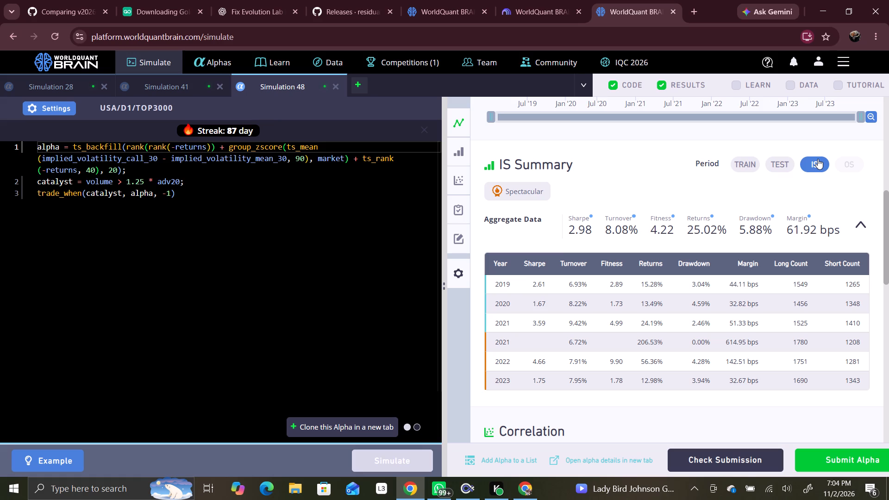
click(332, 88)
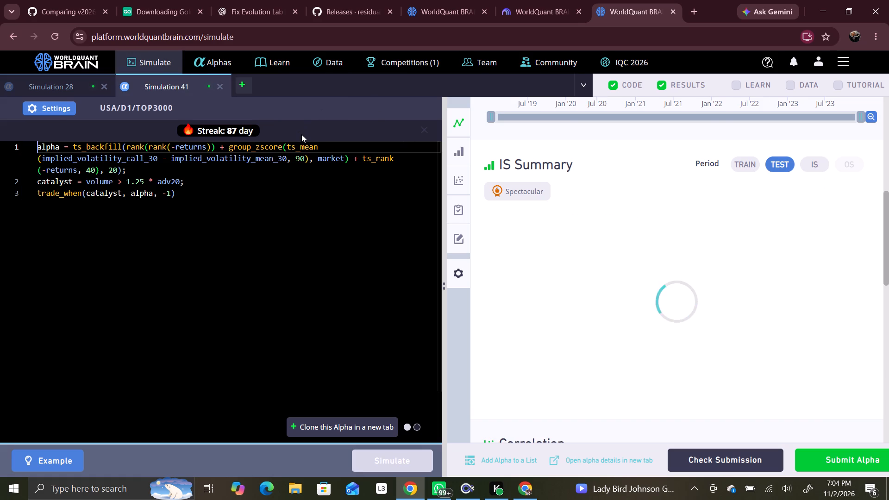
Clone the Simulation 41 alpha and simulate the copy with truncation set to 0.05.
click(318, 422)
click(75, 106)
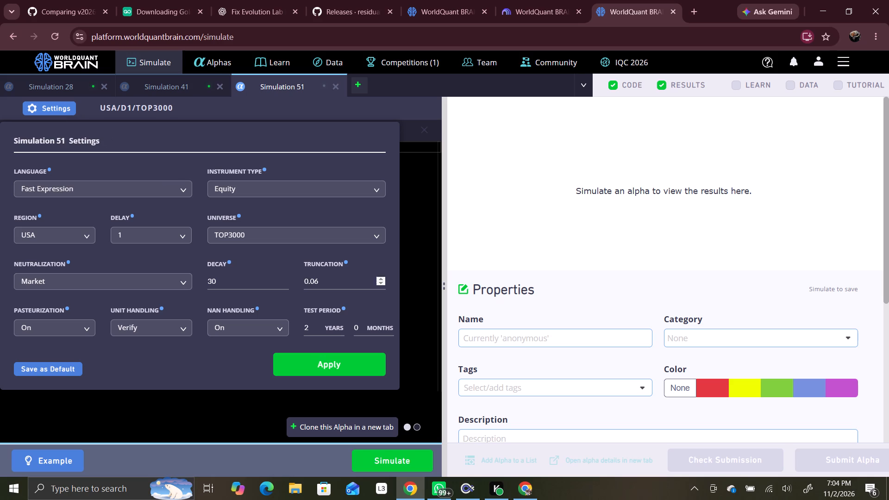
click(382, 282)
click(350, 363)
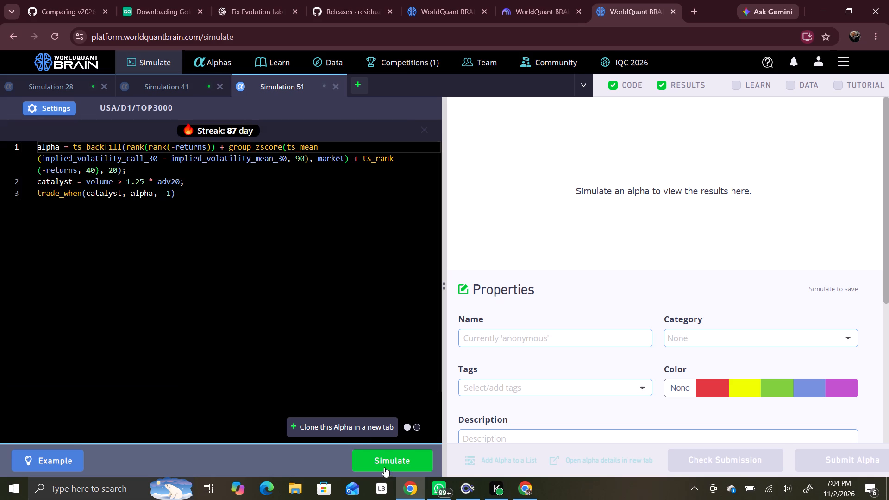
click(384, 462)
Clone the truncation-0.05 alpha and simulate the new copy with truncation set to 0.04.
click(358, 422)
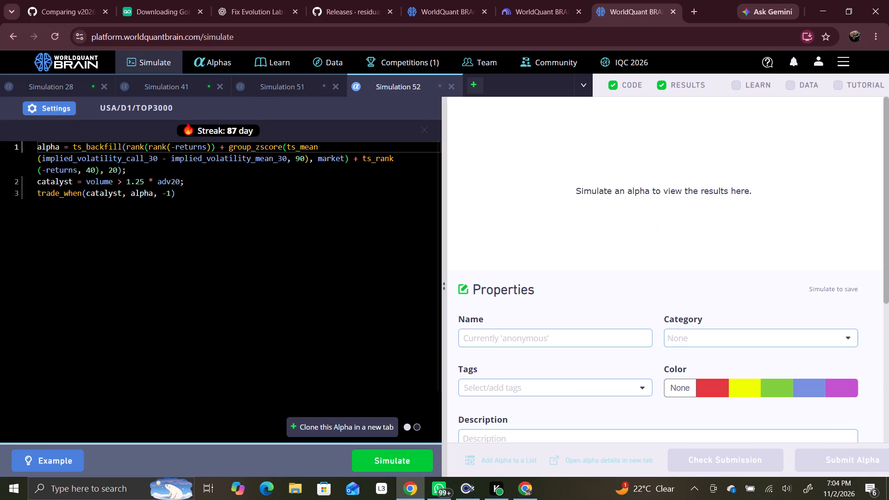
click(40, 108)
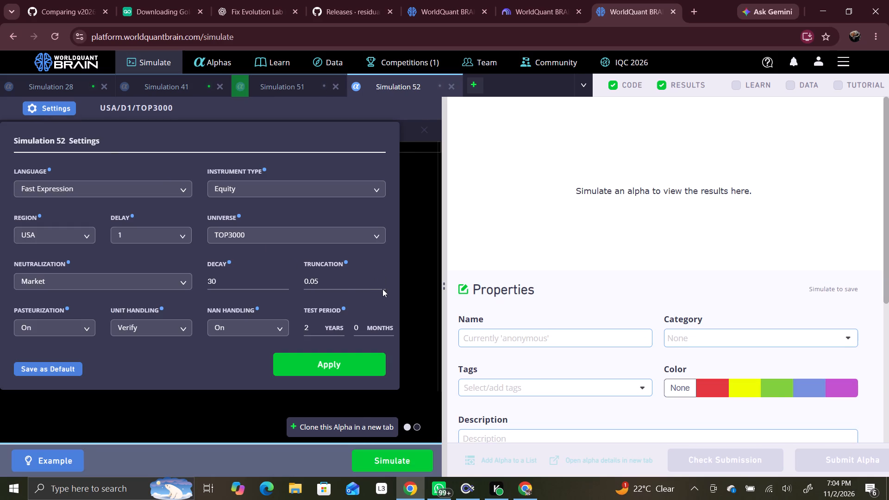
click(381, 285)
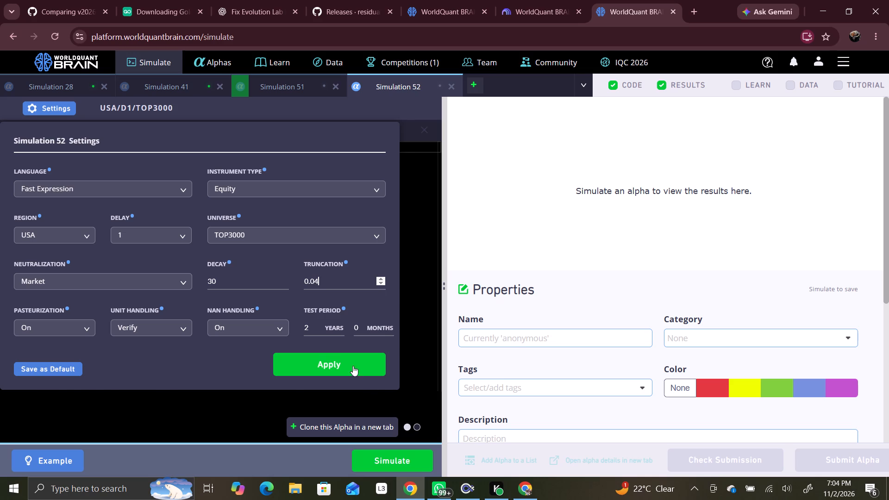
click(353, 366)
click(411, 460)
Clone the truncation-0.04 alpha and simulate the new copy with truncation set to 0.03.
click(361, 425)
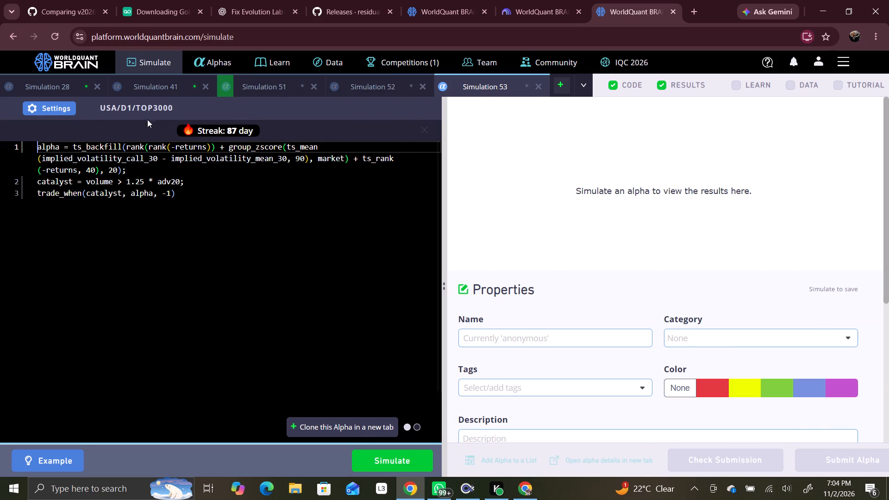
click(65, 110)
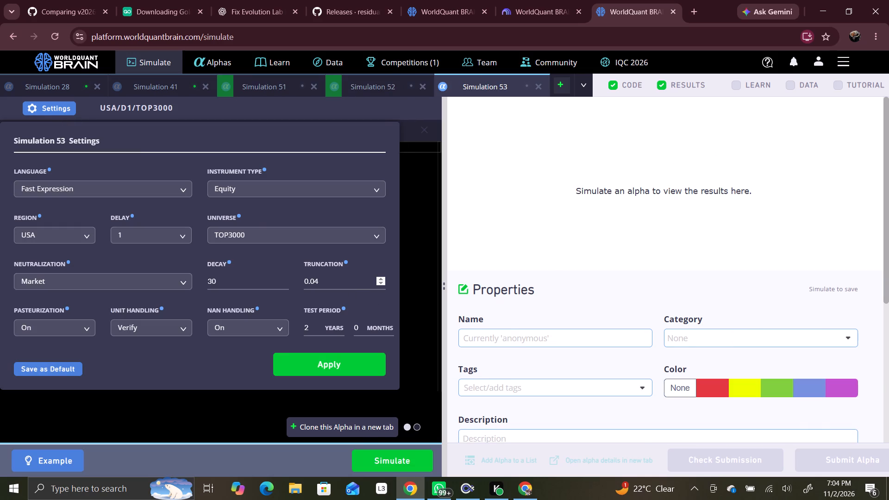
click(382, 282)
click(359, 365)
click(398, 453)
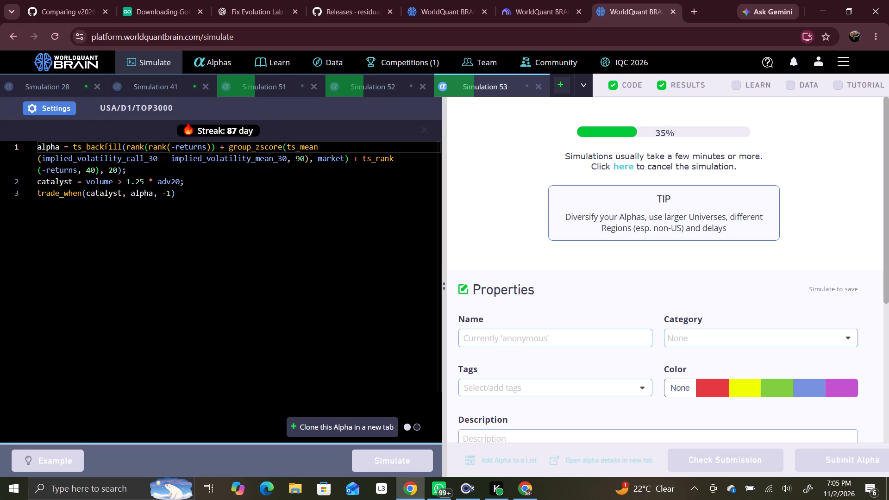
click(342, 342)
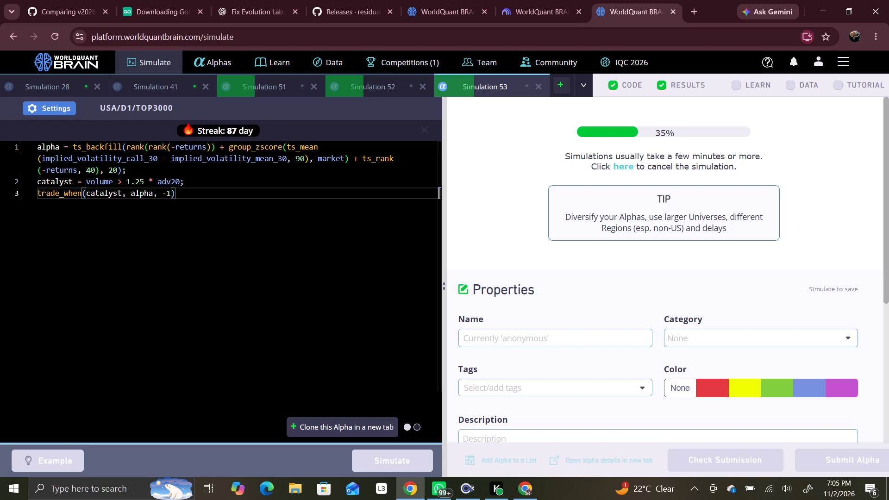
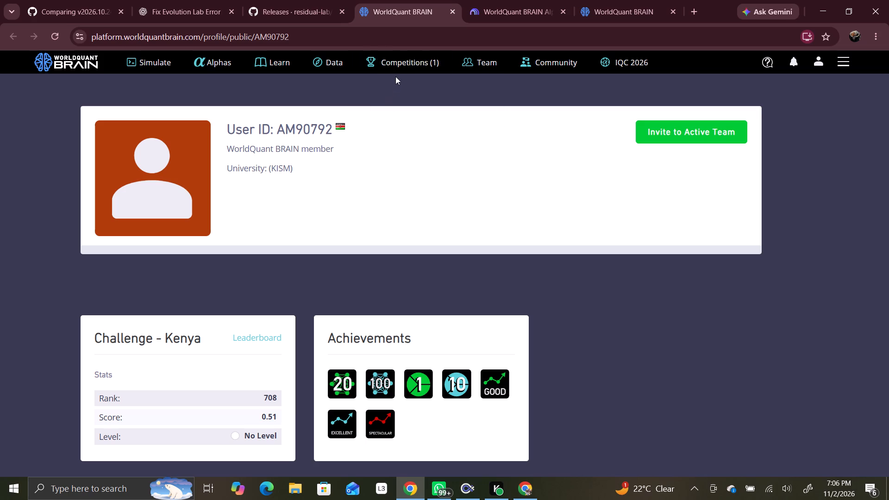
click(399, 89)
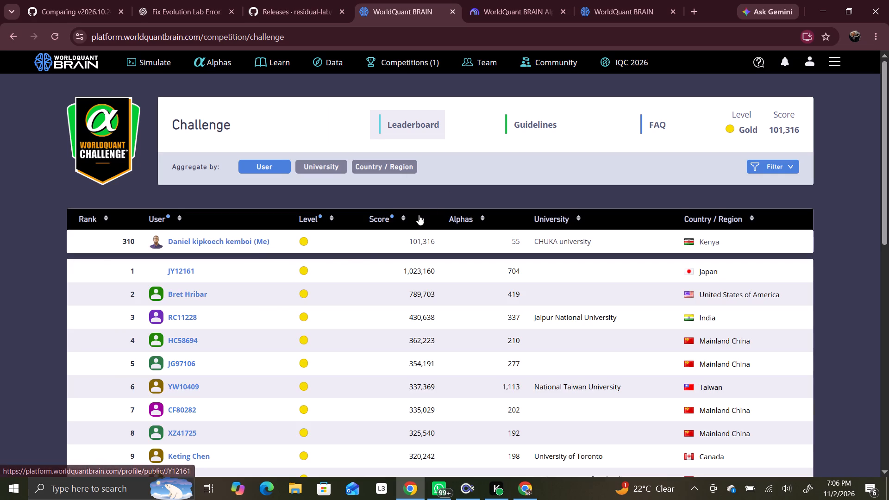
Return to the simulation workspace, reveal Simulation 53's test period, and review its IS-period summary.
click(604, 0)
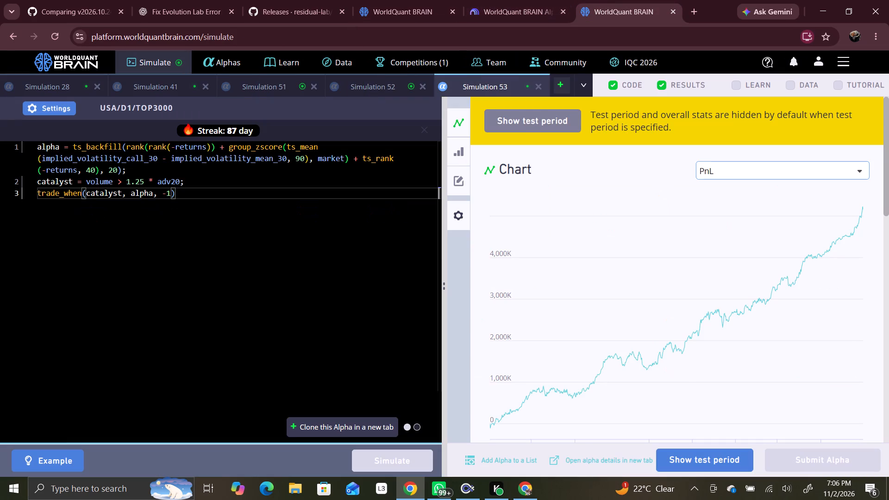
click(694, 451)
scroll(698, 371, down, 1)
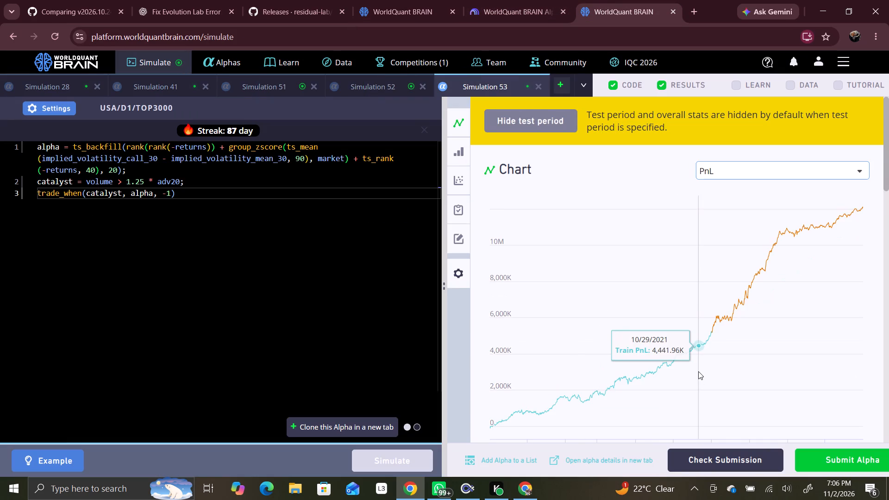
scroll(698, 371, down, 2)
click(815, 331)
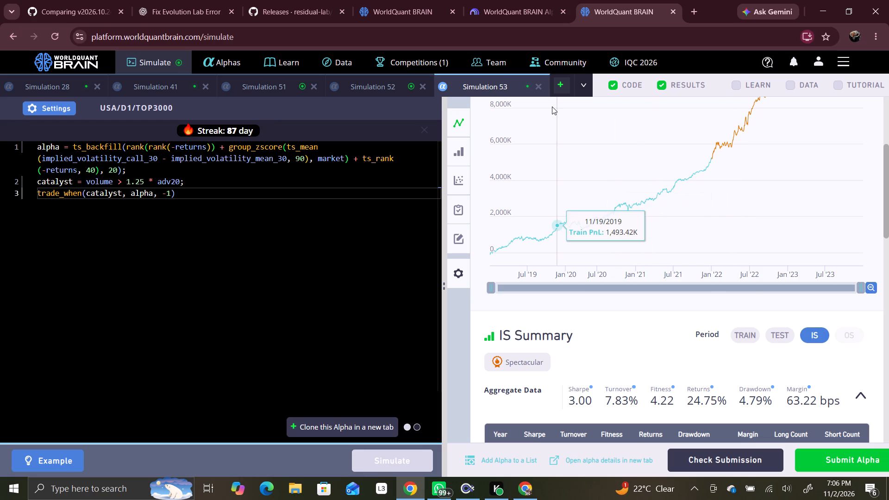
Lower Simulation 53's truncation by one increment, apply the settings, and simulate the alpha again.
click(48, 105)
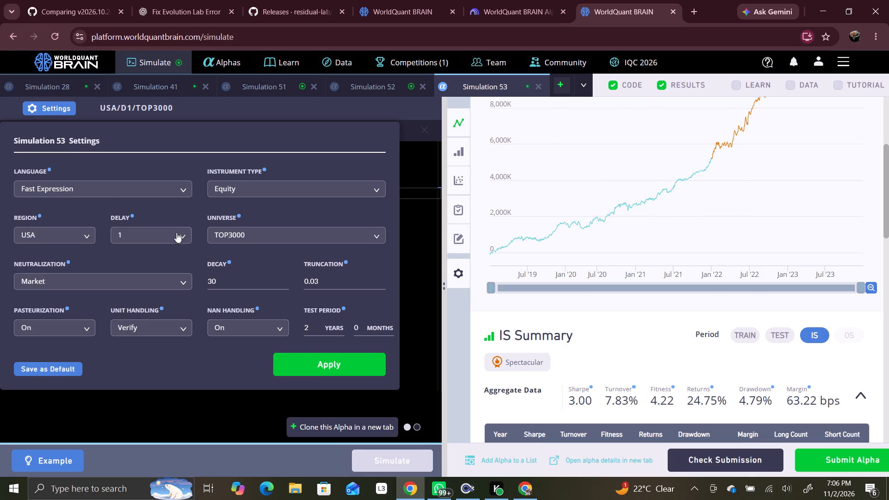
click(380, 282)
click(358, 365)
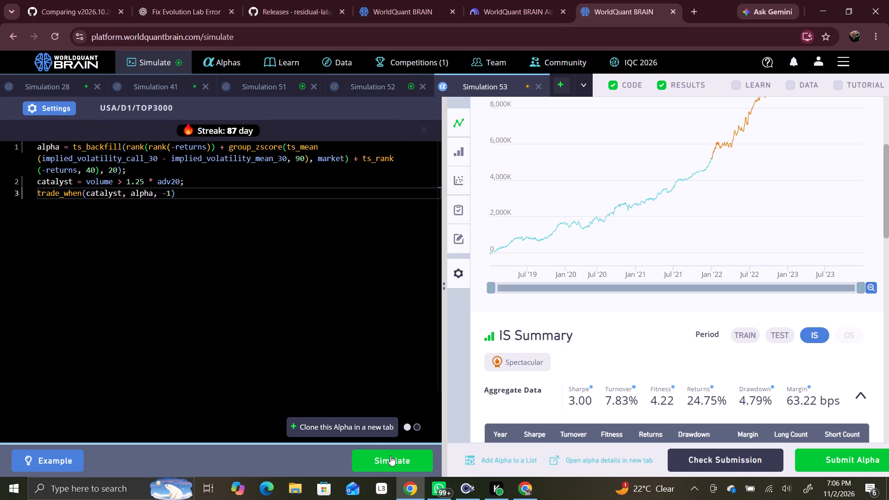
click(390, 456)
Reveal Simulation 52's test period and review its IS-period summary.
click(382, 81)
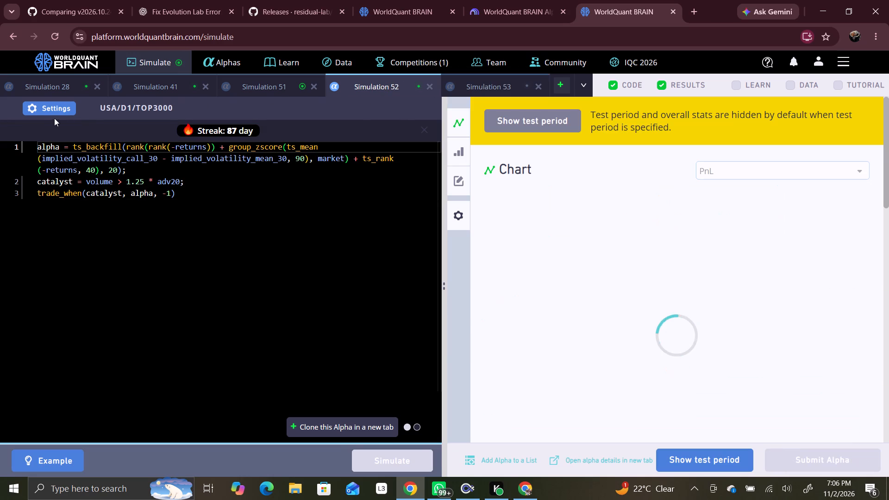
click(718, 450)
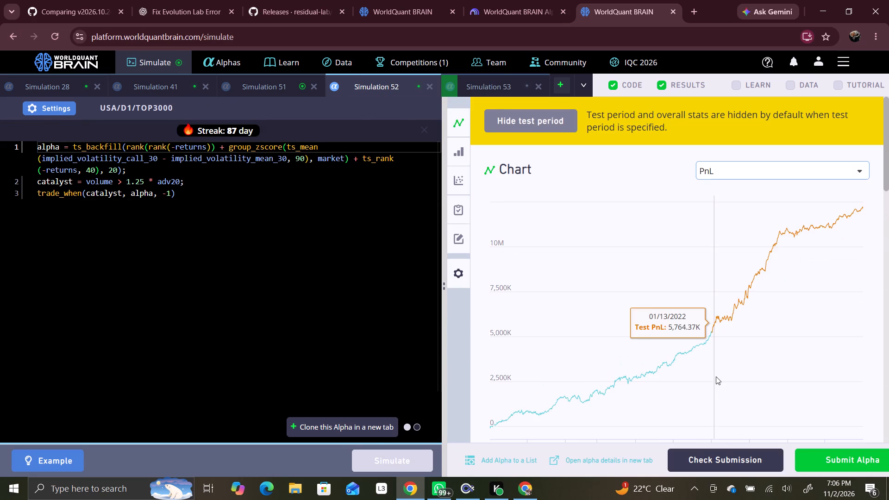
scroll(716, 376, down, 3)
click(814, 336)
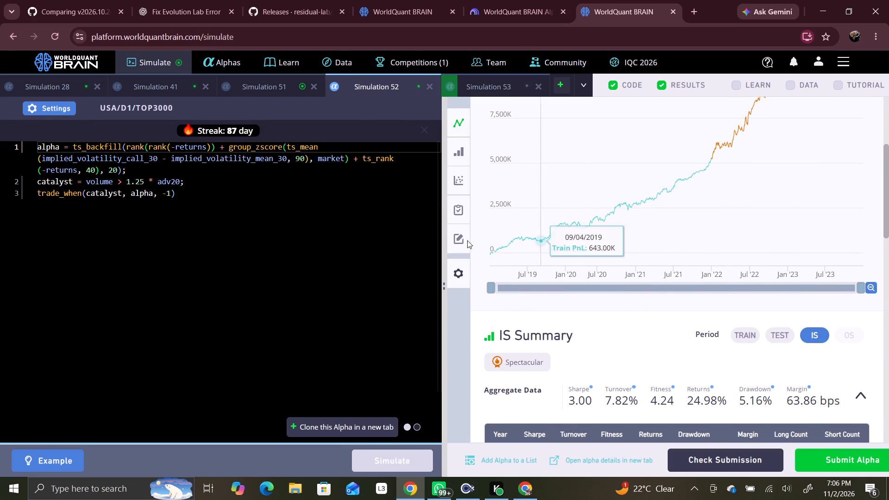
Set Simulation 52's truncation to 0.11, apply the settings, and simulate the alpha again.
click(63, 113)
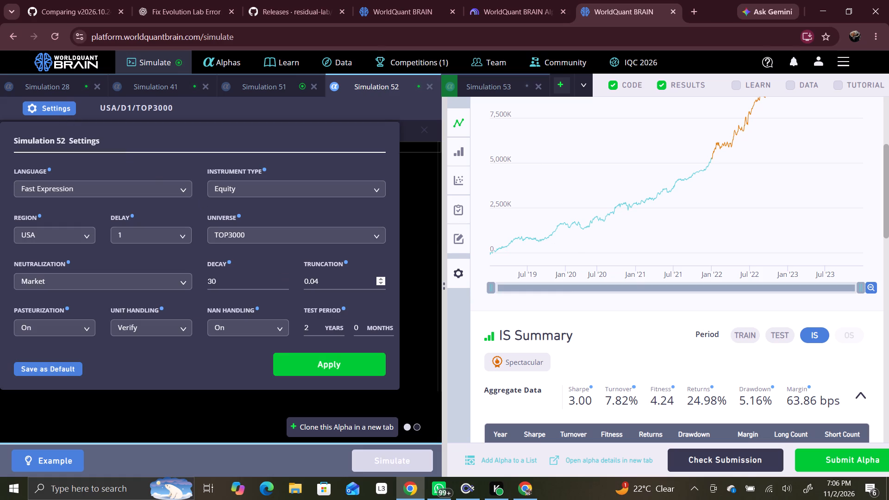
triple_click(379, 277)
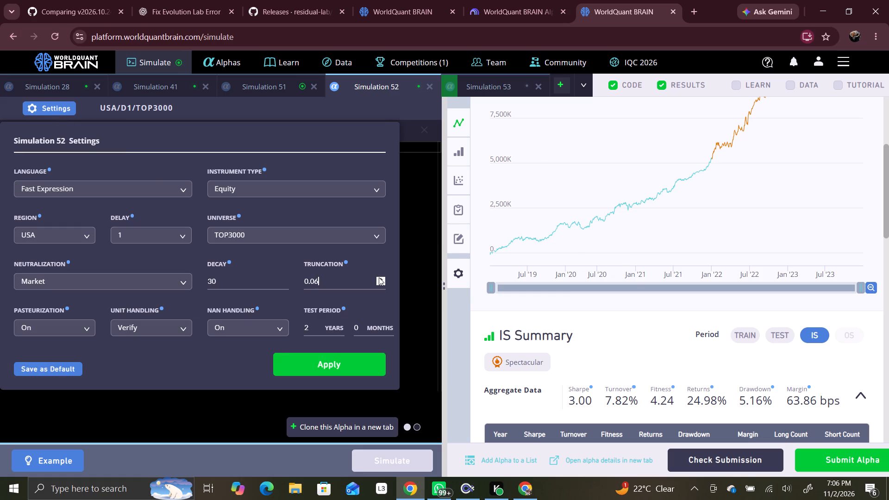
triple_click(379, 277)
click(379, 277)
click(361, 364)
click(393, 458)
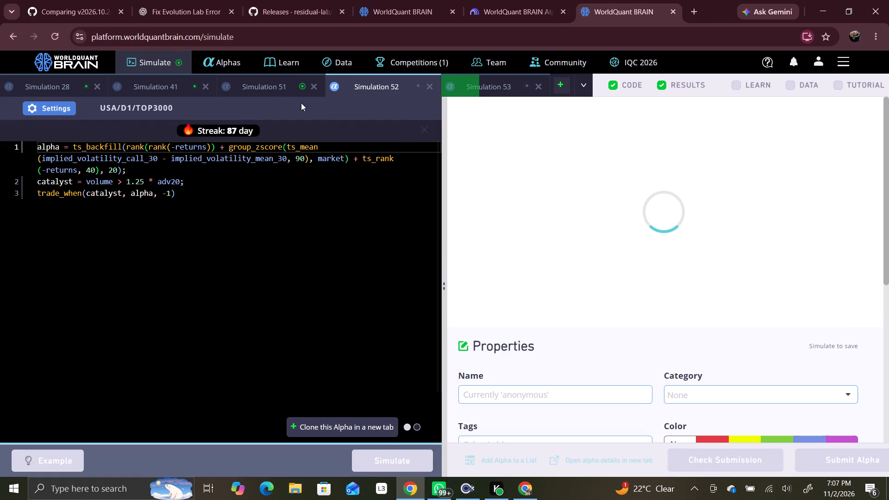
Reveal Simulation 51's test period and review its IS-period summary.
click(282, 90)
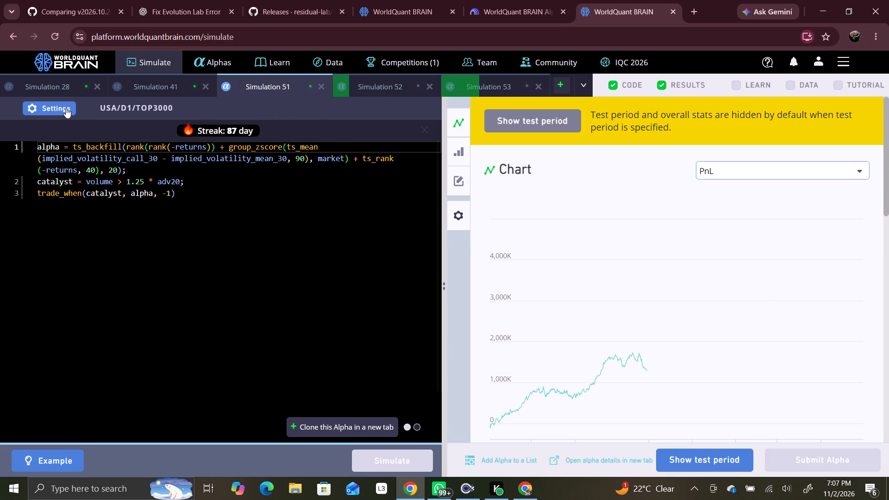
scroll(667, 371, down, 2)
click(707, 462)
scroll(728, 352, down, 1)
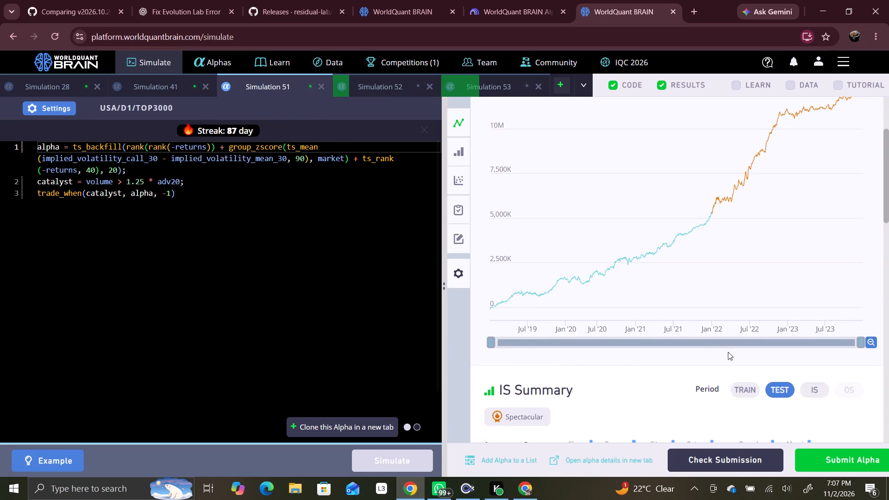
scroll(728, 352, down, 1)
click(812, 274)
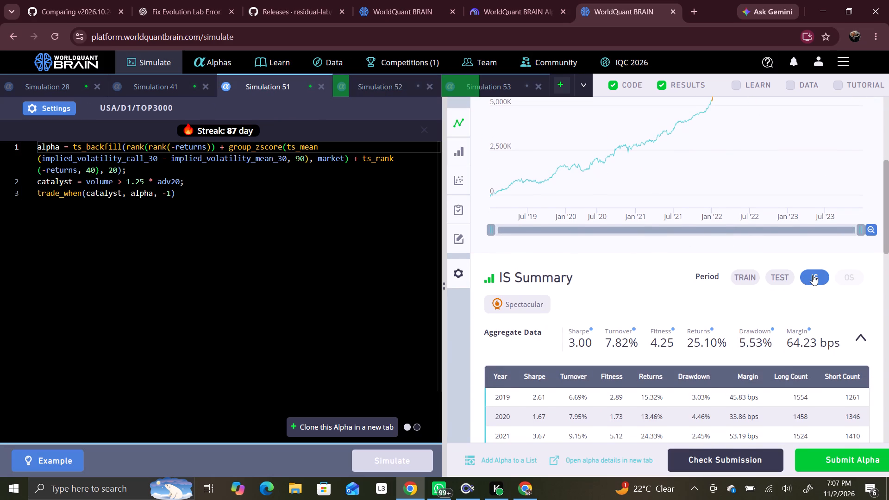
Set Simulation 51's truncation to 0.12, apply the settings, and simulate the alpha again.
click(47, 107)
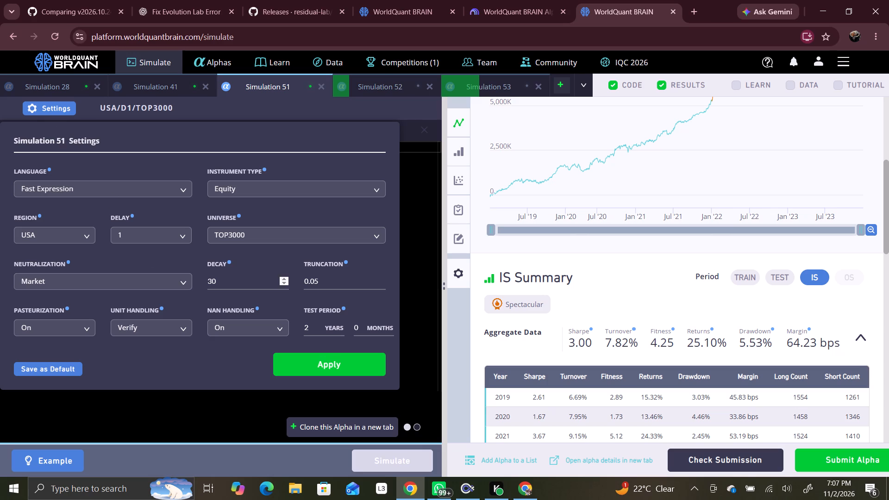
triple_click(379, 279)
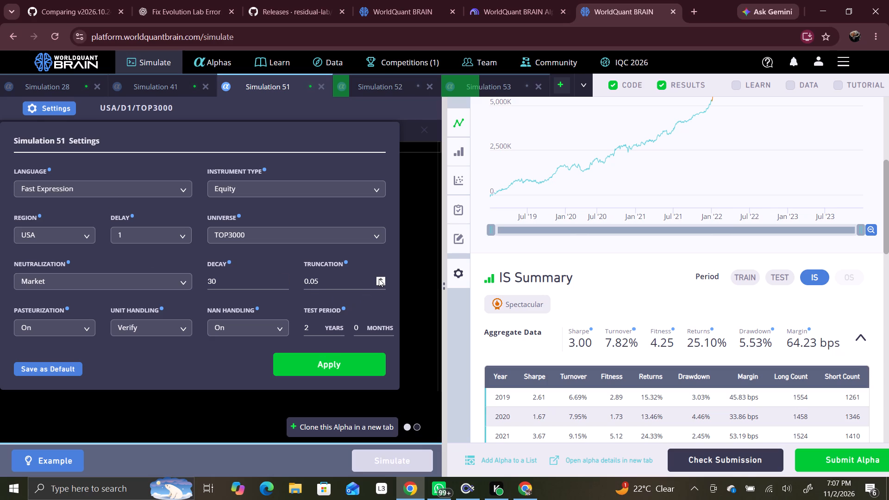
triple_click(380, 279)
click(381, 280)
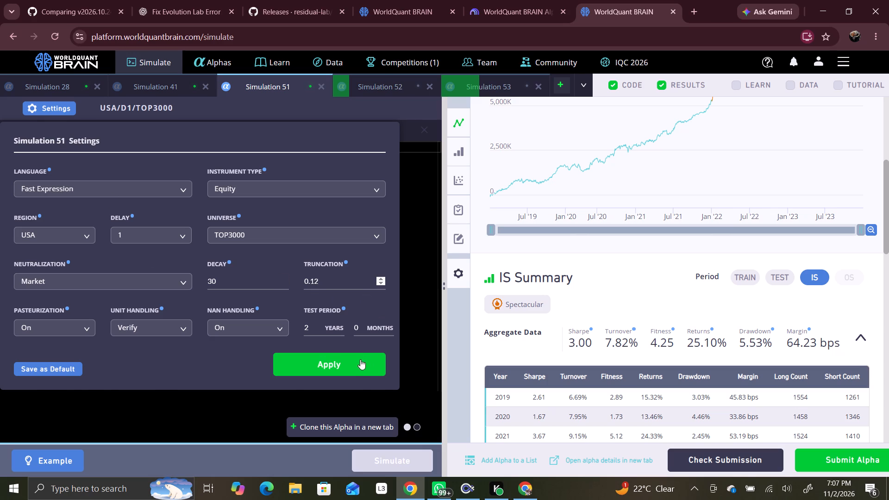
click(357, 363)
click(408, 456)
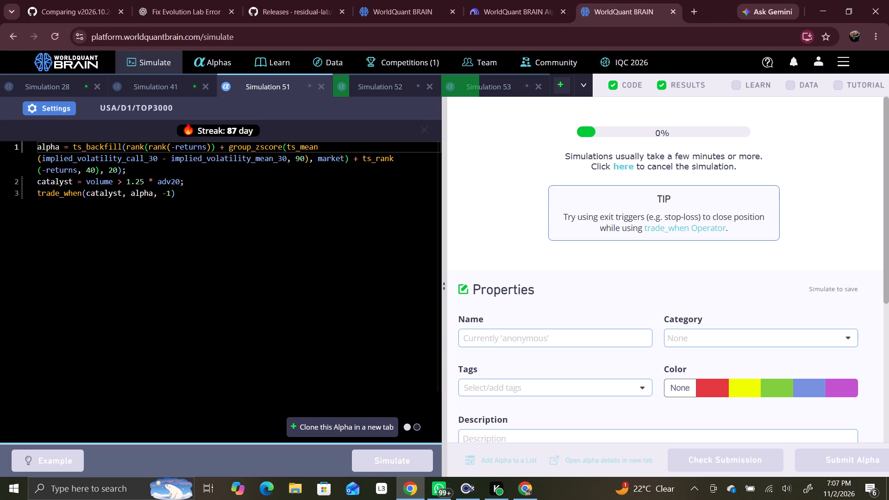
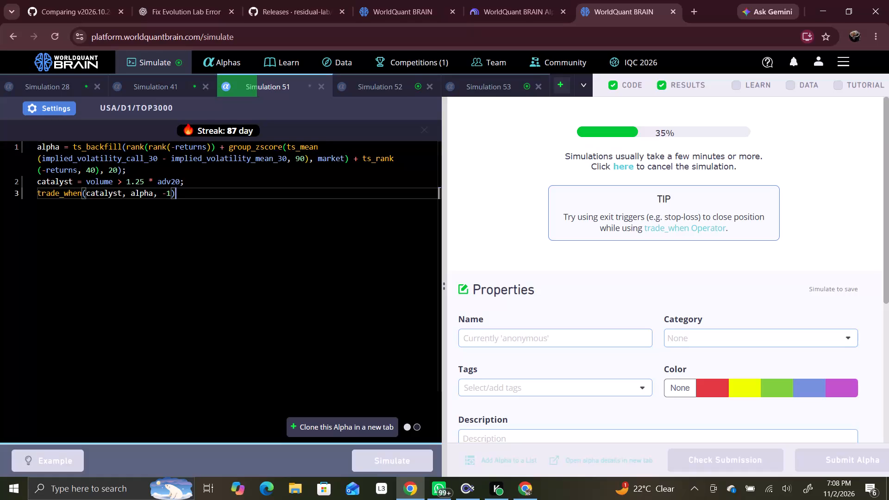
Reveal Simulation 52's test period and review its IS-period summary.
click(394, 98)
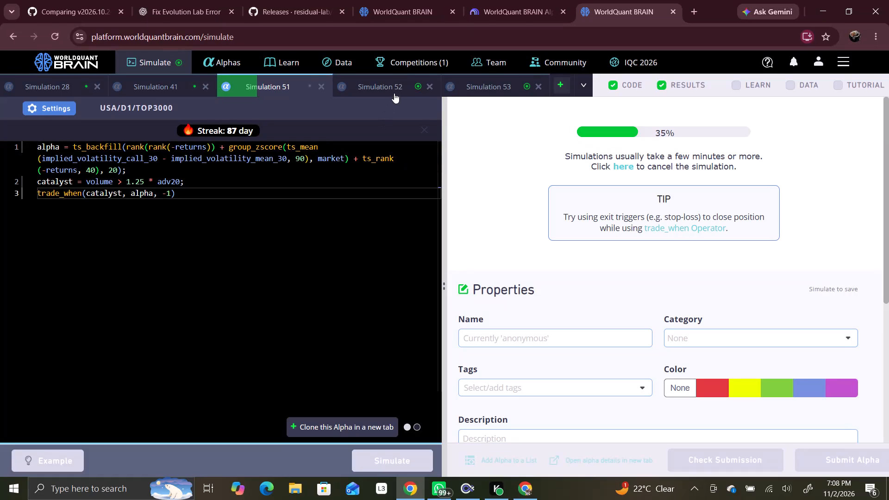
click(393, 86)
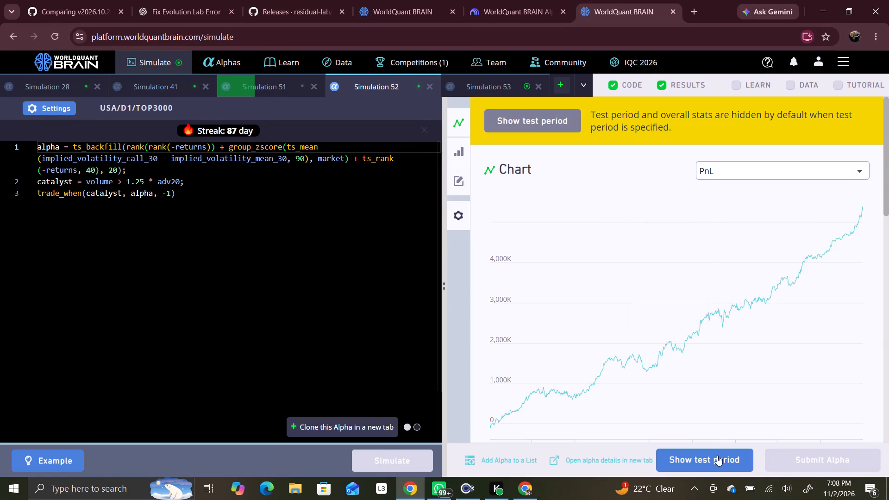
click(717, 456)
scroll(774, 343, down, 2)
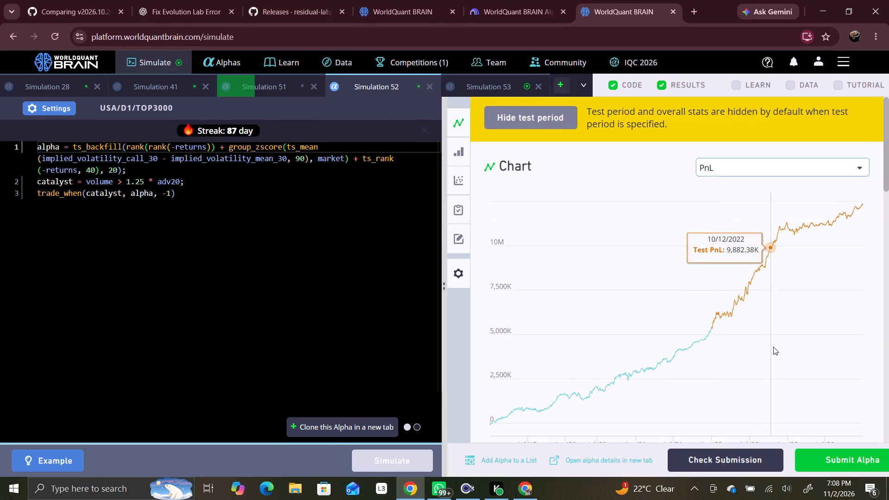
scroll(773, 347, down, 1)
scroll(777, 357, up, 1)
scroll(777, 357, down, 1)
click(811, 336)
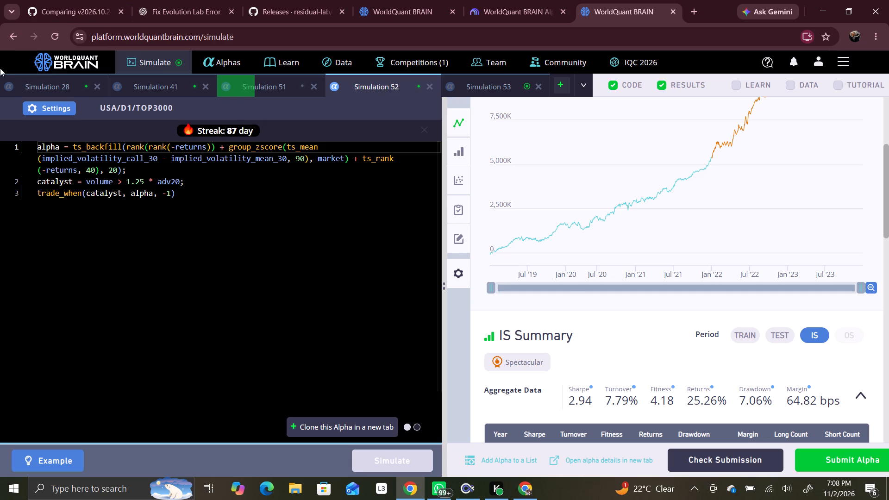
Set Simulation 52's truncation to 0.09 and pasteurization to Off, apply the settings, and simulate the alpha again.
click(52, 106)
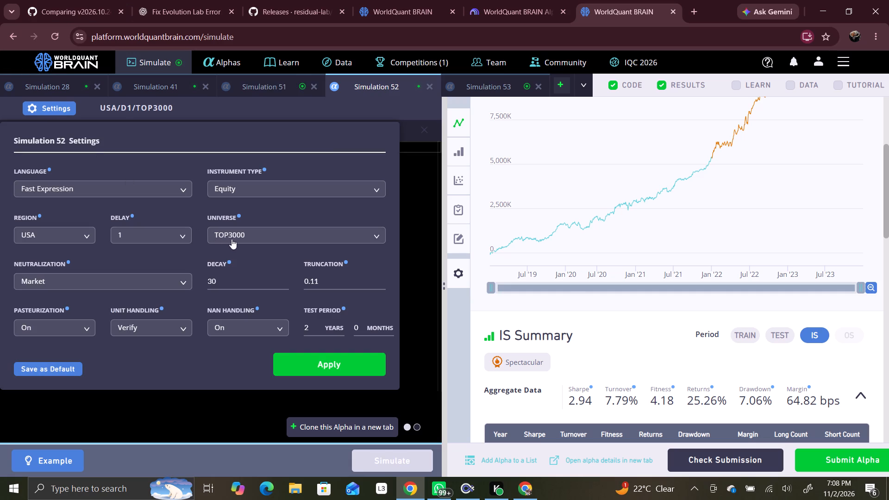
double_click(382, 283)
click(140, 327)
click(138, 326)
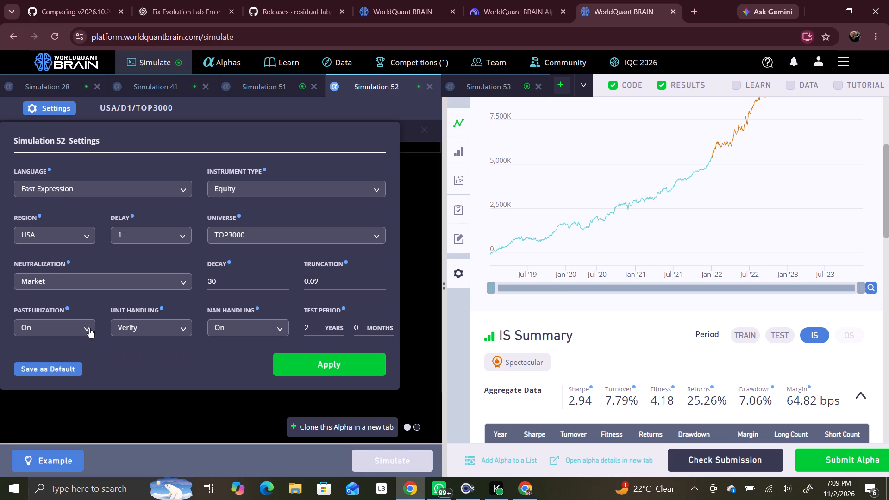
click(86, 325)
click(69, 356)
click(66, 363)
click(302, 364)
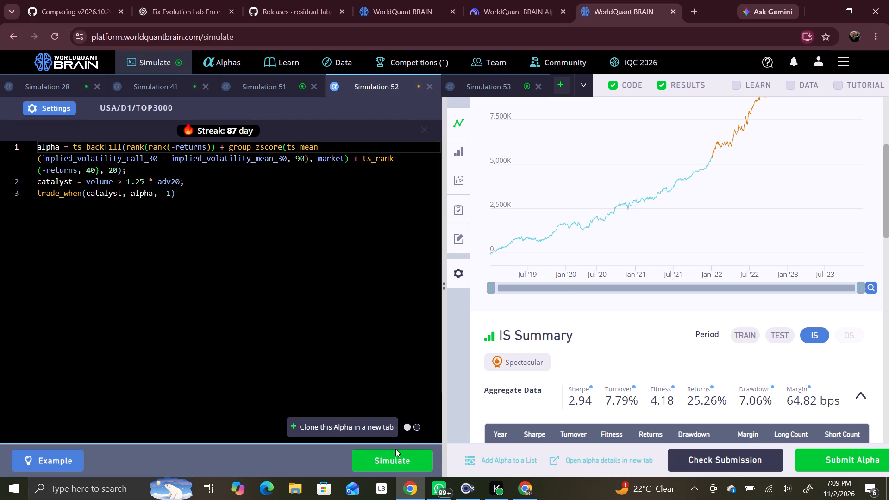
click(395, 454)
Reveal Simulation 53's test period and review its IS-period summary.
click(480, 85)
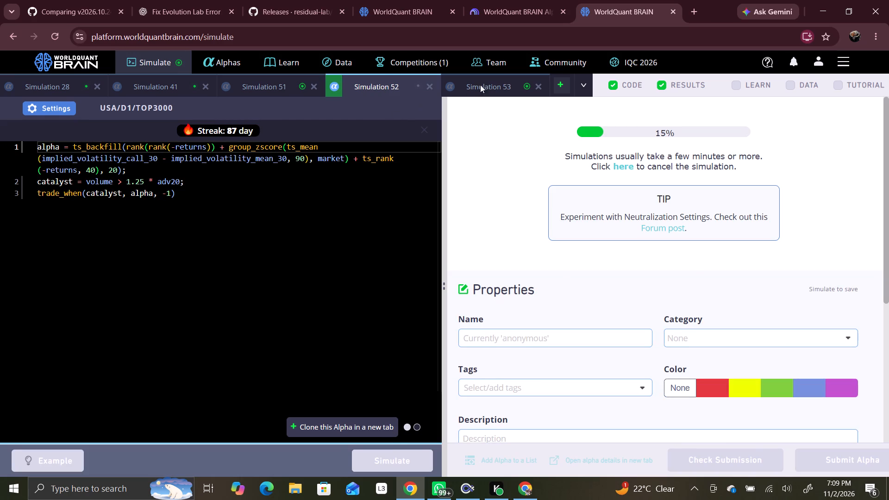
click(713, 461)
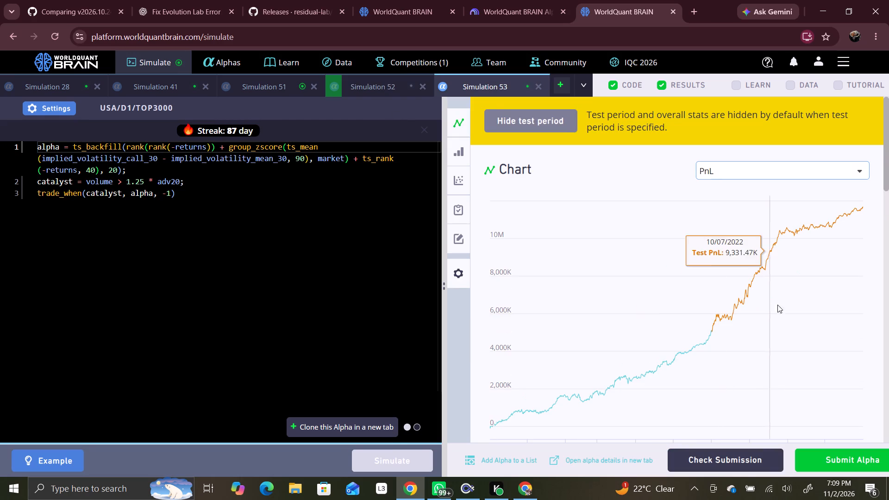
scroll(780, 296, down, 2)
scroll(798, 343, down, 1)
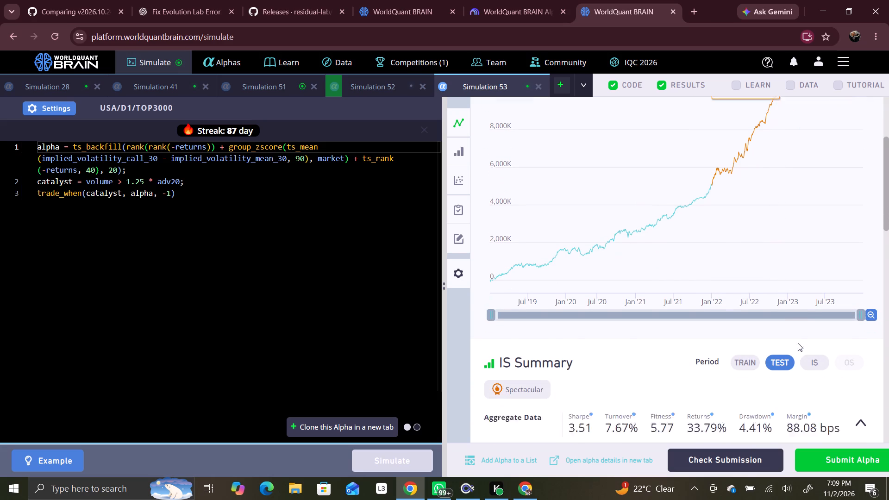
click(809, 330)
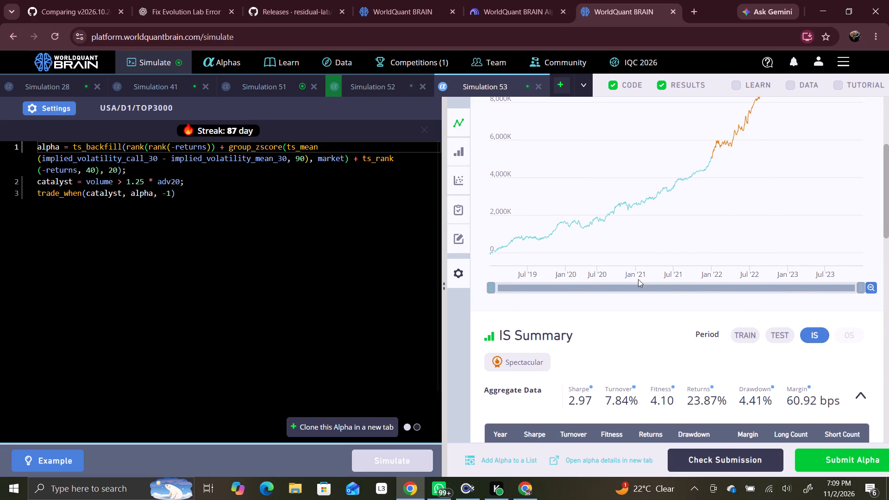
Set Simulation 53's decay to 32, apply the settings, and simulate the alpha again.
click(47, 110)
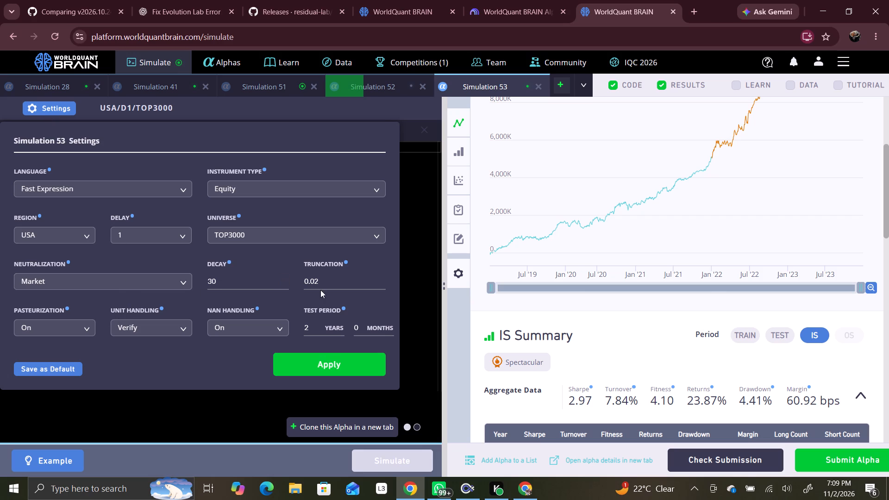
double_click(284, 279)
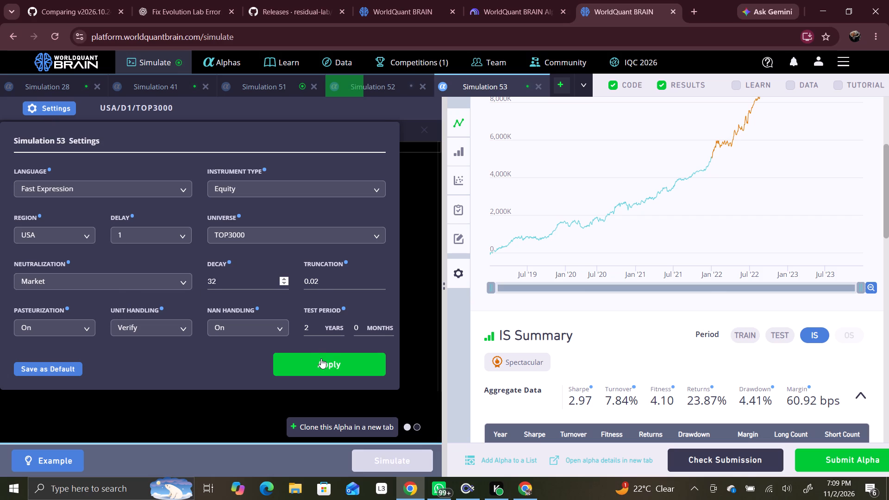
click(321, 358)
click(405, 456)
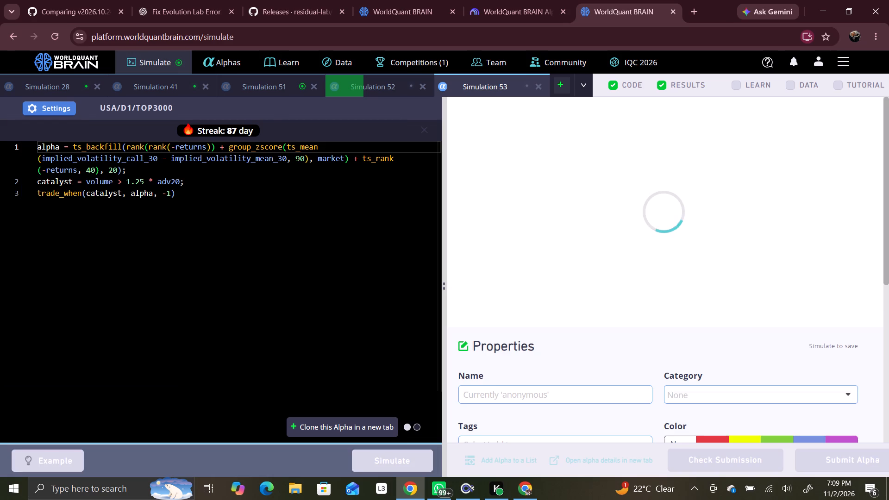
Reveal Simulation 51's test period and review its IS-period summary.
click(269, 93)
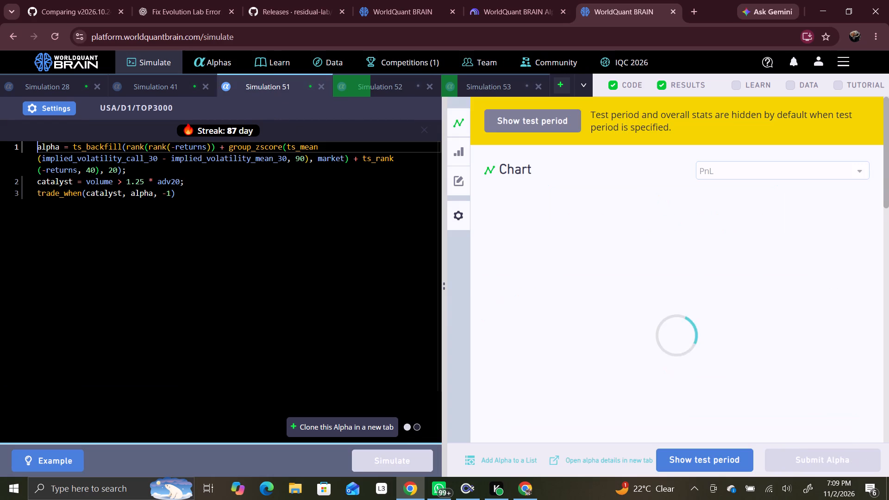
scroll(712, 286, down, 2)
click(724, 464)
scroll(794, 192, down, 2)
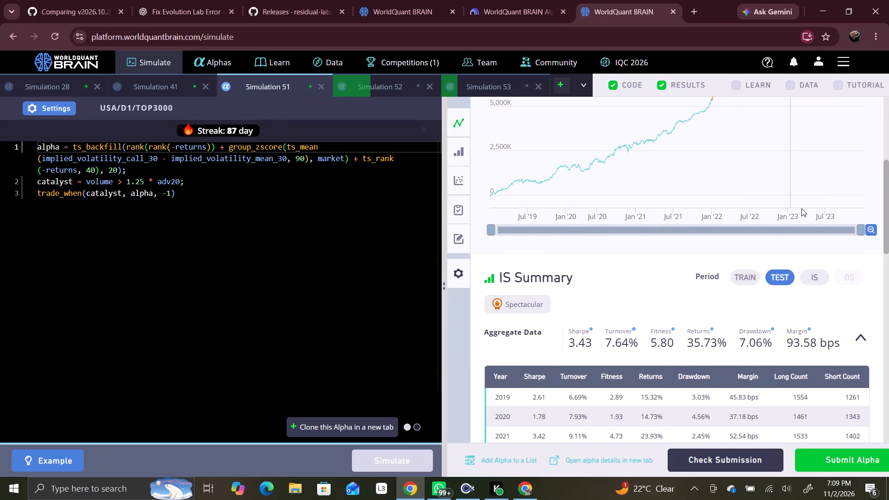
click(814, 278)
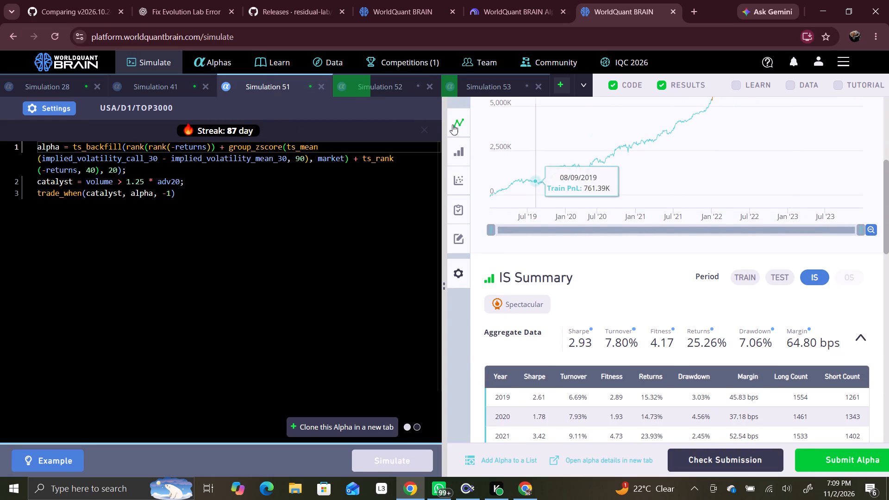
Set Simulation 51's decay to 34, apply the settings, and simulate the alpha again.
click(72, 107)
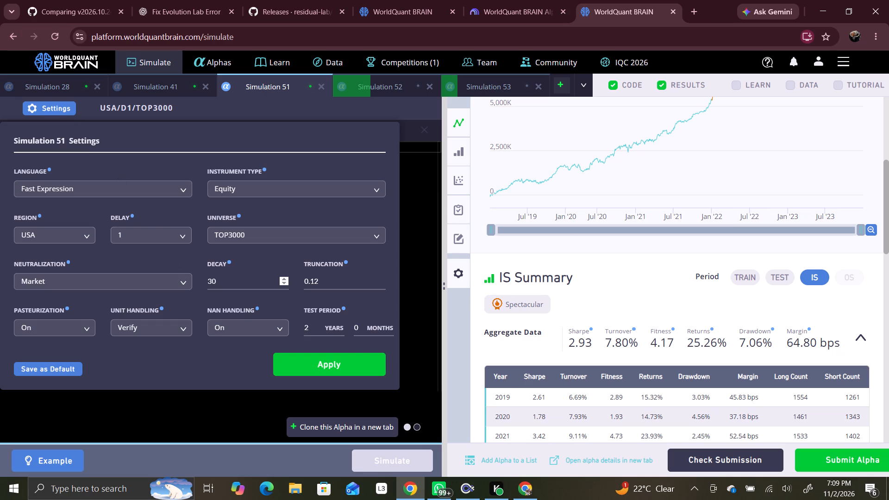
triple_click(286, 278)
click(286, 278)
click(321, 355)
click(392, 459)
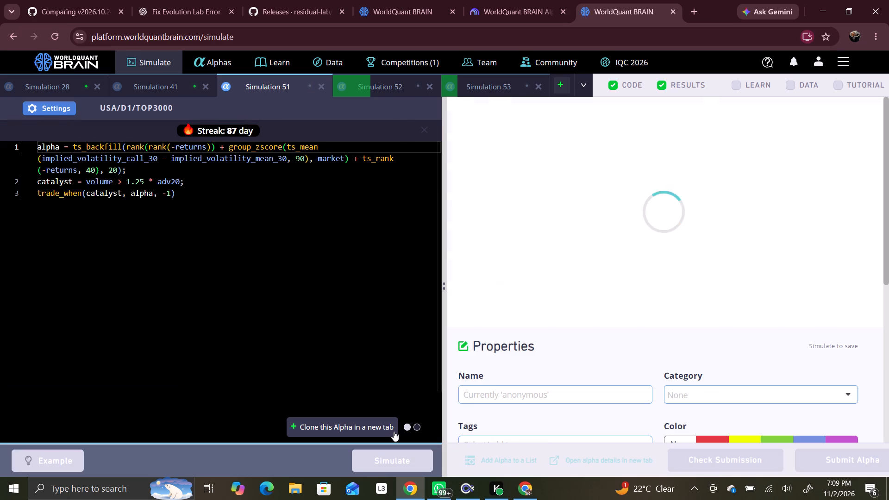
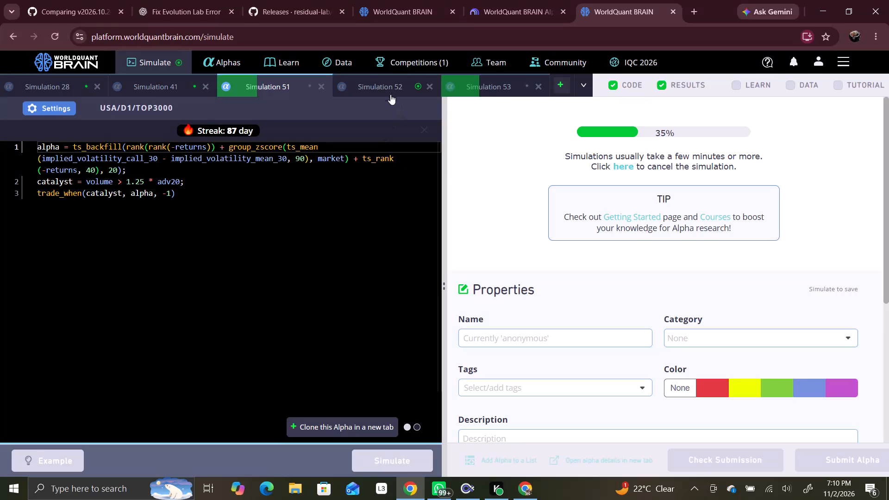
Show Simulation 52's test period and switch its IS Summary to the IS period.
click(389, 89)
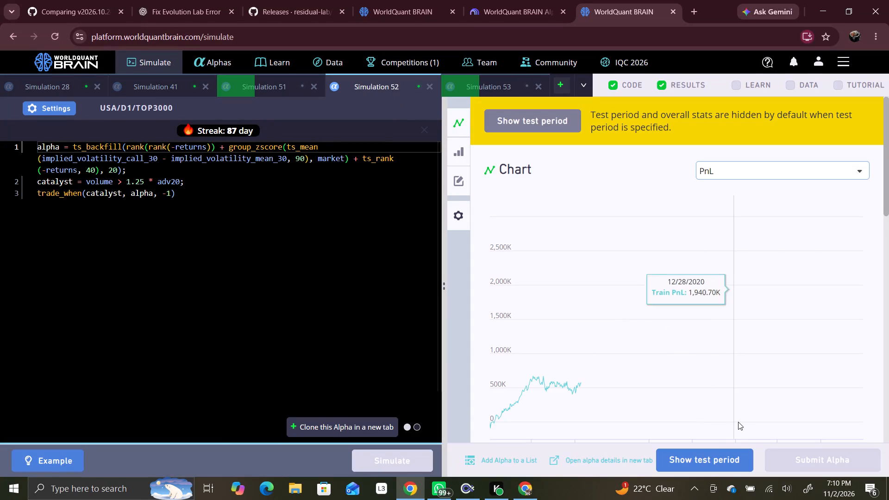
click(724, 454)
scroll(735, 402, down, 4)
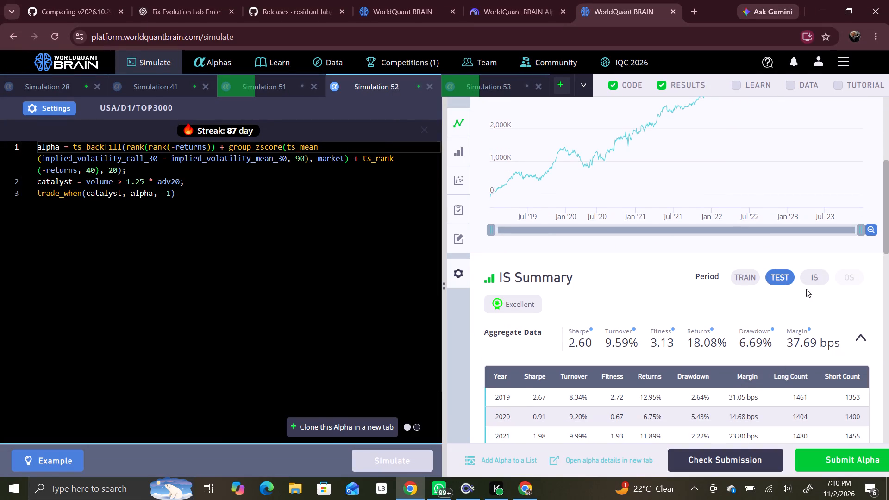
click(820, 275)
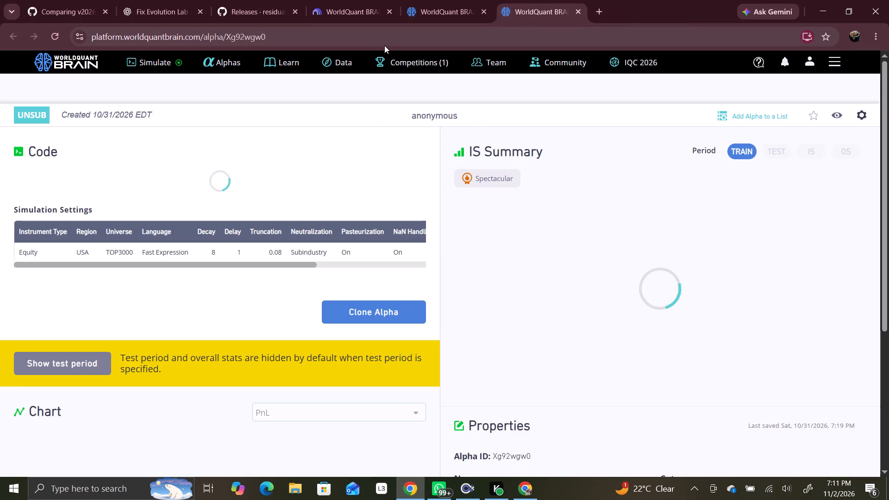
Show the test period of alpha Xg92wgw0 and set its IS Testing Status to the IS period.
scroll(400, 275, down, 4)
scroll(438, 301, up, 1)
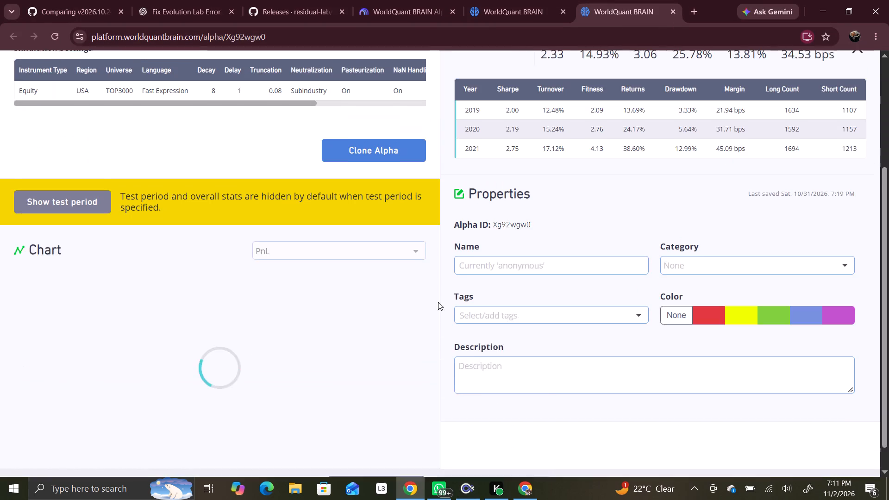
scroll(438, 307, down, 4)
click(384, 465)
scroll(408, 380, down, 2)
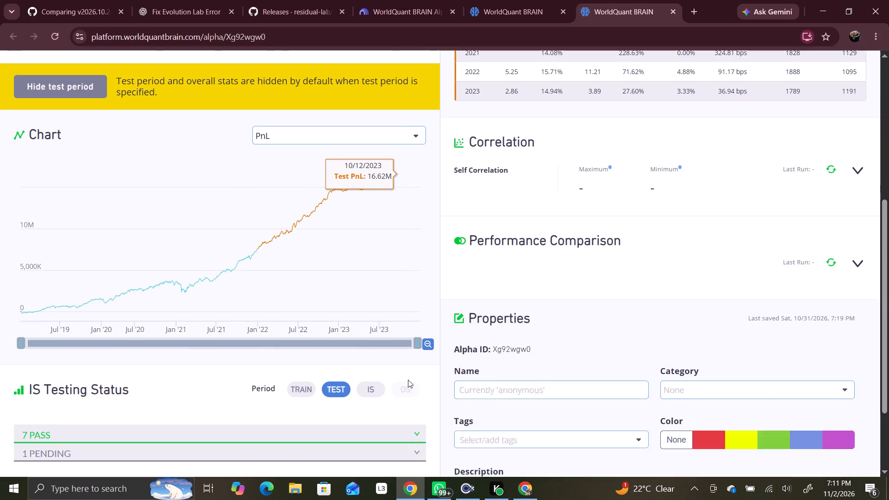
click(378, 358)
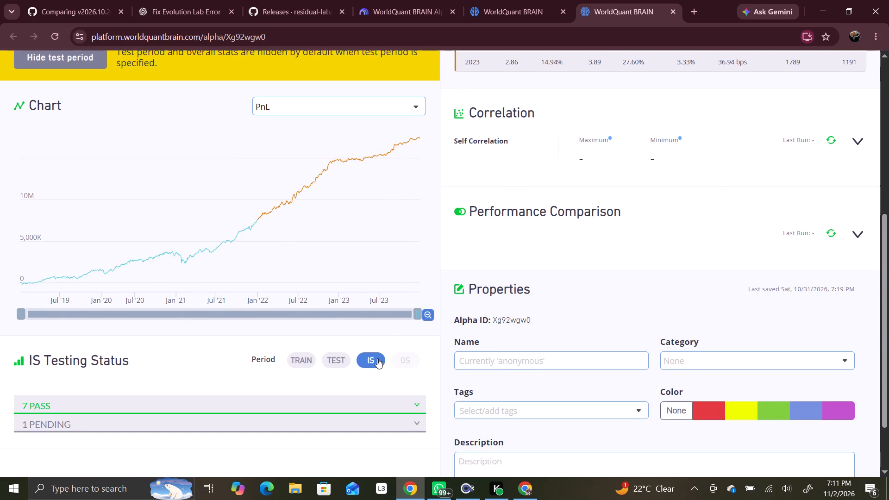
Run the submission check on alpha Xg92wgw0 and switch its IS Summary to the IS period.
scroll(378, 357, down, 3)
click(384, 454)
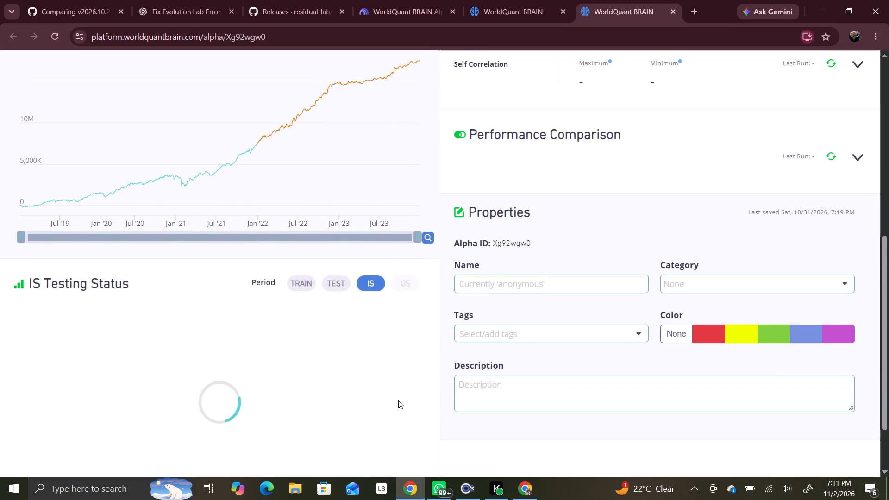
scroll(400, 397, down, 5)
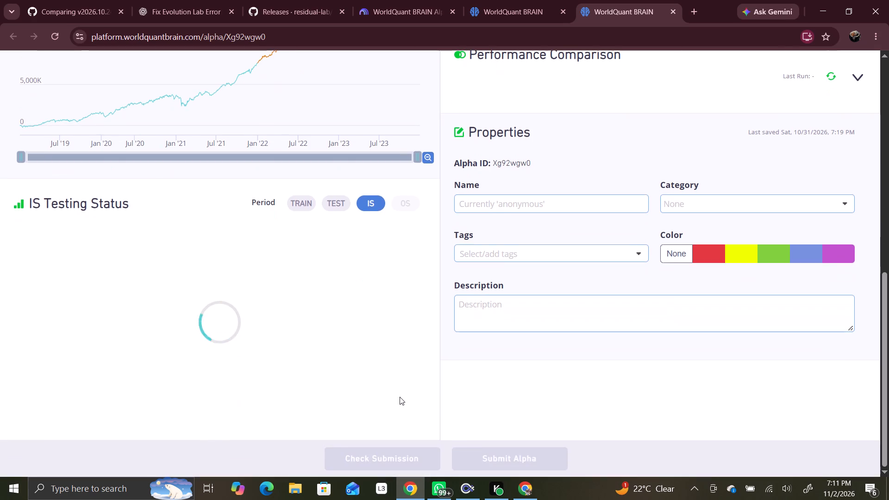
scroll(400, 397, up, 7)
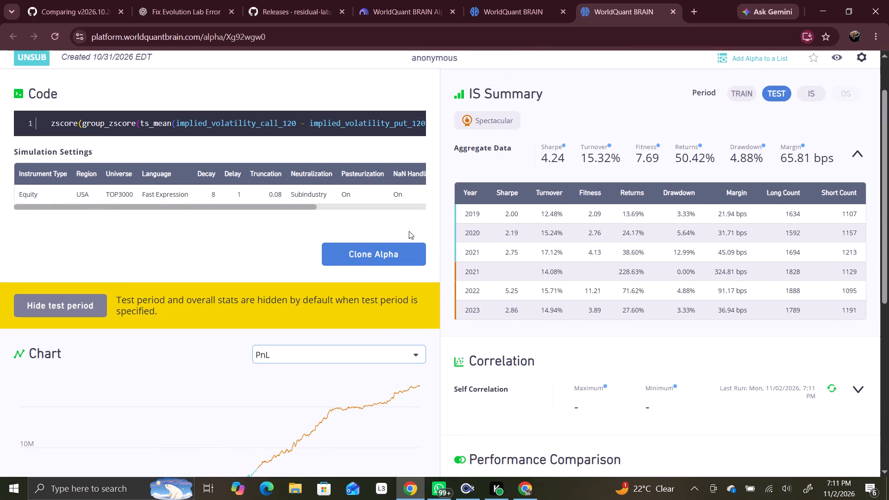
click(814, 90)
Clone alpha Xg92wgw0 into a new simulation and run it with the expression unchanged.
click(401, 256)
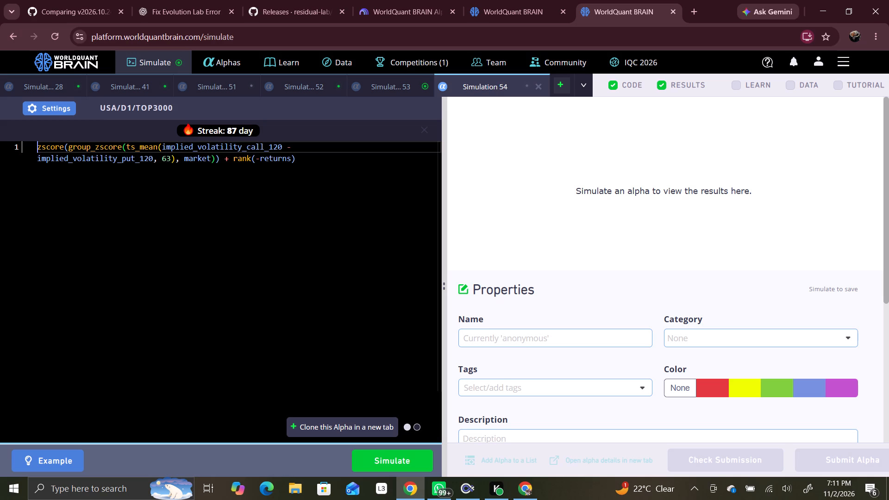
click(382, 459)
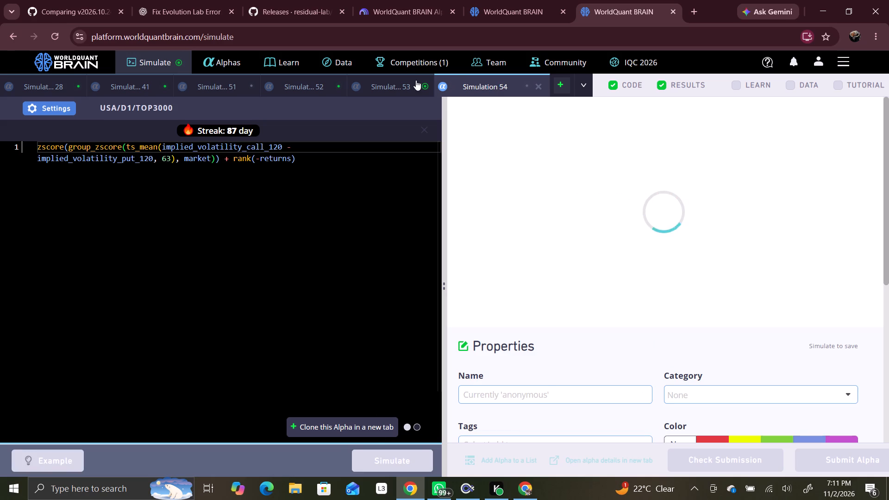
Show Simulation 53's test period and examine its IS Summary for the IS period.
click(403, 81)
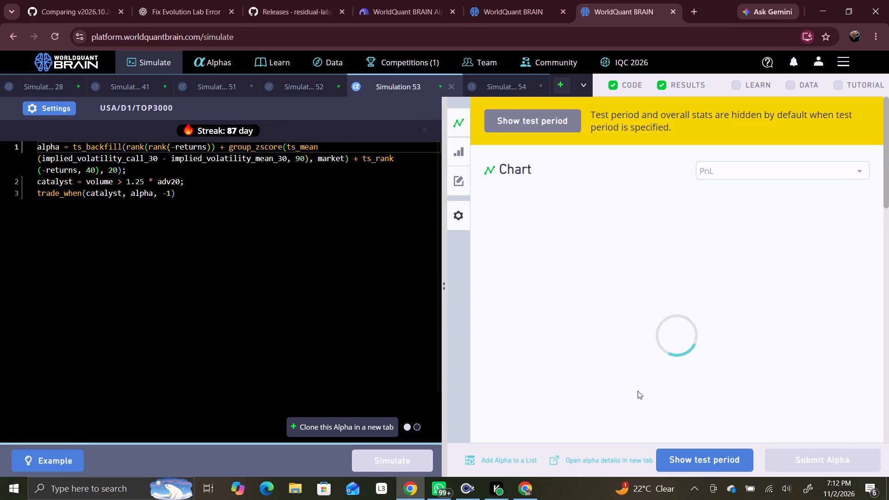
click(677, 449)
scroll(712, 358, down, 4)
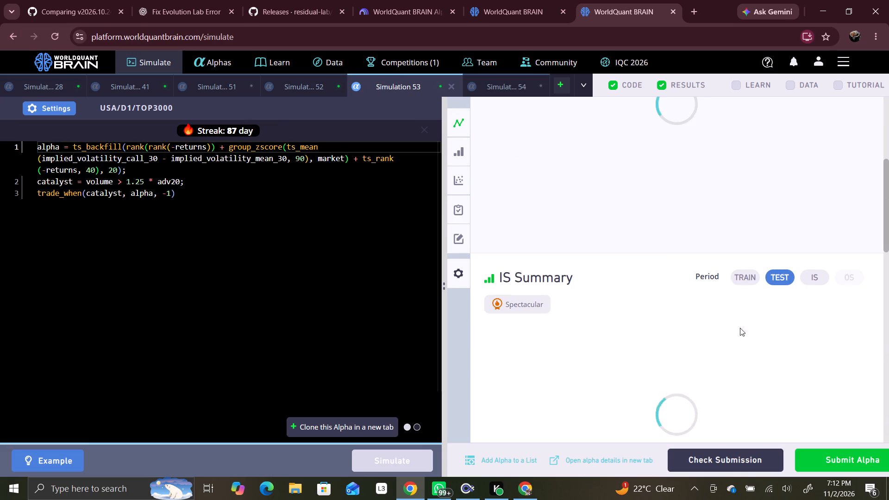
click(813, 281)
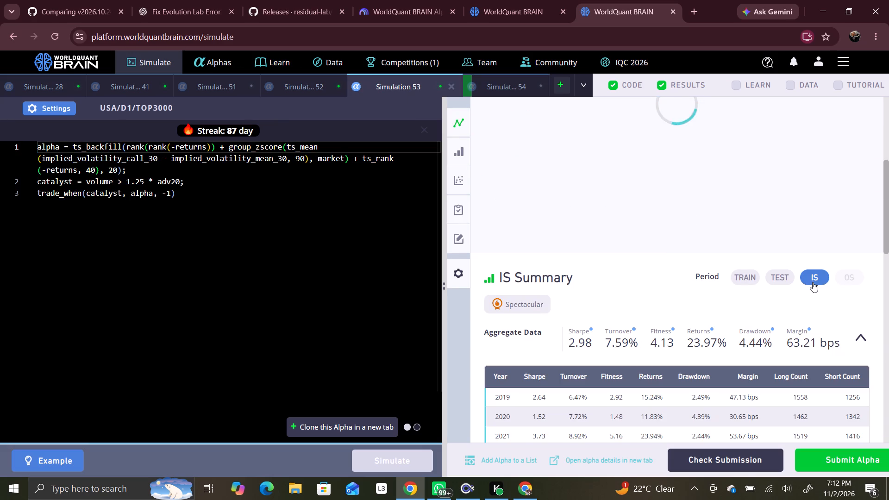
scroll(813, 282, up, 4)
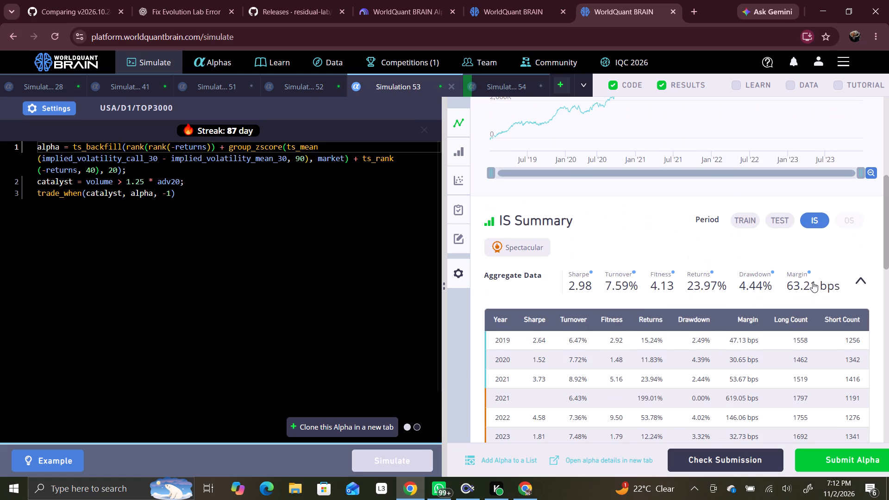
Close simulations 53, 52, 51, 41 and 28, keeping only Simulation 54 open.
click(453, 85)
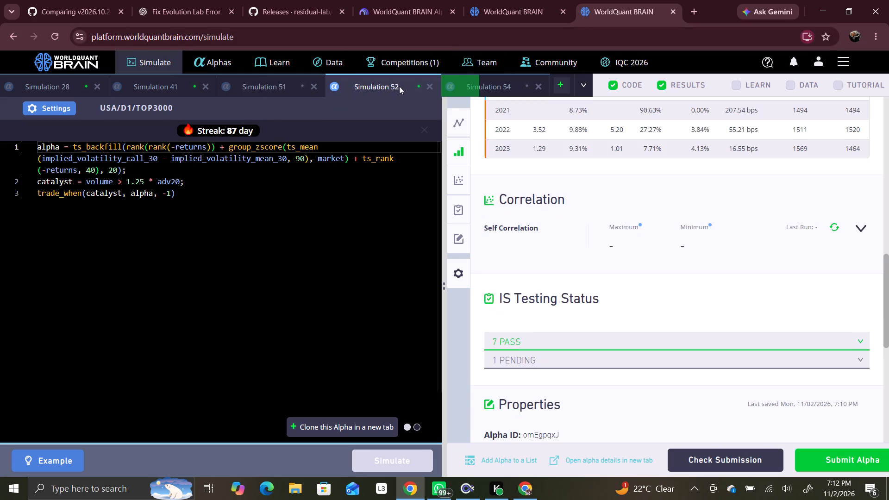
click(430, 85)
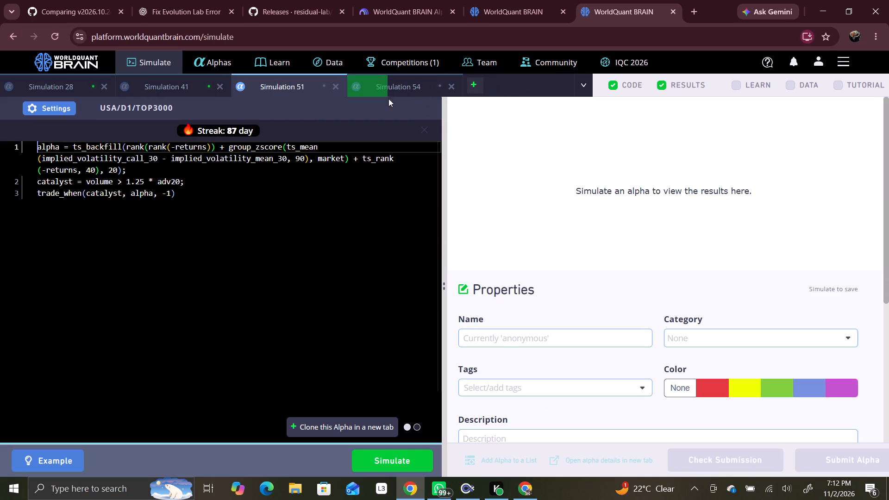
click(334, 84)
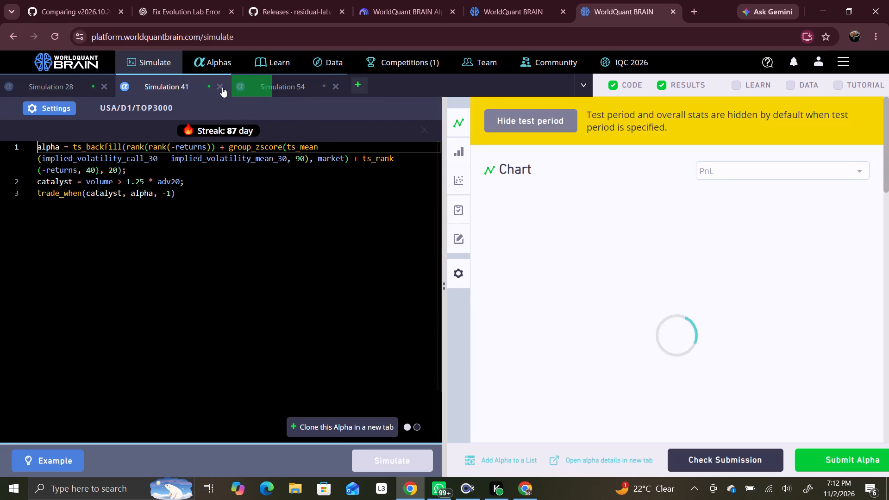
click(217, 85)
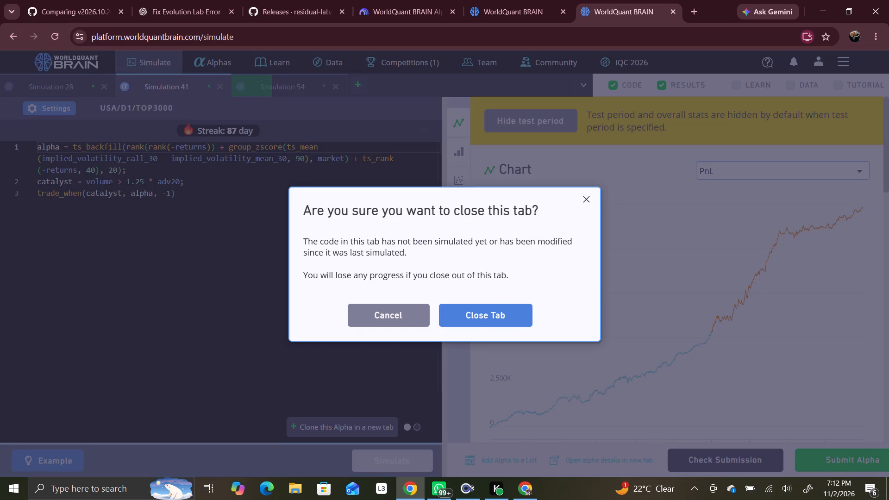
click(480, 317)
click(98, 88)
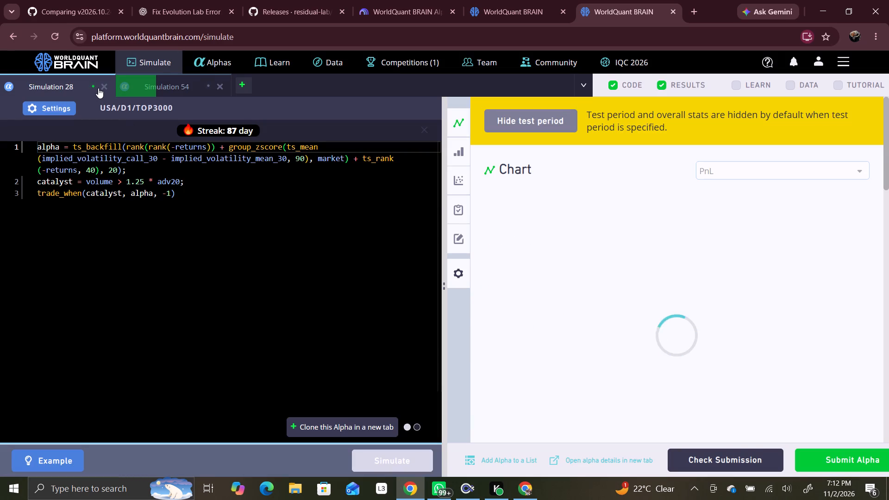
click(448, 316)
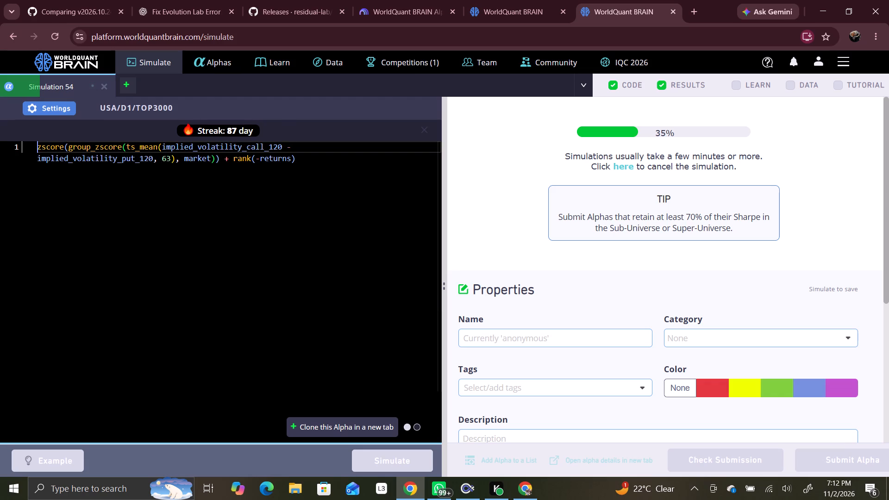
click(501, 5)
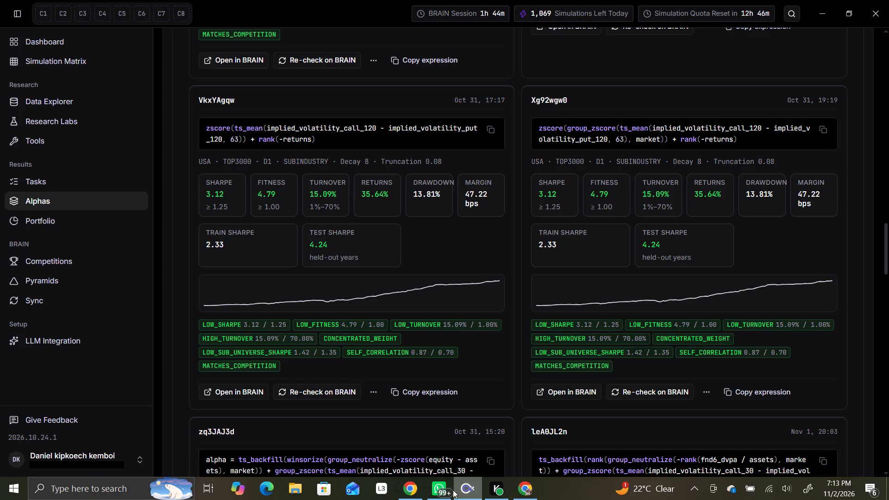
Return to WorldQuant BRAIN in Chrome, show Simulation 54's test period and examine its IS Summary for the IS period.
click(414, 490)
scroll(651, 312, down, 2)
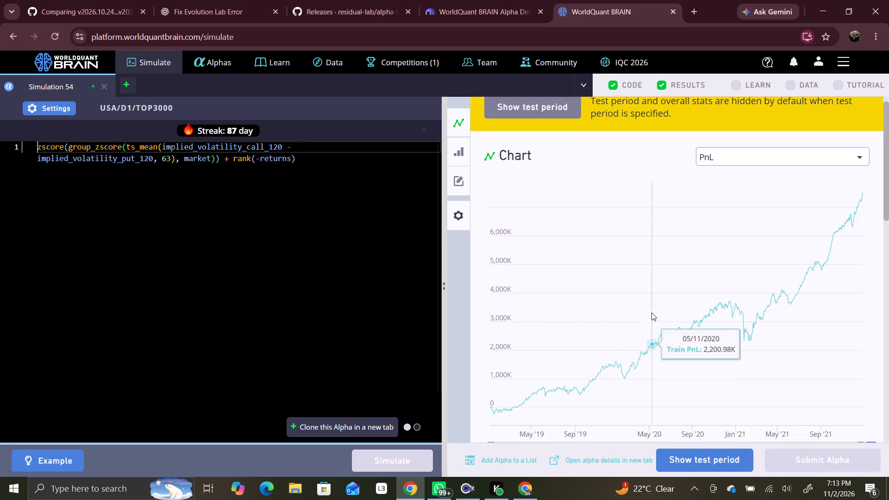
scroll(679, 375, down, 1)
click(695, 463)
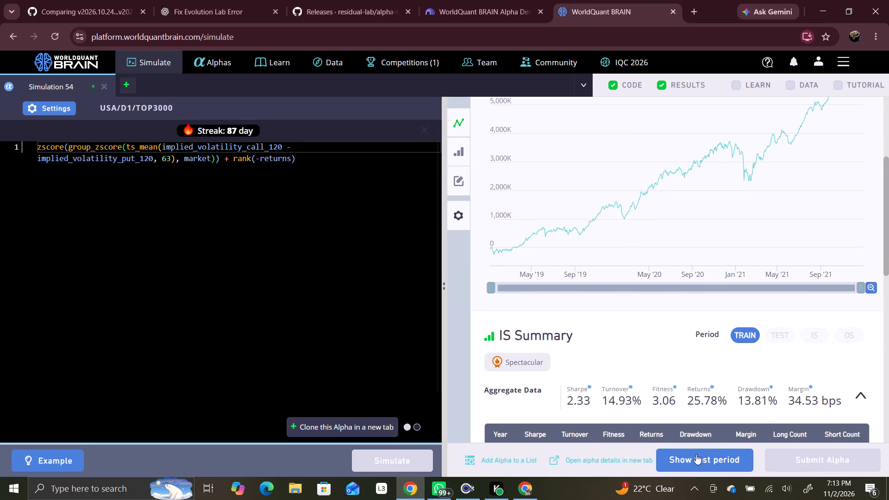
click(813, 337)
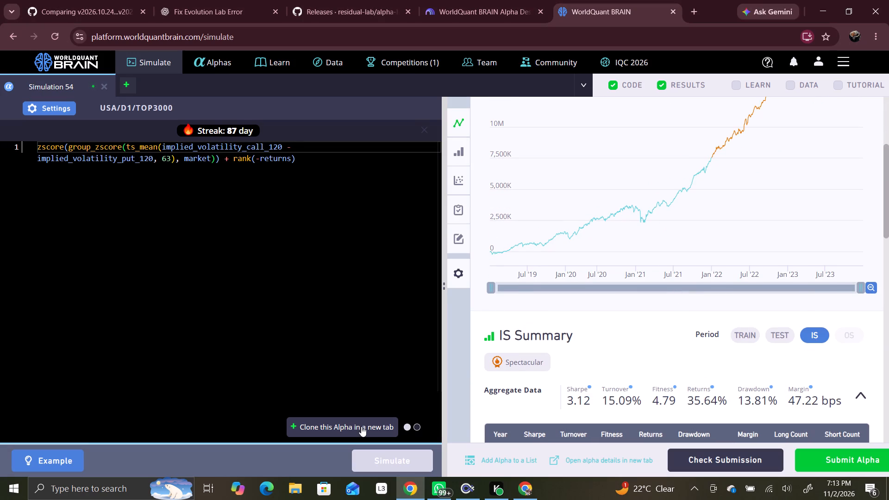
Clone Simulation 54's alpha into a new simulation, set the ts_mean window to 62 and simulate it.
click(362, 426)
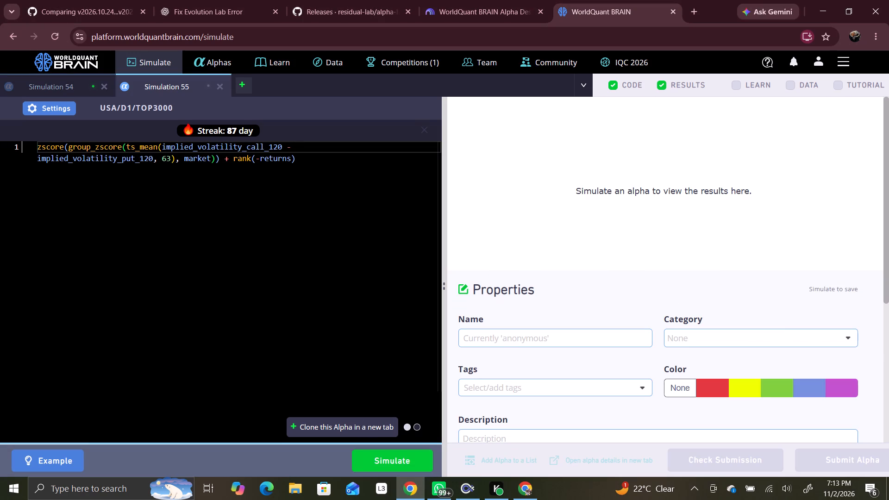
click(171, 160)
key(BackSpace)
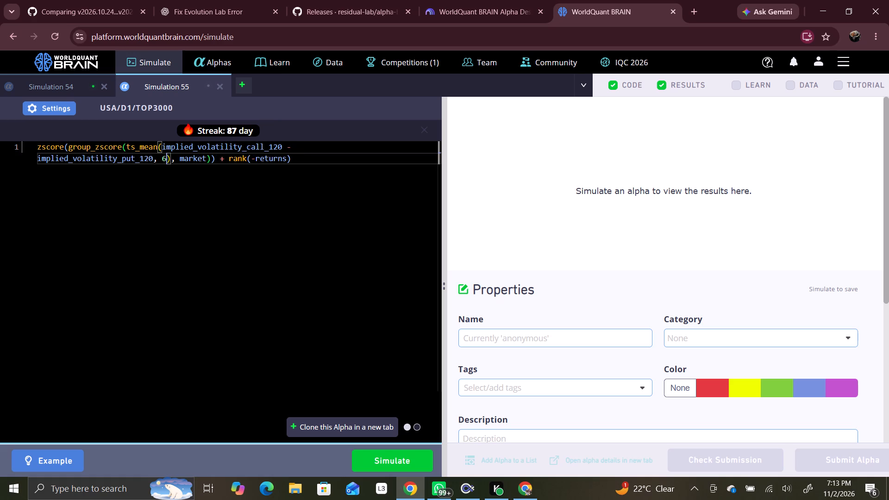
key(2)
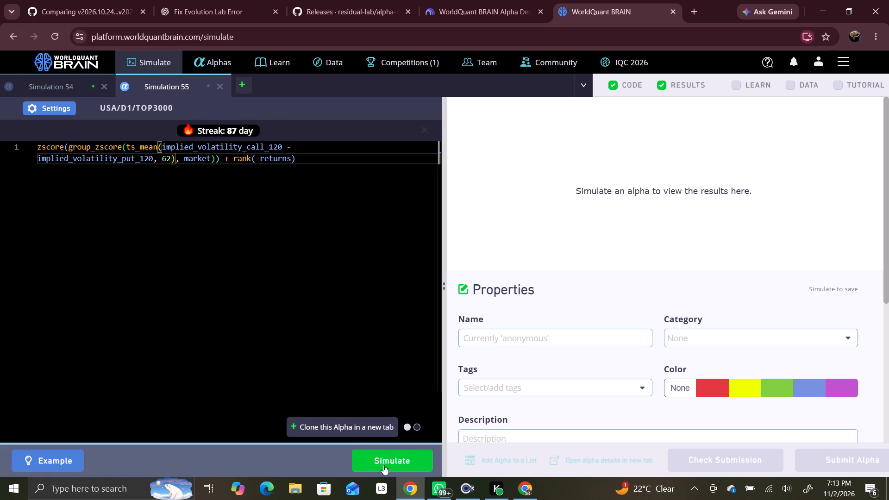
click(383, 465)
Clone the 62-day variant into a new simulation, set its ts_mean window to 64 and simulate it.
click(360, 433)
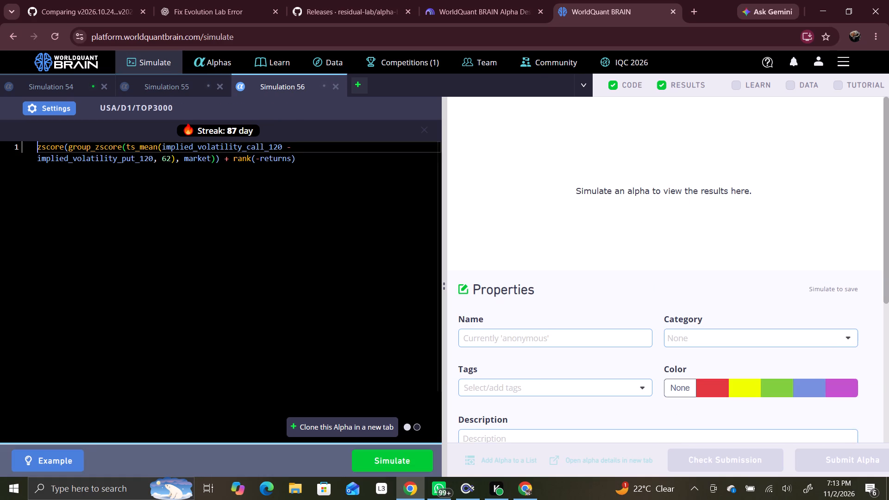
click(169, 159)
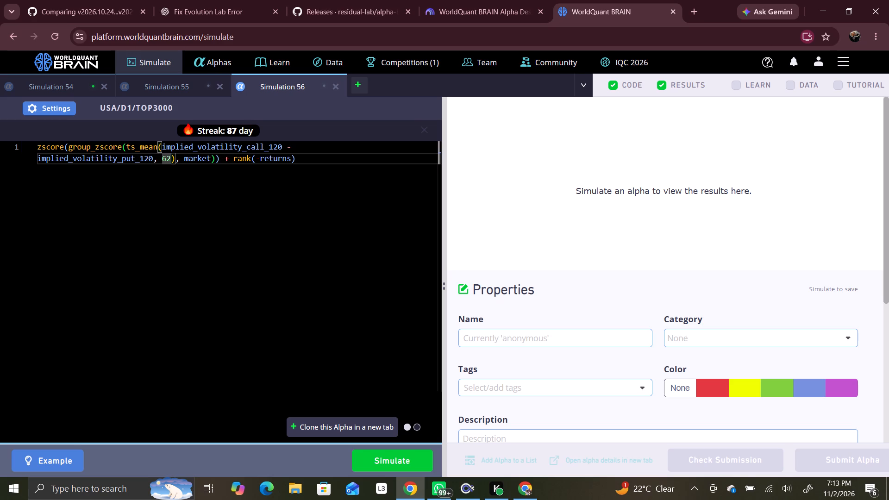
key(BackSpace)
key(4)
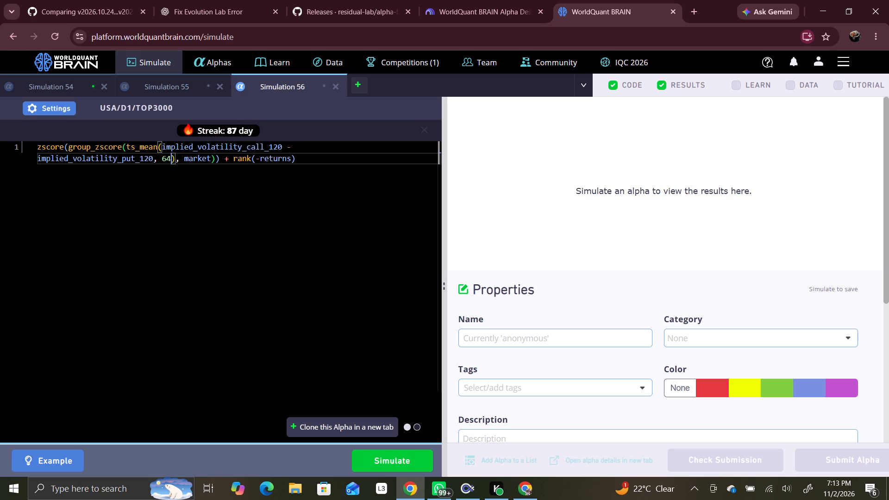
click(381, 456)
Clone the 64-day variant into a new simulation, set its ts_mean window to 65 and simulate it.
click(371, 428)
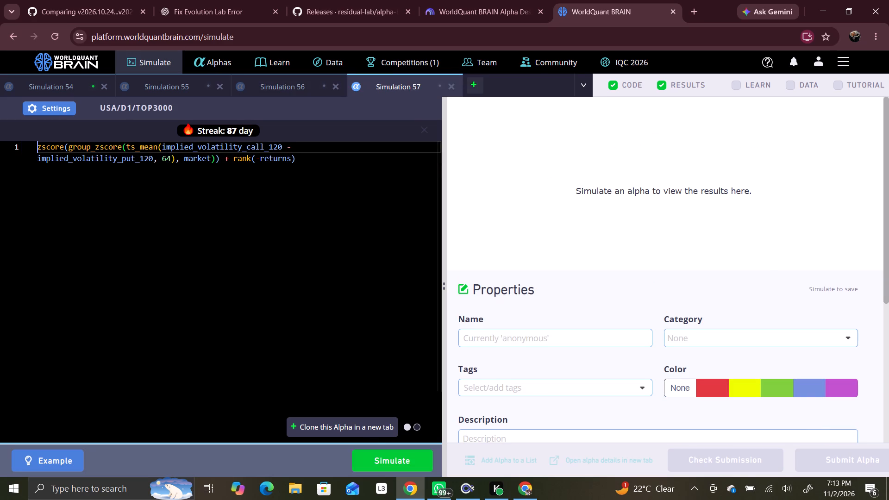
click(169, 157)
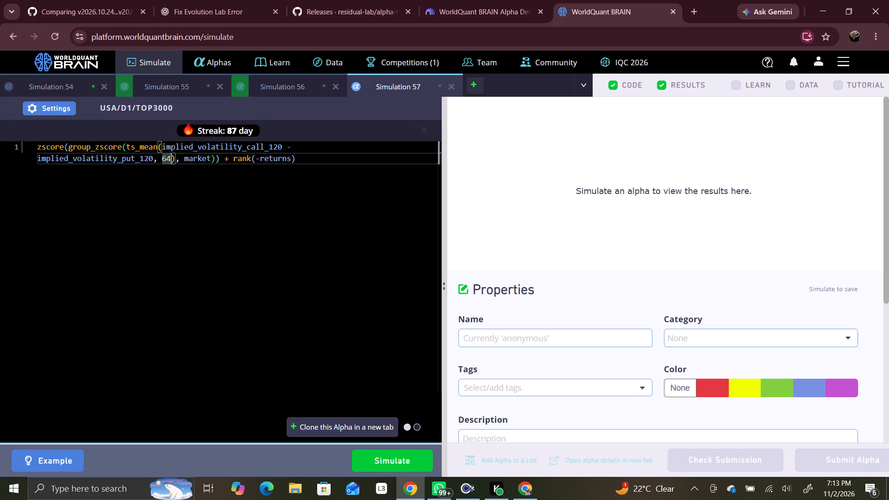
key(BackSpace)
key(5)
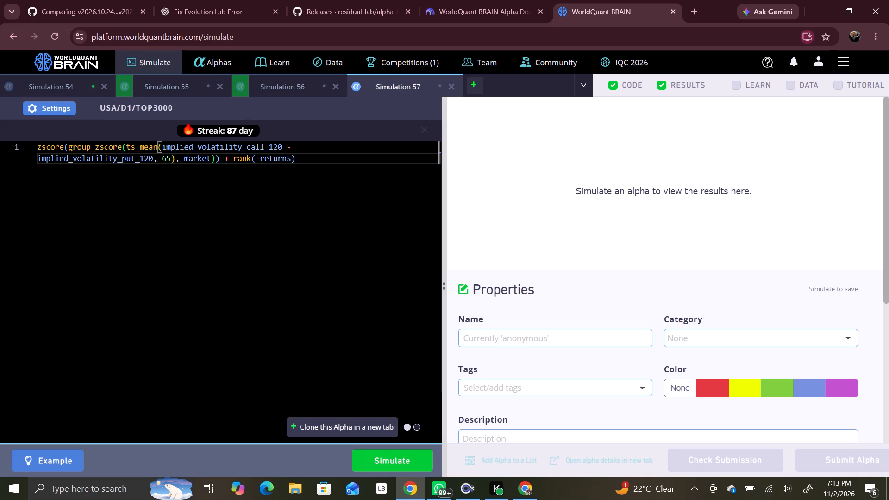
click(381, 456)
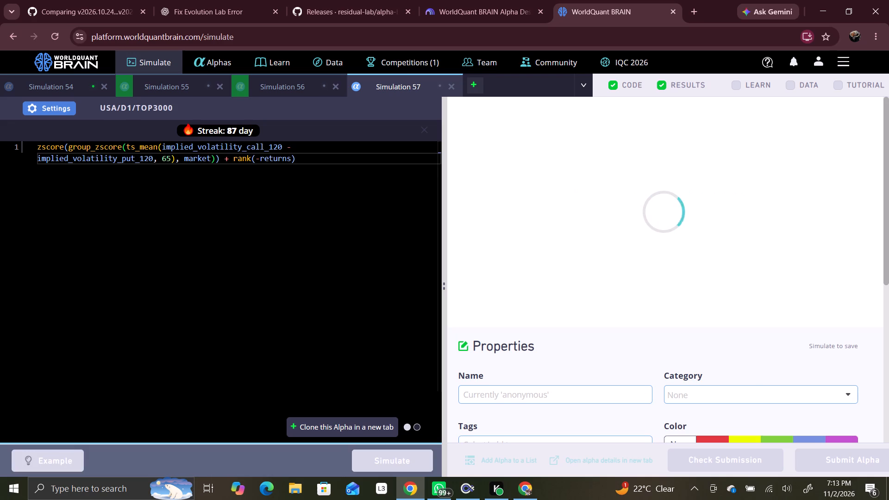
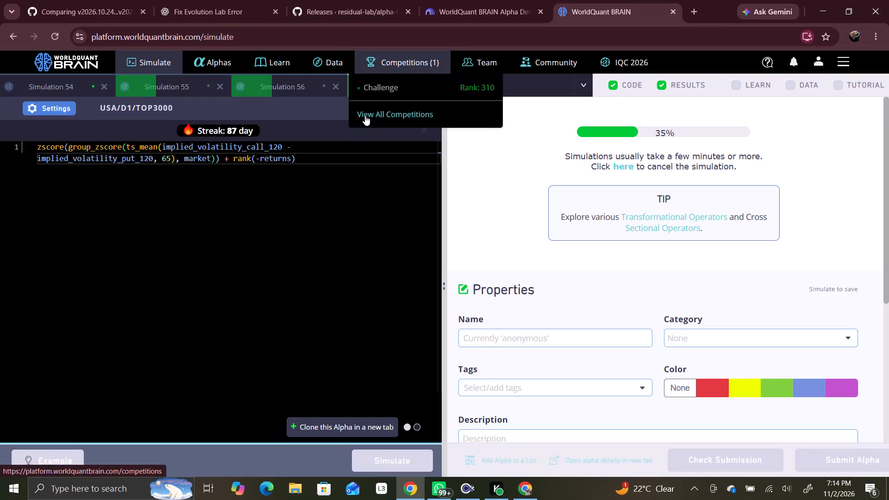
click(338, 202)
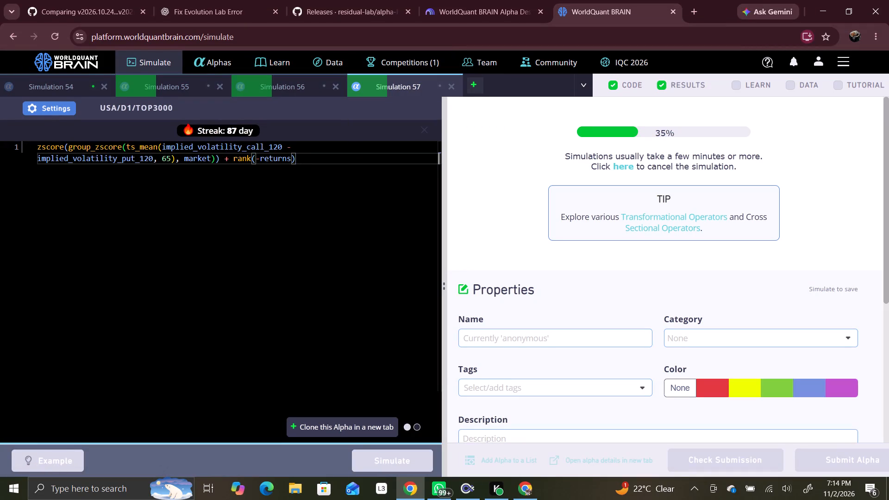
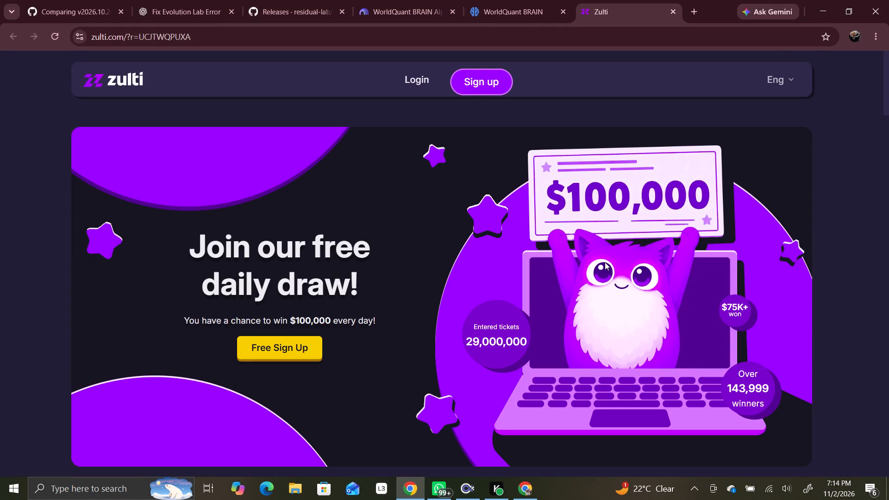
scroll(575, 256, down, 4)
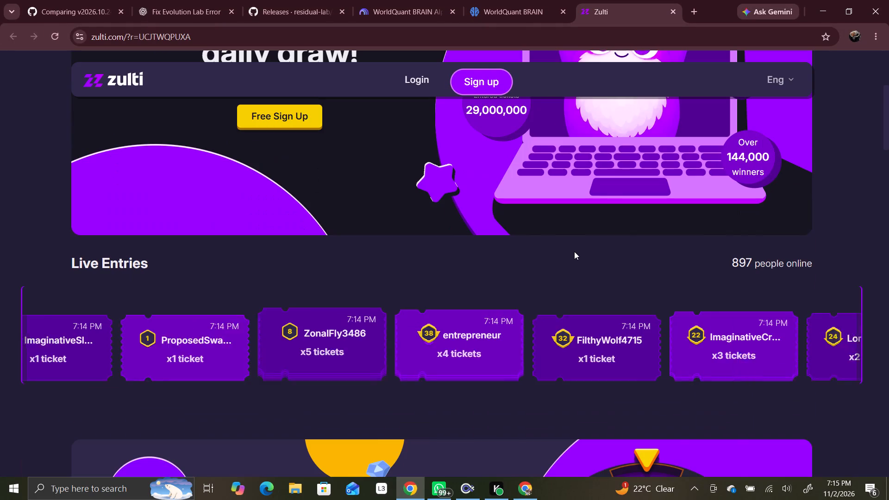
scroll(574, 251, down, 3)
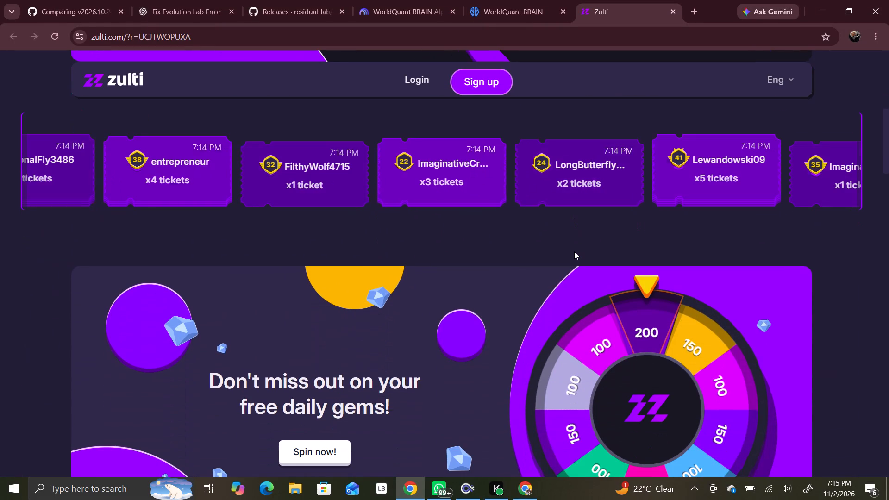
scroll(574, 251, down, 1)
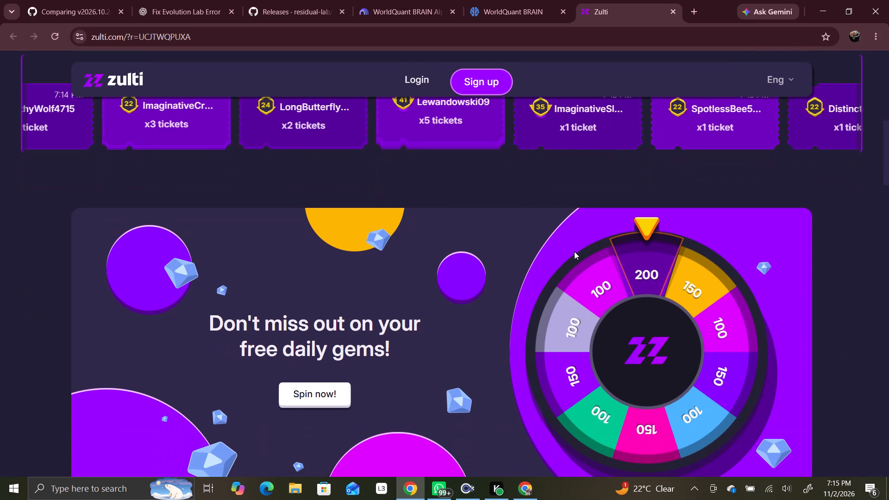
Skim the Zulti landing page down to its How it works section, then close that page.
scroll(574, 251, down, 6)
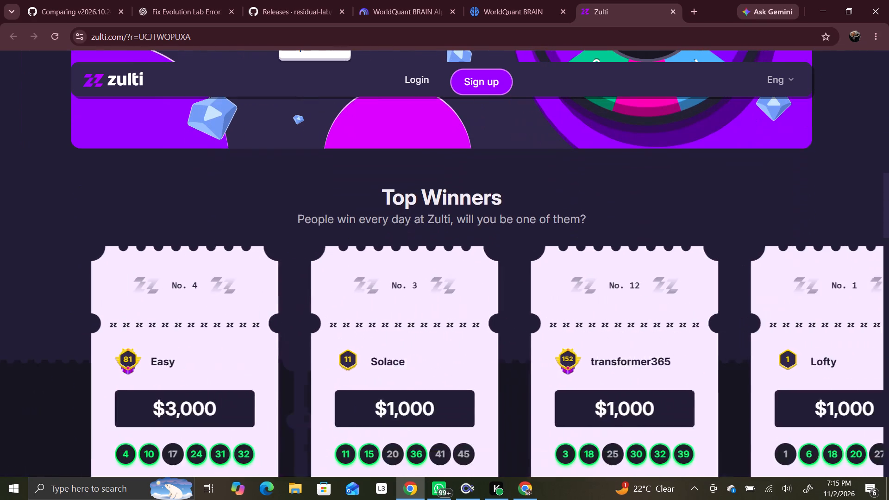
scroll(574, 251, down, 4)
scroll(574, 251, up, 2)
scroll(574, 251, down, 2)
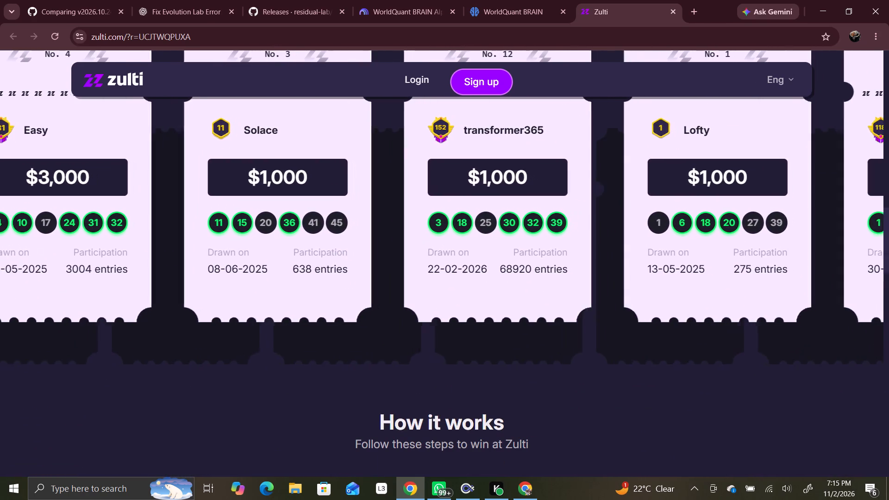
scroll(574, 251, down, 5)
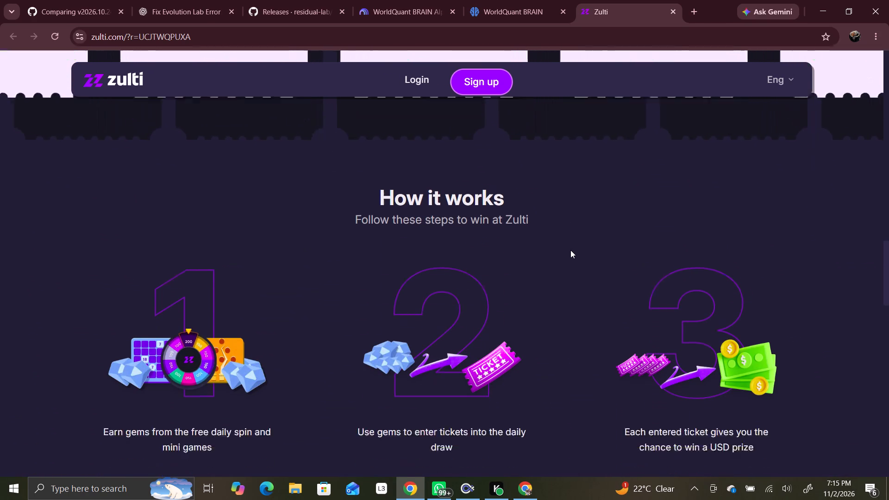
scroll(570, 250, down, 1)
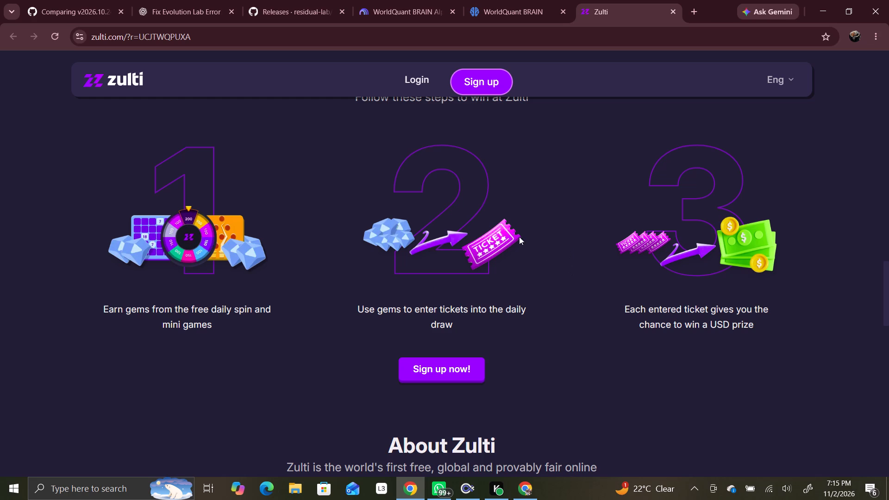
click(676, 8)
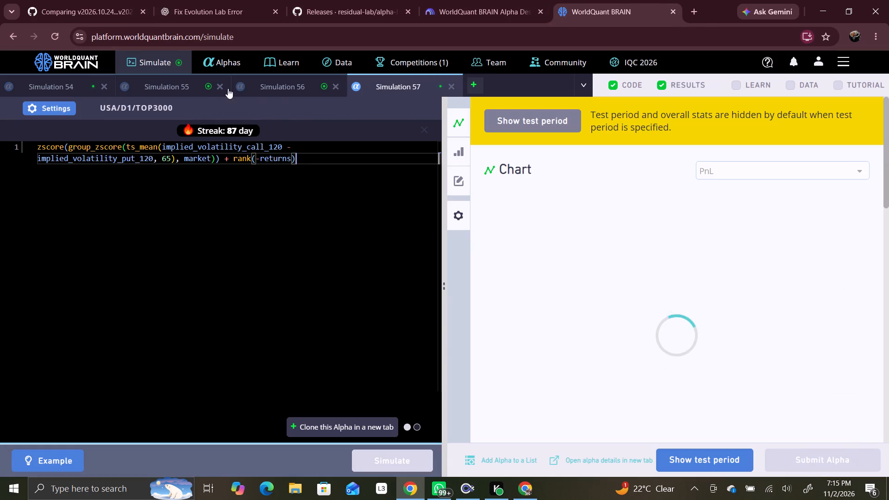
Show Simulation 57's test period, compare its IS-period summary with Simulation 54's, and close Simulation 57.
scroll(720, 373, down, 2)
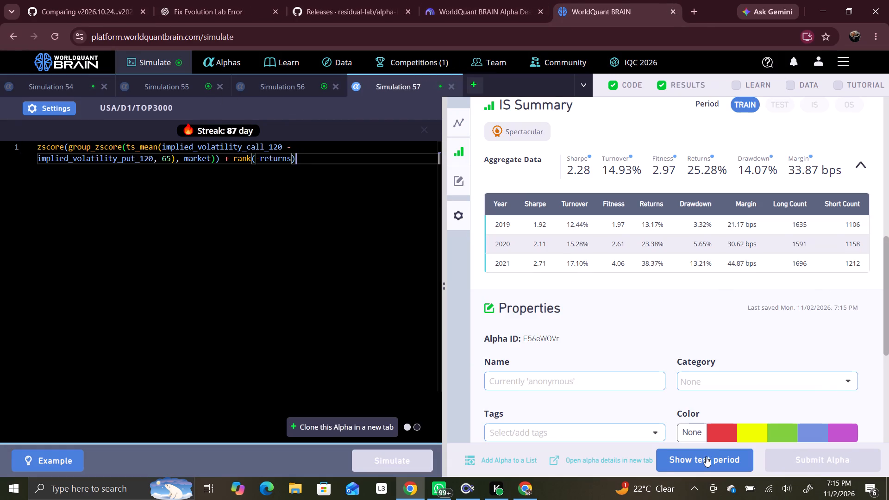
click(706, 456)
click(810, 106)
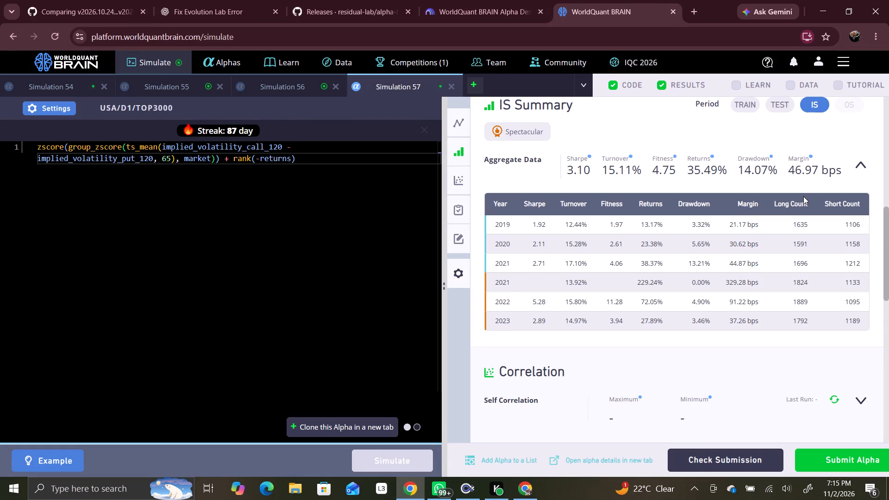
click(63, 89)
click(821, 102)
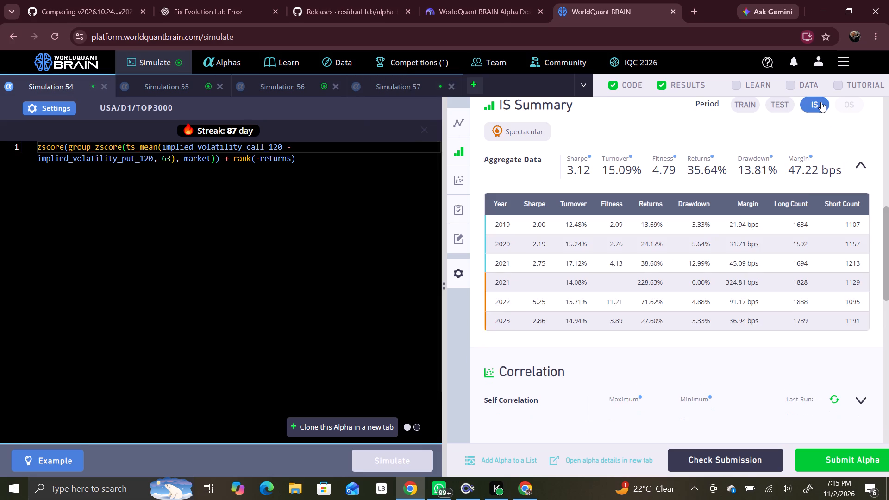
click(448, 87)
Show Simulation 56's test period, check its IS Summary for the IS period, and close Simulation 56.
click(277, 86)
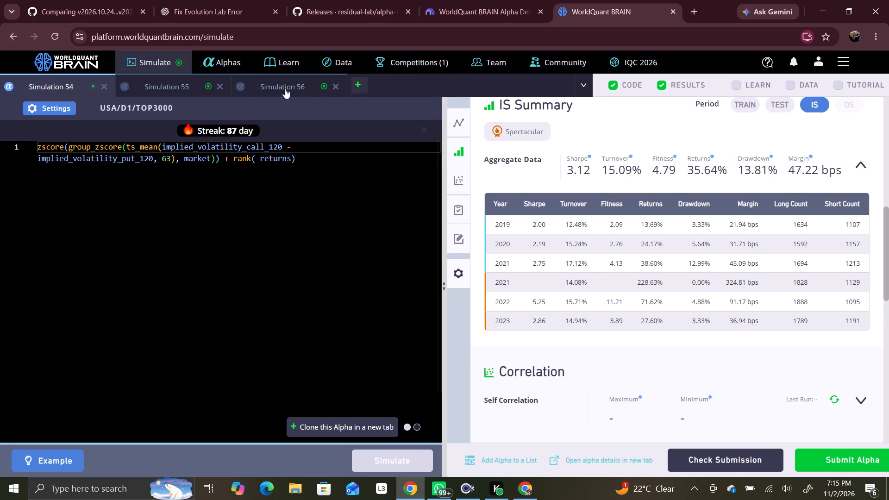
click(718, 462)
scroll(744, 338, up, 1)
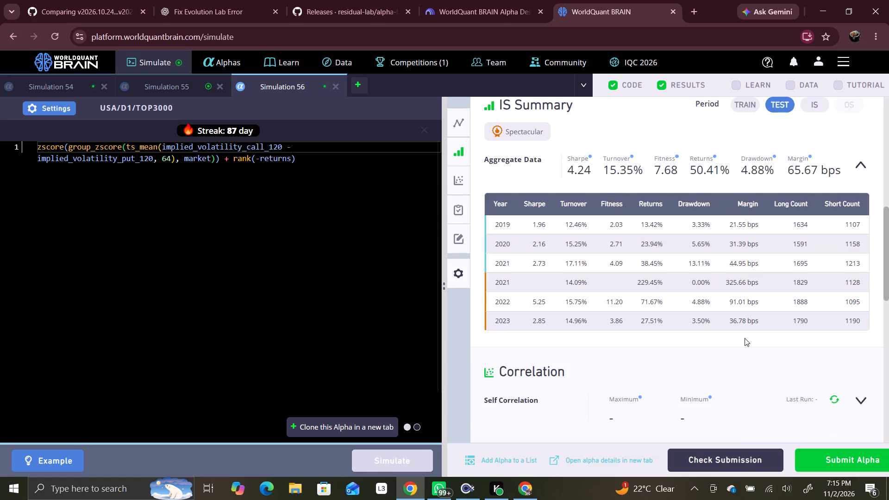
scroll(745, 338, up, 2)
click(815, 280)
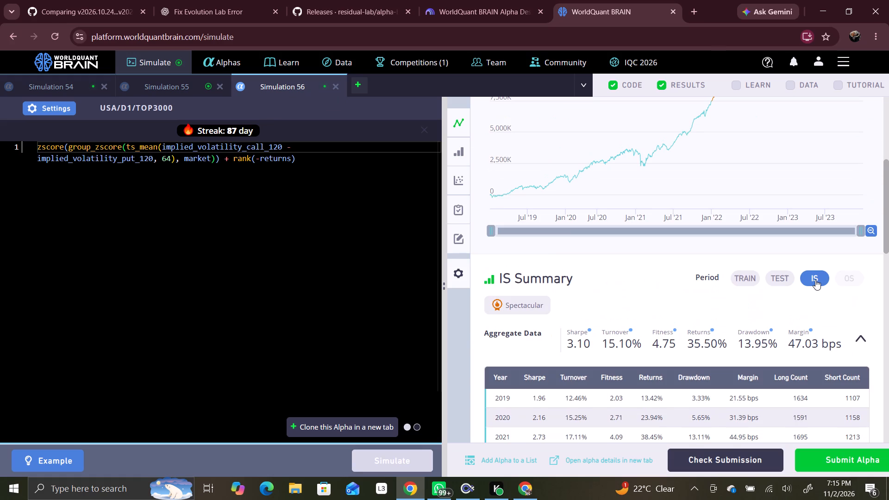
click(338, 83)
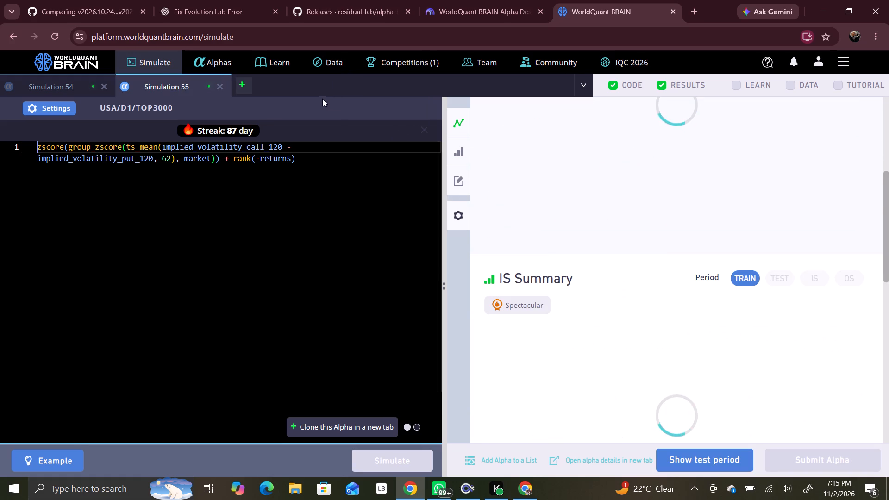
Show Simulation 55's test period, compare its IS-period summary with Simulation 54's, and close Simulation 55.
click(700, 452)
scroll(711, 407, up, 4)
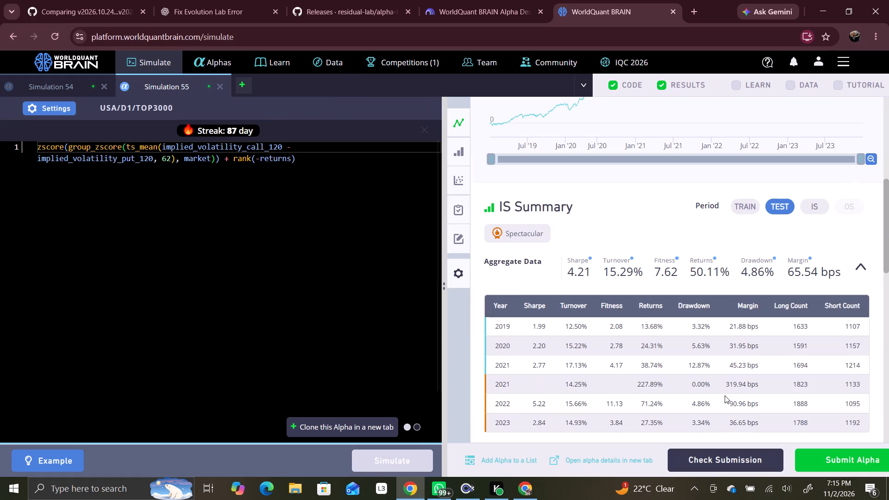
click(815, 220)
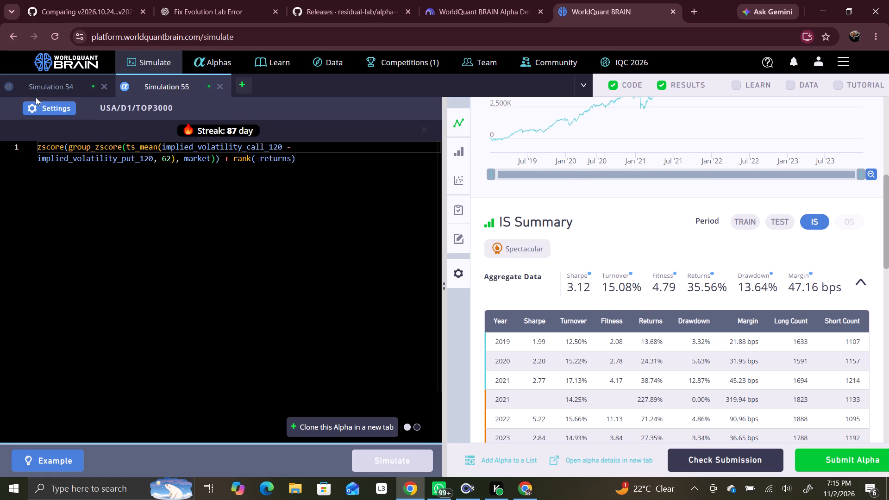
click(43, 86)
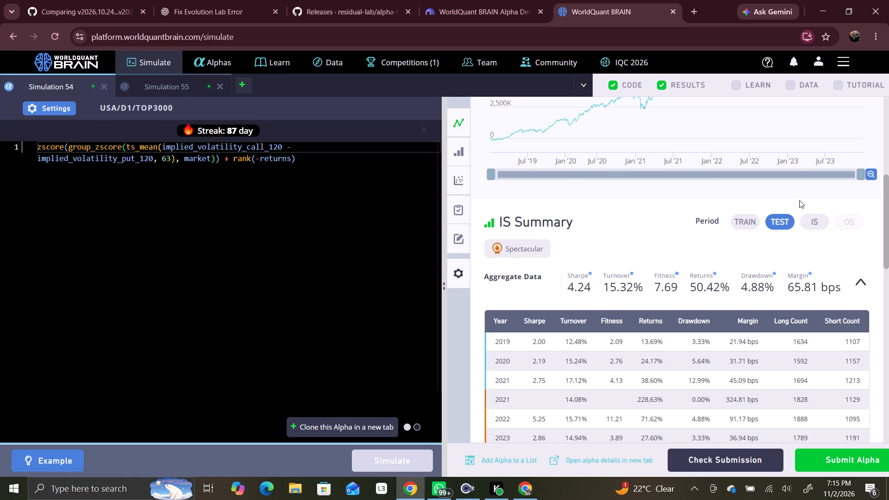
click(814, 219)
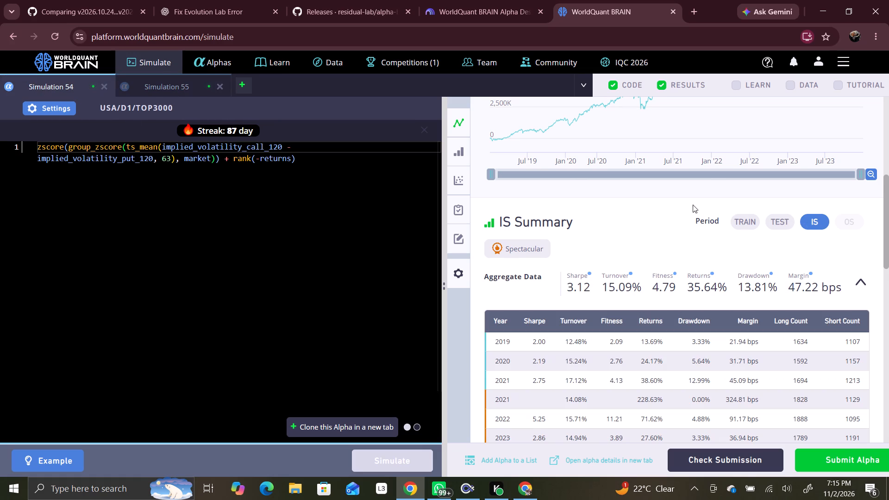
click(214, 85)
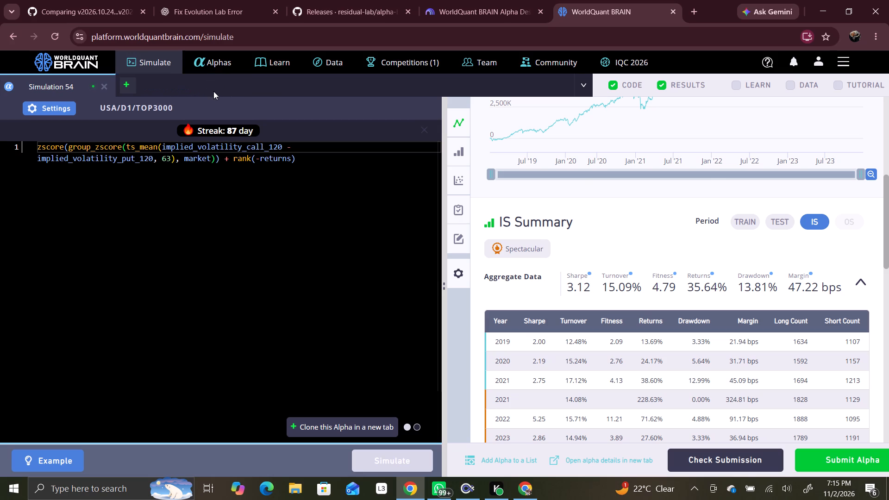
Clone Simulation 54's alpha into a new simulation, change the call field to implied_volatility_call_150 and simulate it.
click(363, 420)
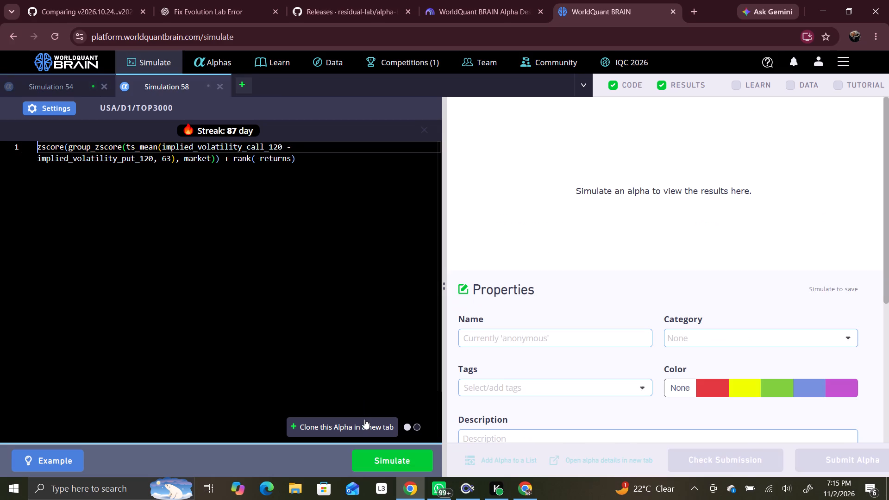
click(280, 148)
click(279, 147)
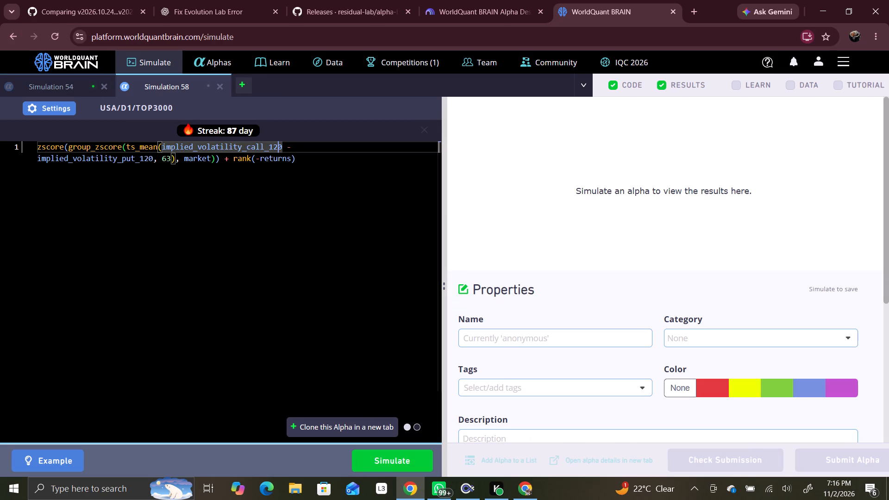
key(BackSpace)
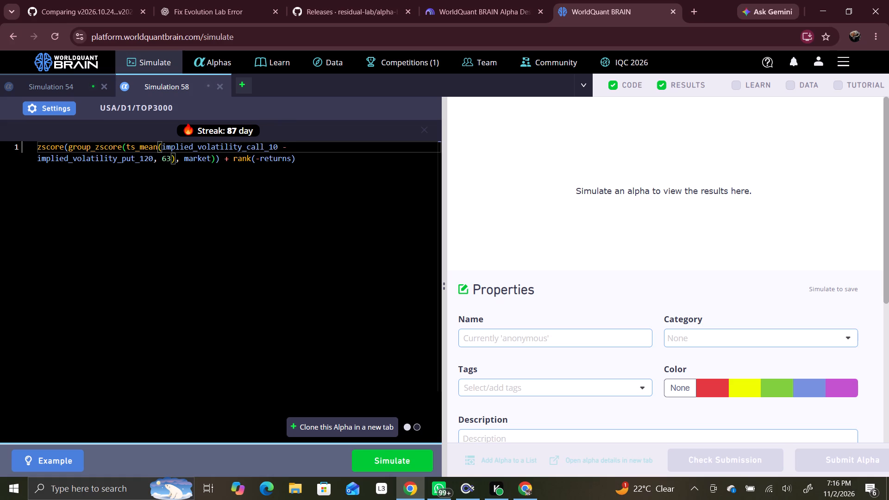
key(5)
click(418, 456)
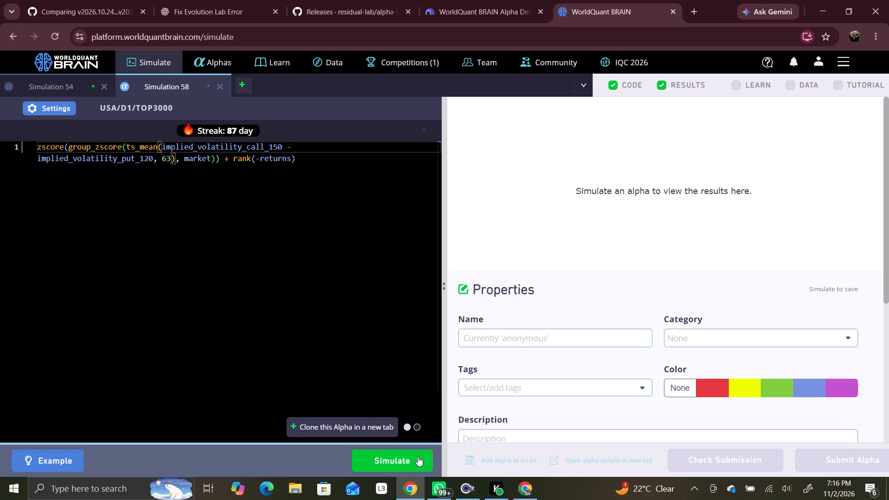
Clone the call_150 variant into a new simulation, change the call field to implied_volatility_call_180 and simulate it.
click(371, 424)
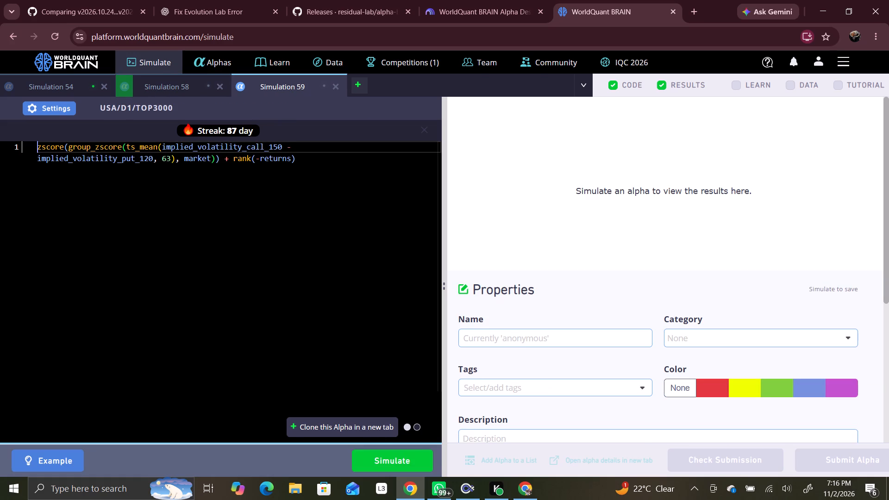
click(279, 145)
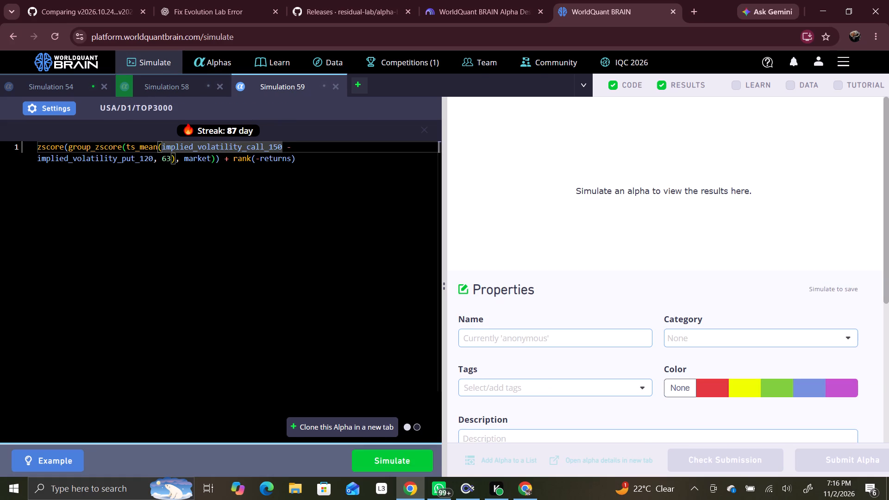
key(BackSpace)
key(8)
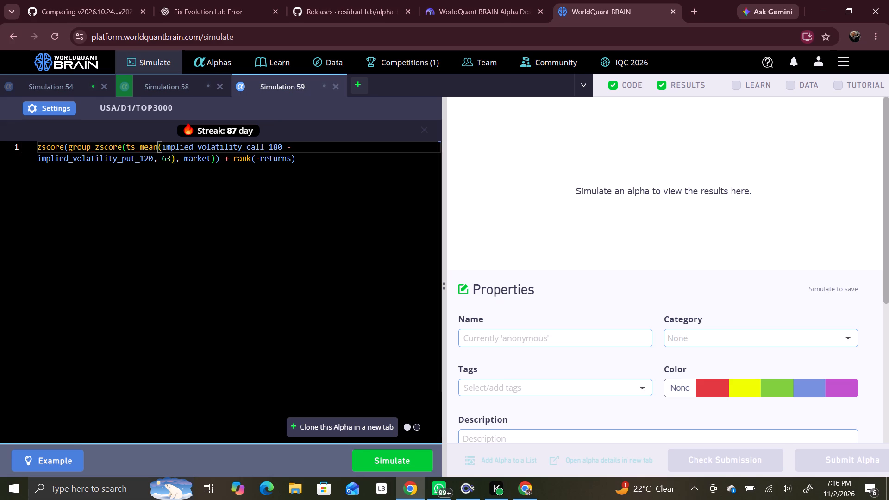
click(394, 465)
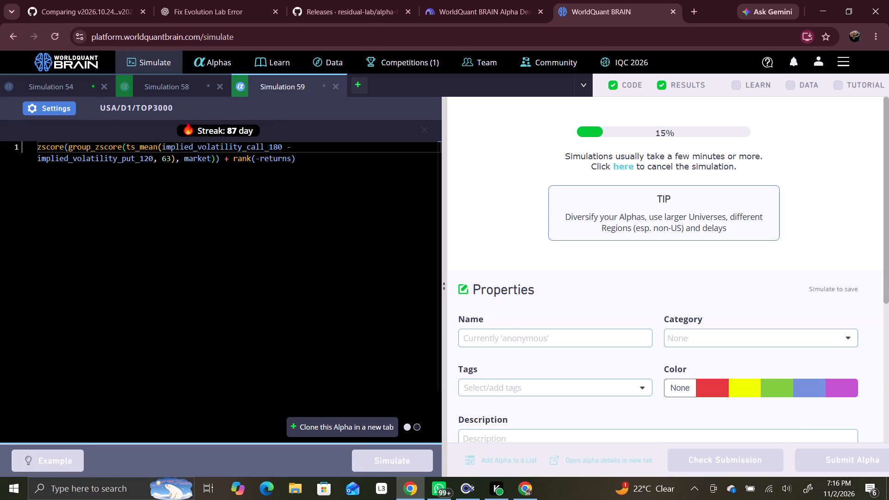
Clone Simulation 54's alpha into a new simulation, change the call field to implied_volatility_call_90 and simulate it.
click(74, 85)
click(378, 423)
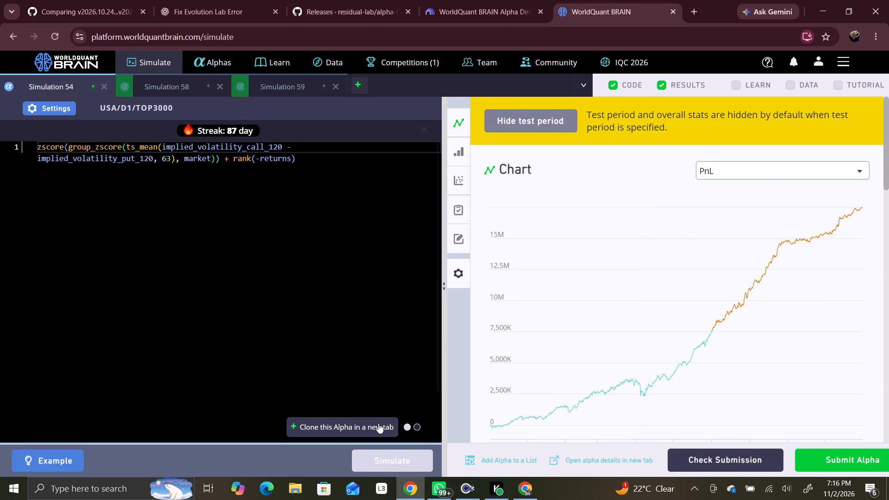
click(278, 150)
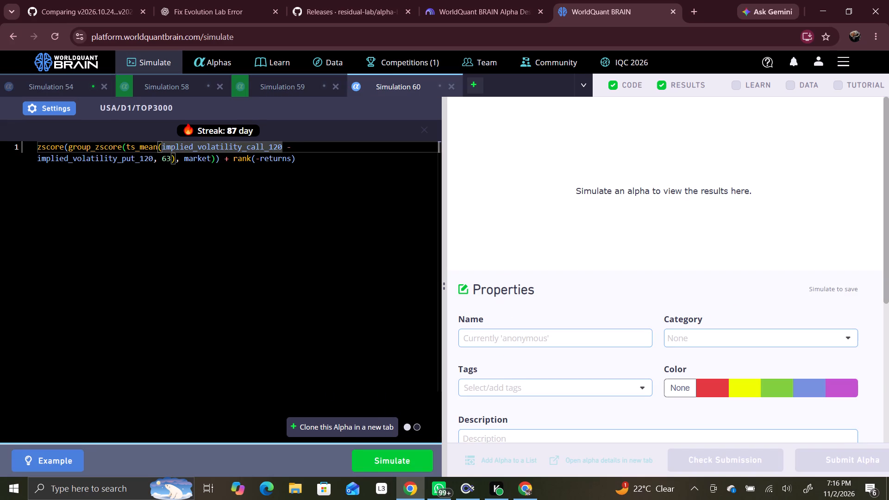
key(BackSpace)
key(BackSpace)
key(9)
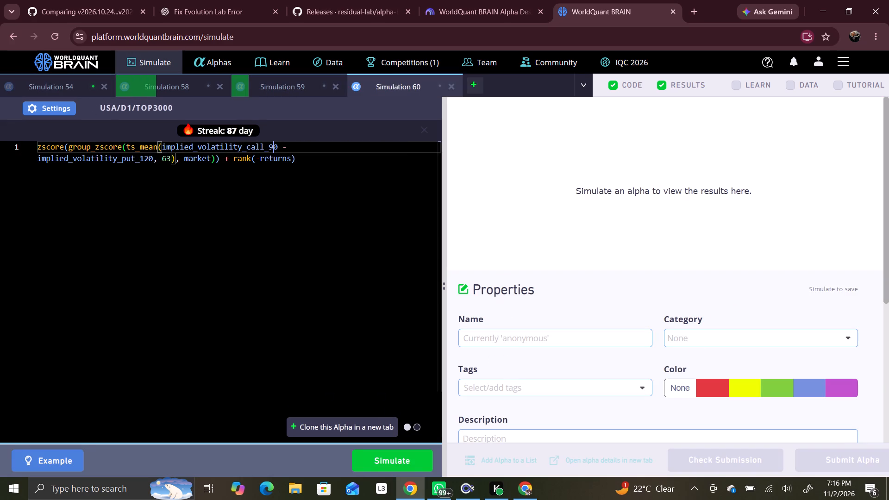
click(413, 462)
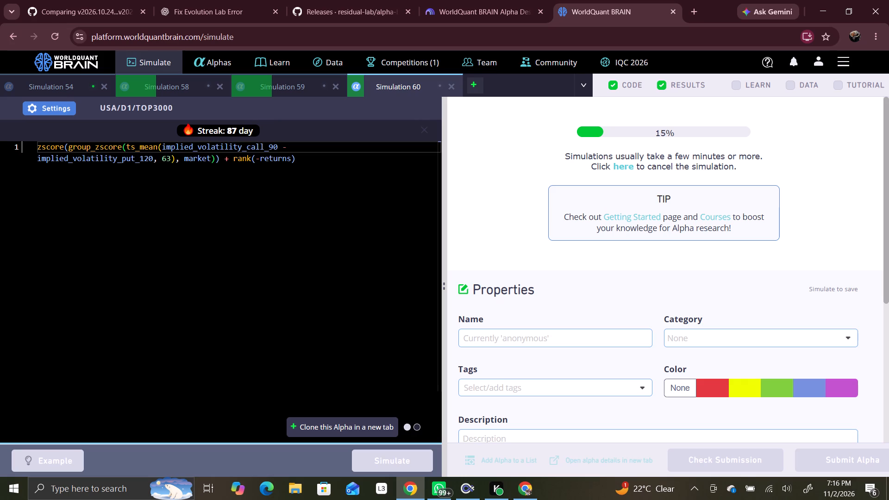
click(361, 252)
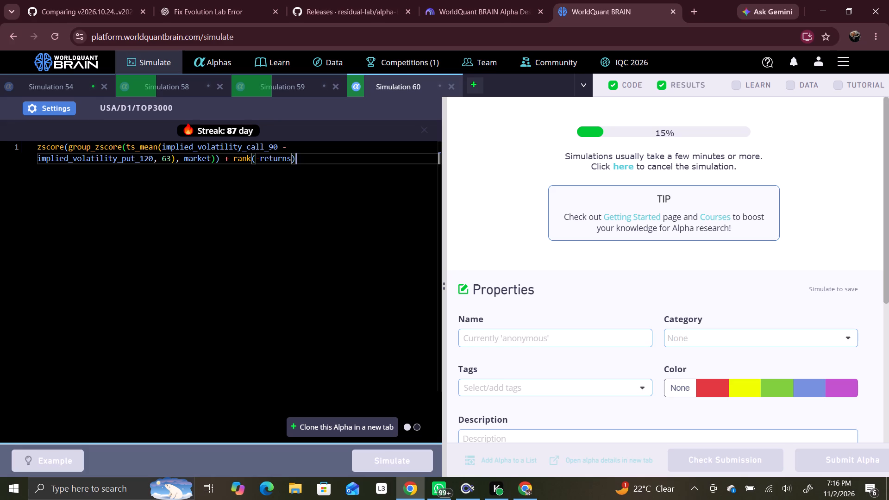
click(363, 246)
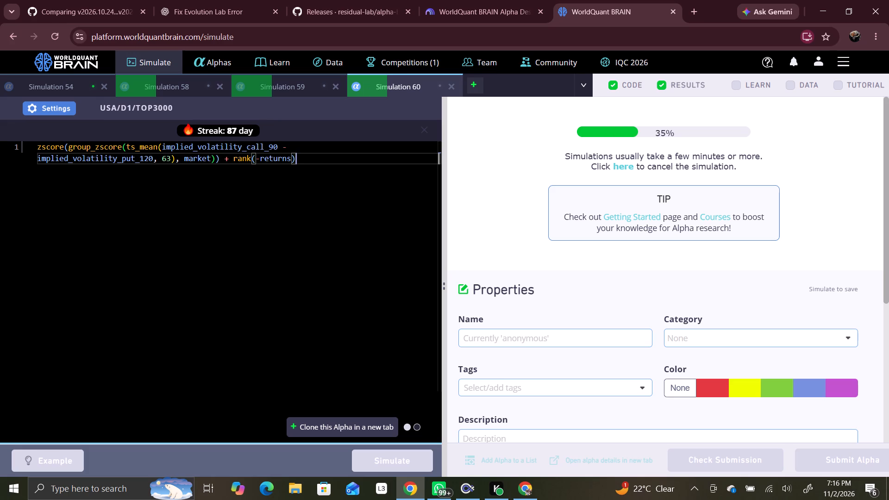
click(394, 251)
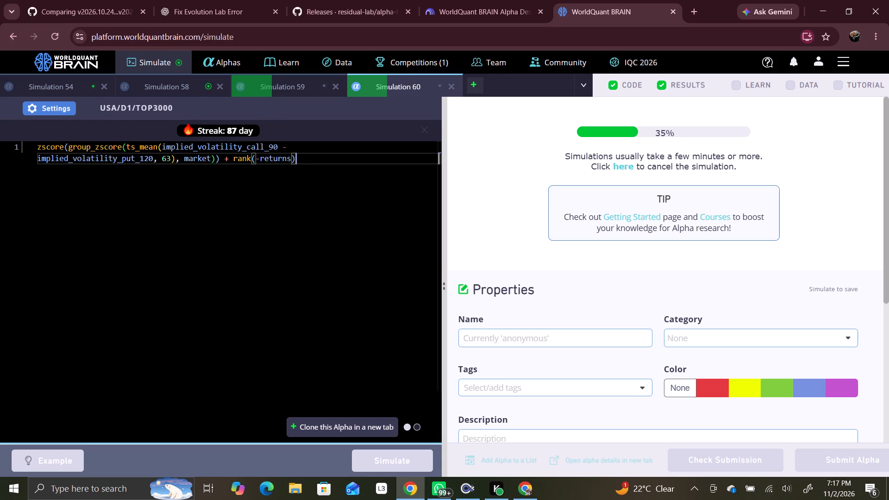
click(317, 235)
Show Simulation 58's test period, review its IS-period summary, and close Simulation 58.
click(181, 84)
scroll(623, 219, down, 3)
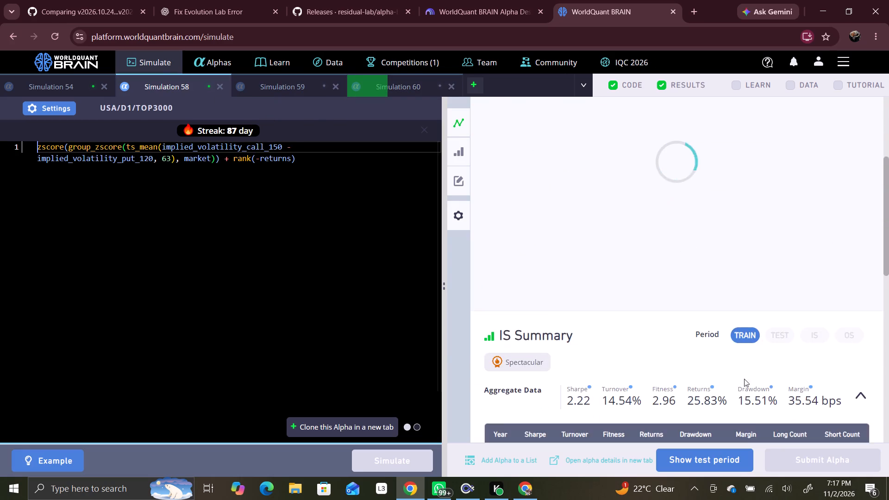
click(723, 466)
scroll(719, 333, up, 2)
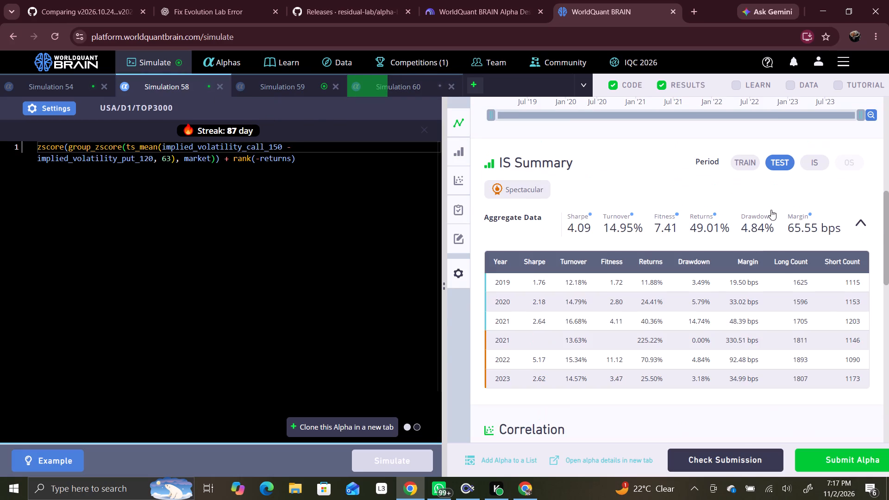
click(814, 160)
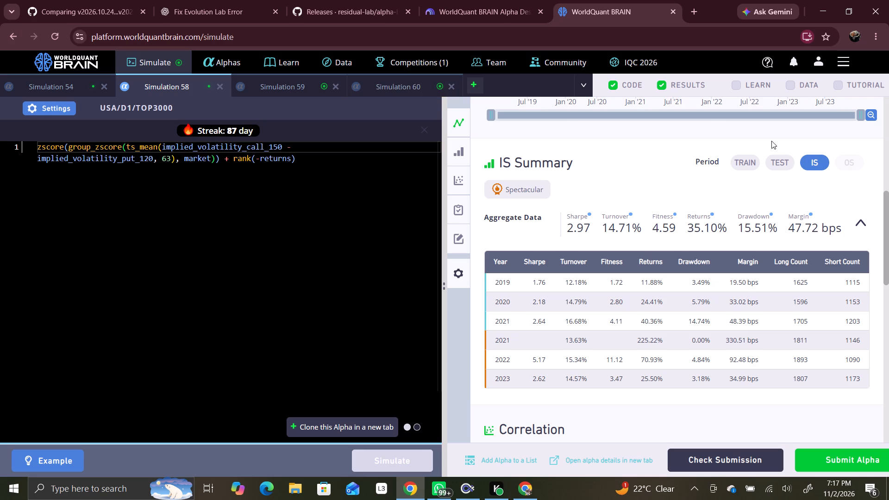
click(215, 86)
Show Simulation 59's test period, review its IS-period summary, and close Simulation 59.
click(183, 85)
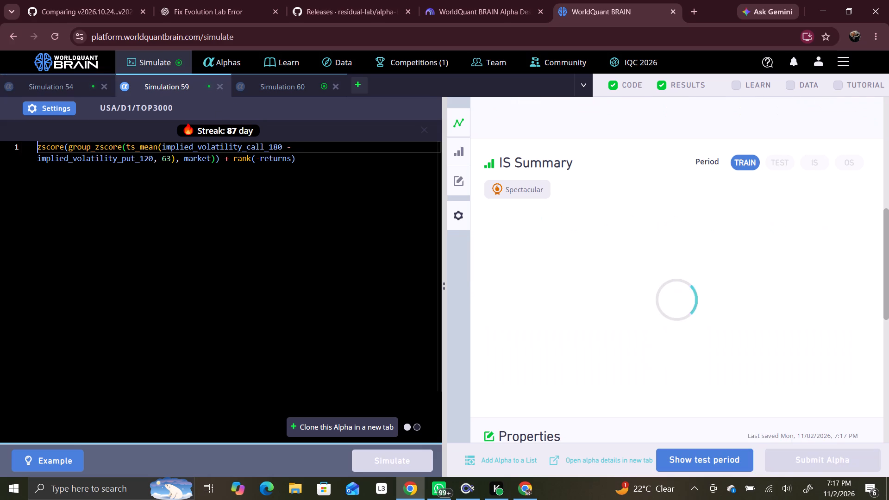
click(688, 456)
scroll(750, 369, up, 4)
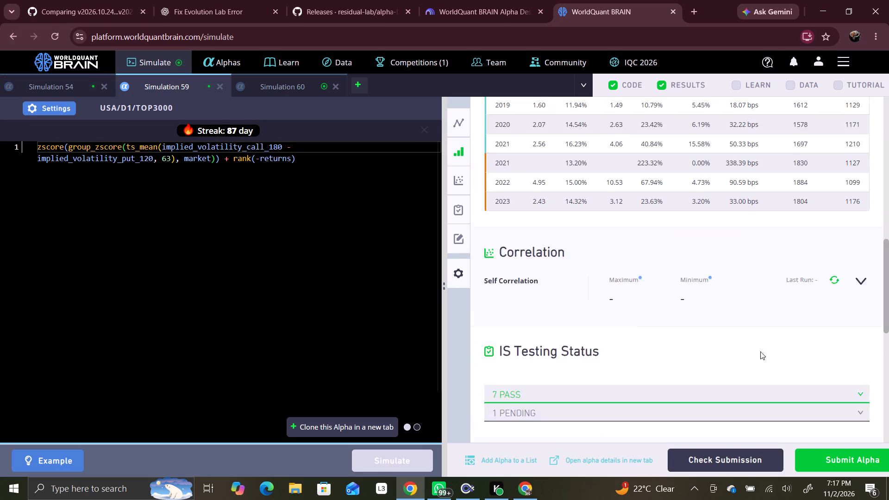
click(814, 105)
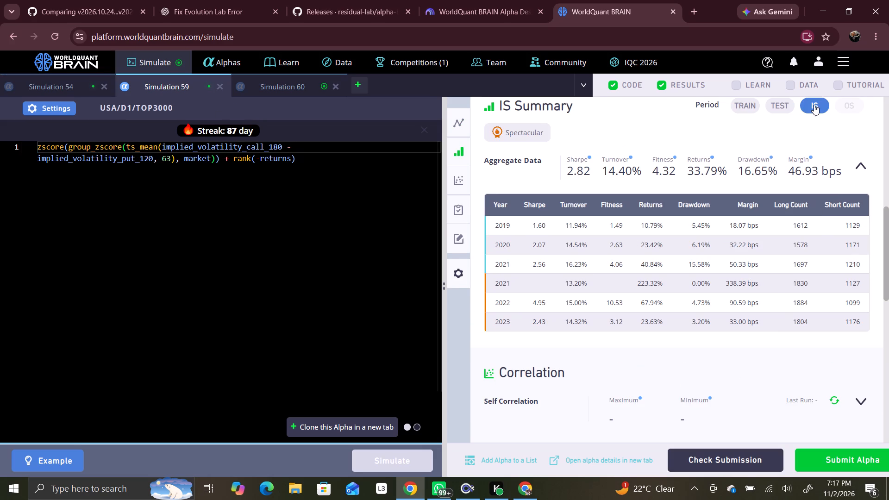
click(218, 86)
Show Simulation 60's test period, compare its IS-period summary with Simulation 54's, and close Simulation 60.
click(187, 89)
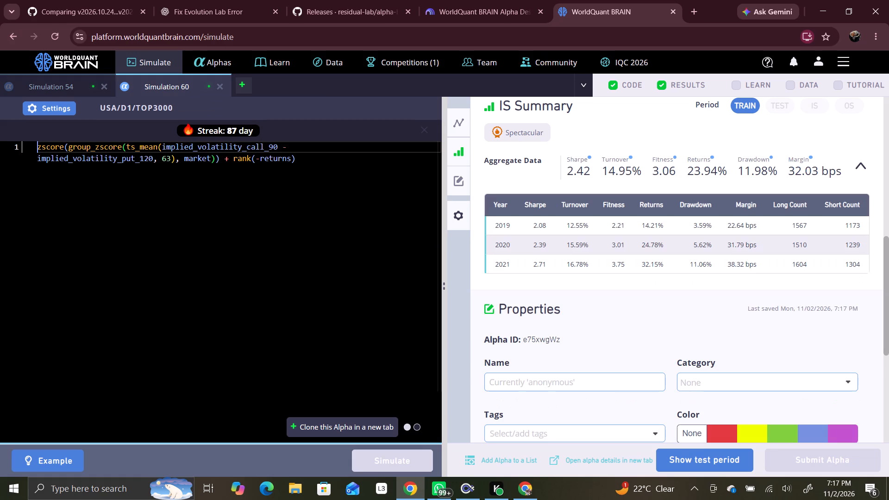
click(685, 454)
scroll(690, 350, up, 3)
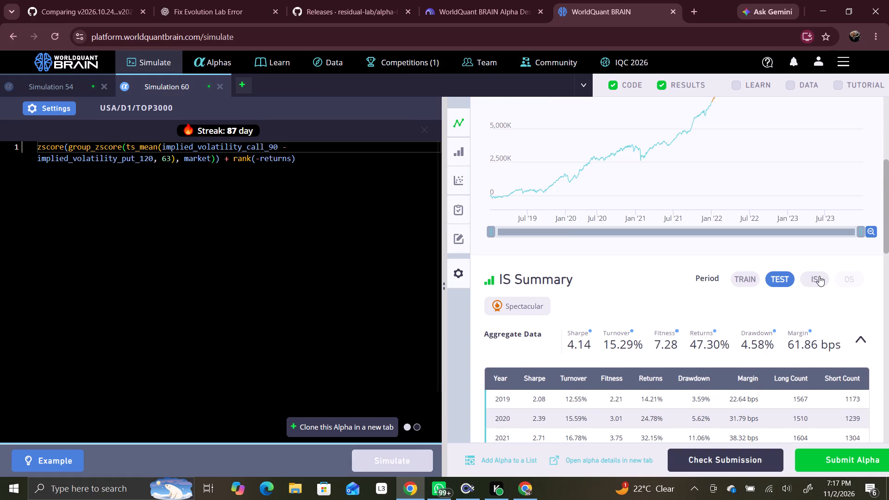
click(819, 276)
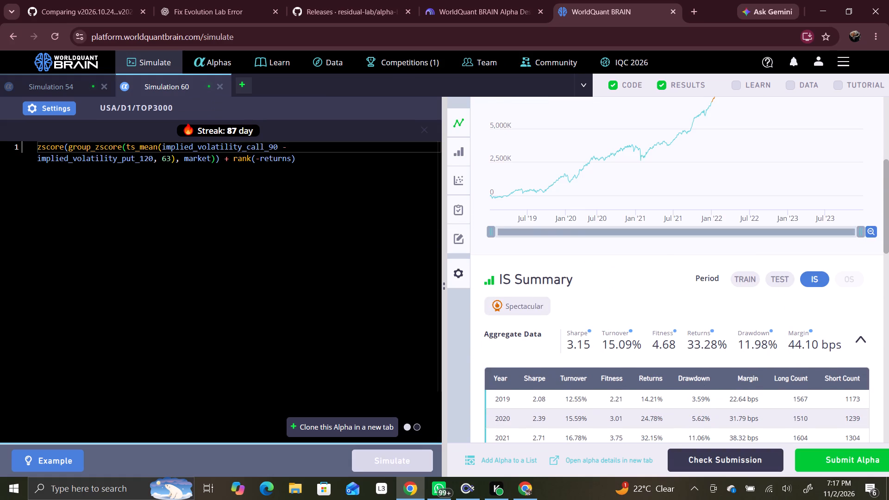
click(65, 87)
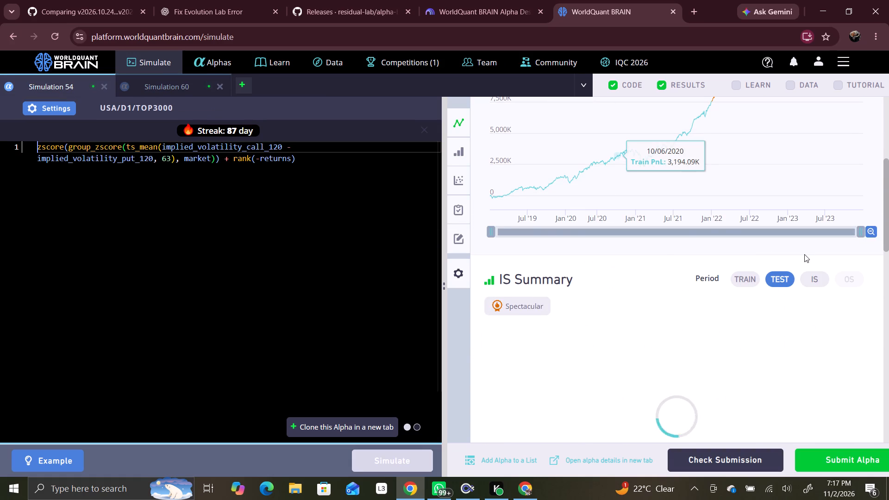
click(820, 275)
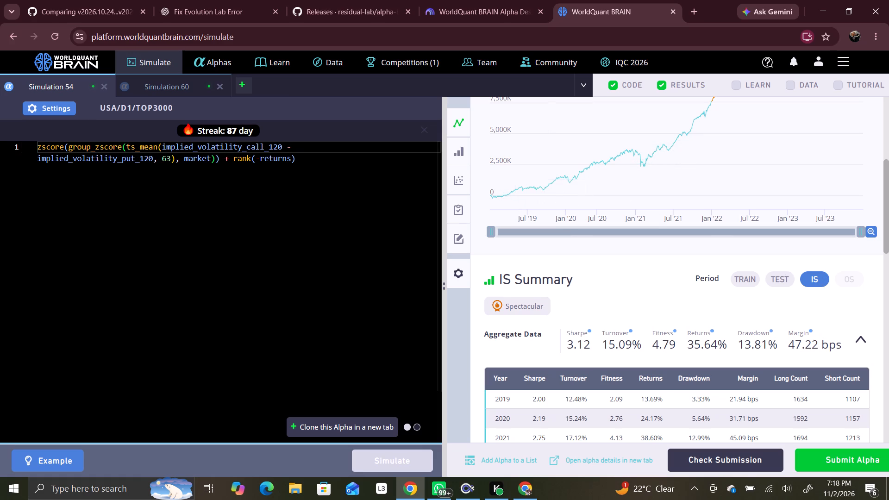
click(216, 86)
Clone Simulation 54's alpha into a new simulation, set Pasteurization and NaN Handling to Off, and simulate it.
click(362, 428)
click(50, 115)
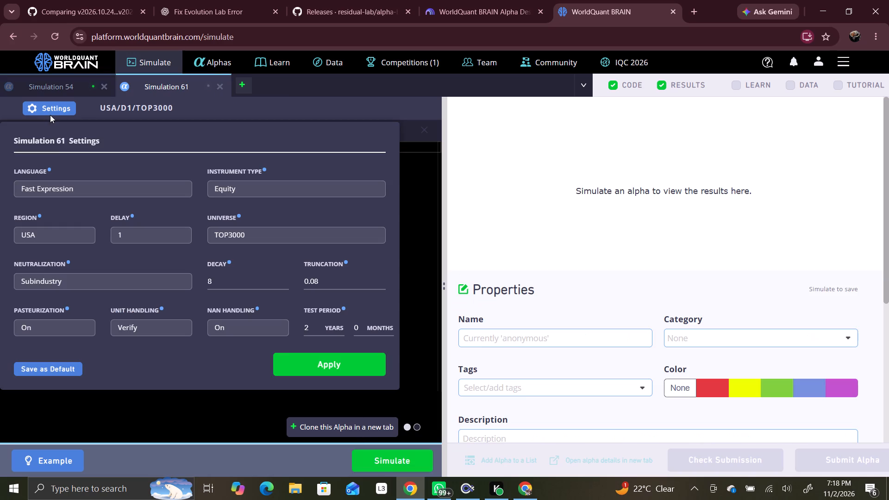
click(68, 331)
click(56, 357)
click(243, 328)
click(235, 359)
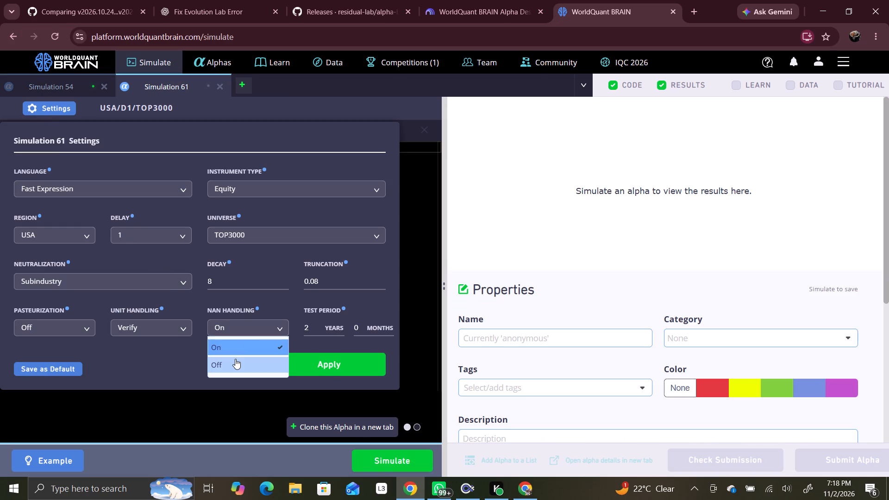
click(326, 362)
click(392, 462)
Clone Simulation 61's alpha into a new simulation, set Pasteurization to On while keeping NaN Handling Off, and simulate it.
click(371, 427)
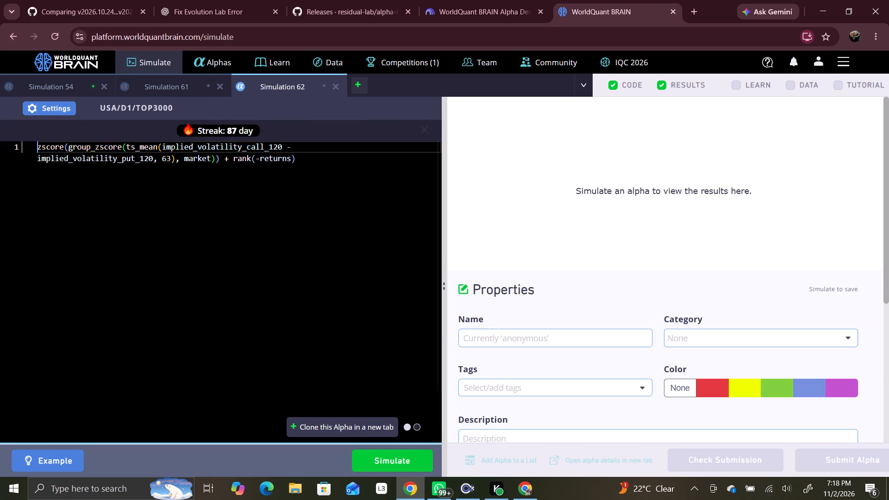
click(55, 111)
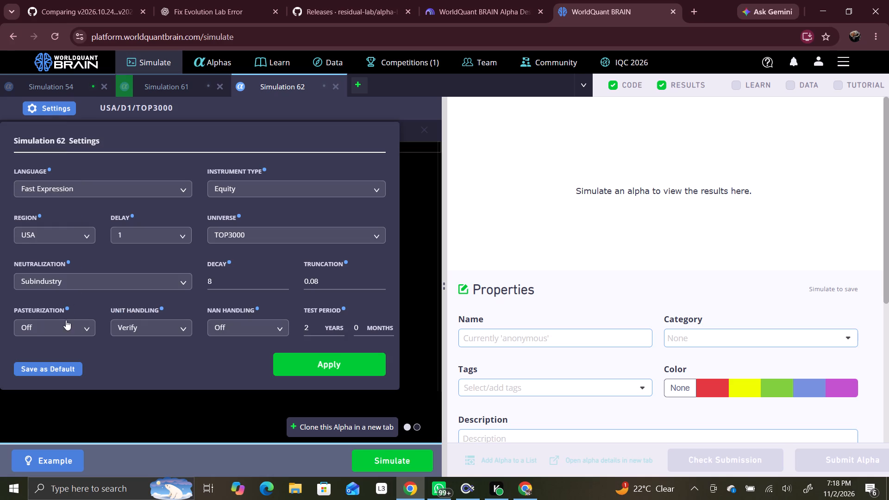
click(66, 320)
click(67, 348)
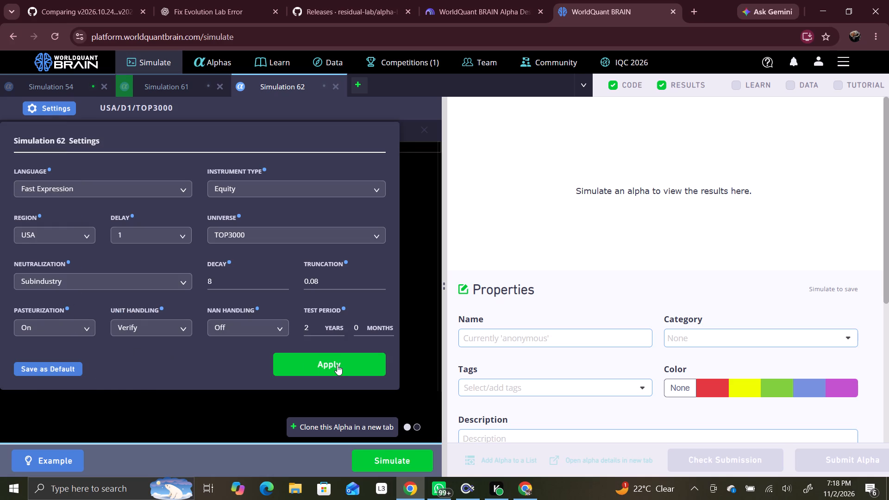
click(337, 365)
click(379, 457)
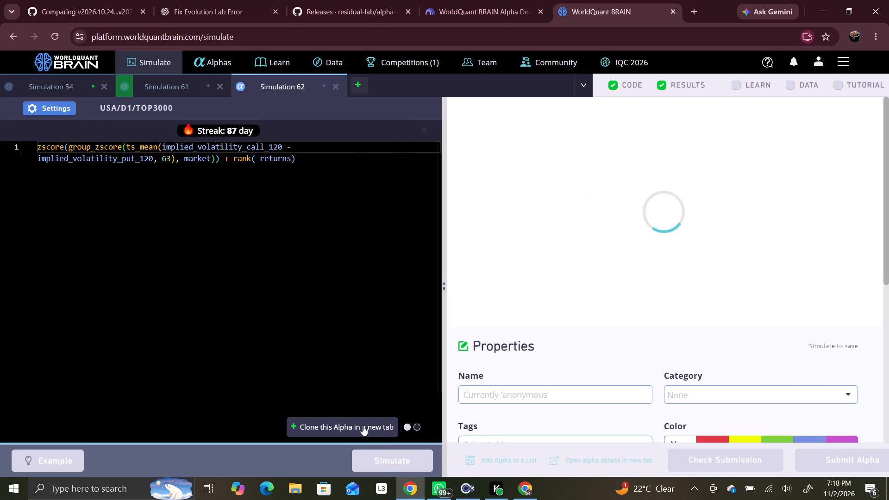
Clone Simulation 62's alpha into a new simulation, set Pasteurization to Off and NaN Handling to On, and simulate it.
click(363, 425)
click(59, 106)
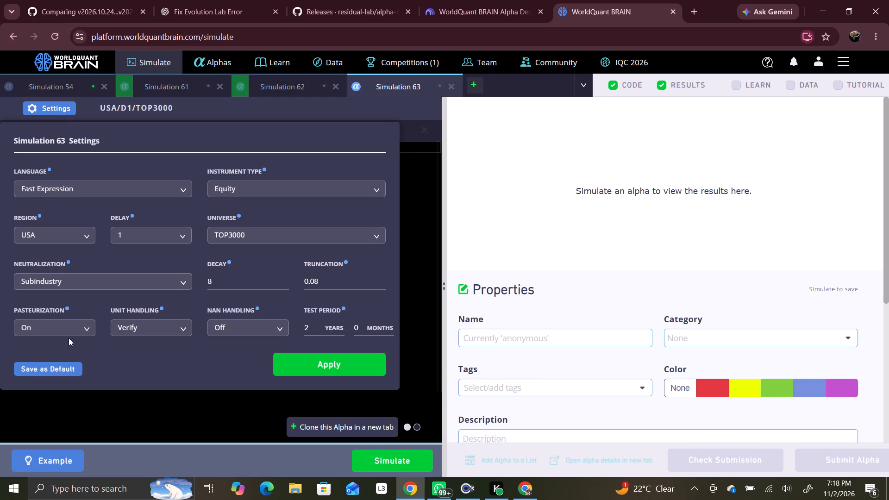
click(65, 331)
click(59, 362)
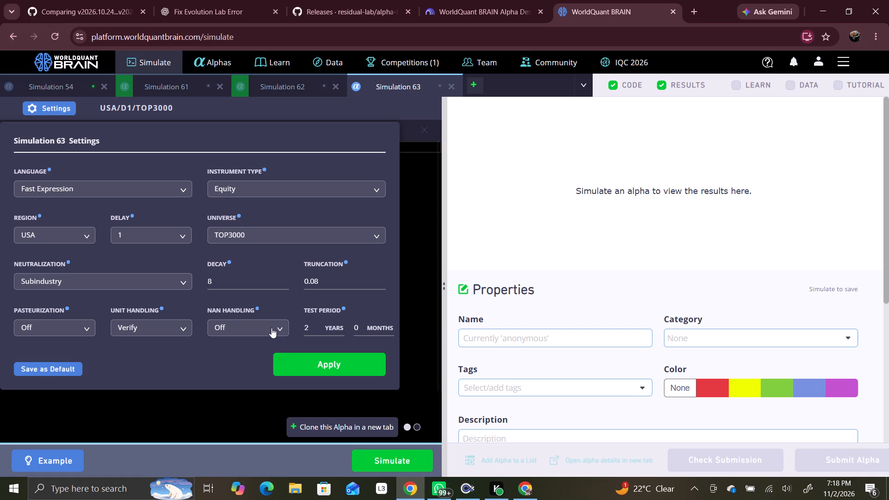
click(269, 325)
click(250, 346)
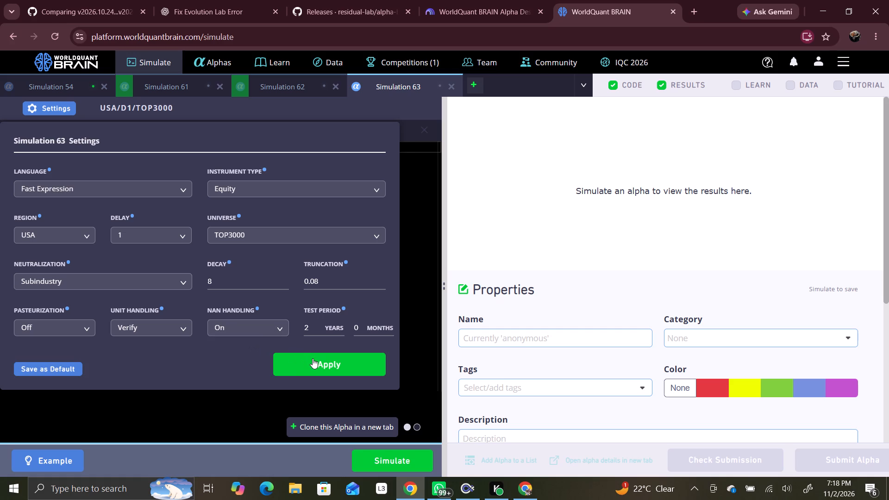
click(313, 358)
click(382, 448)
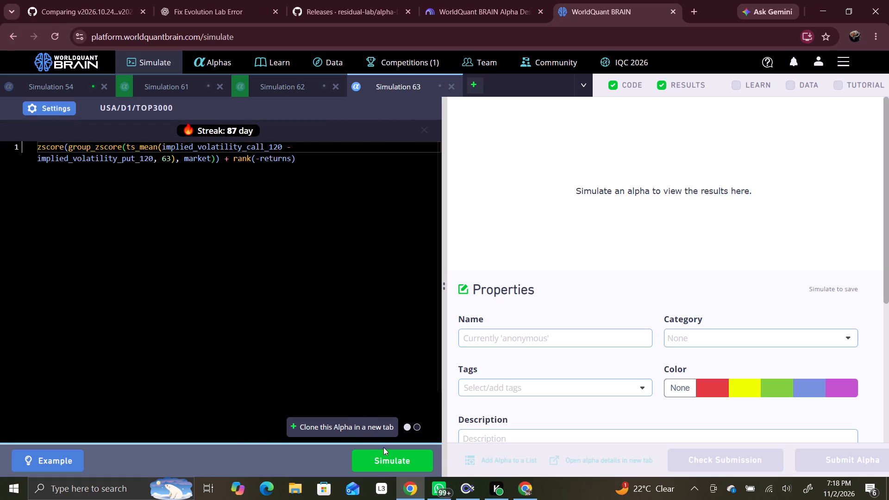
click(384, 449)
click(389, 451)
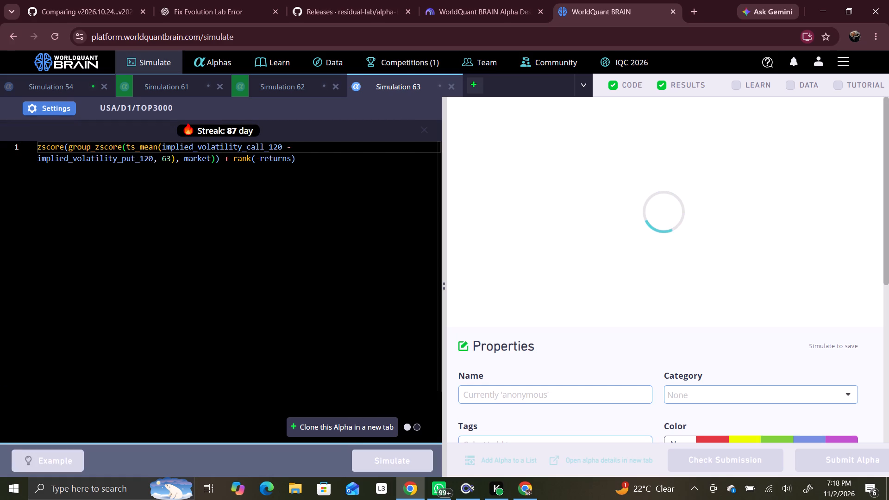
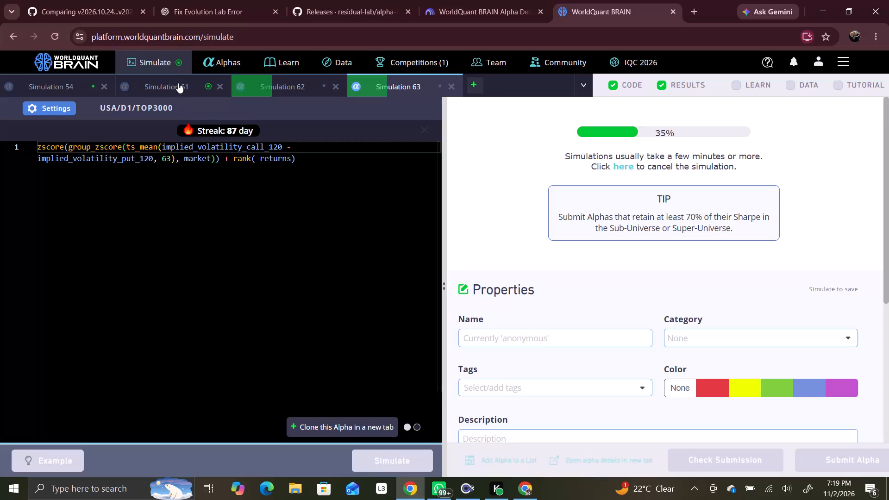
Bring up Simulation 61's results to review its PnL chart.
click(178, 83)
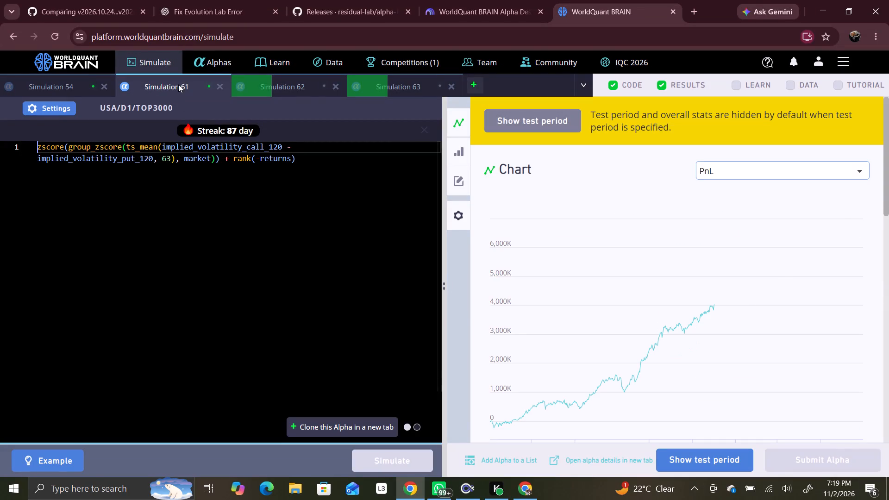
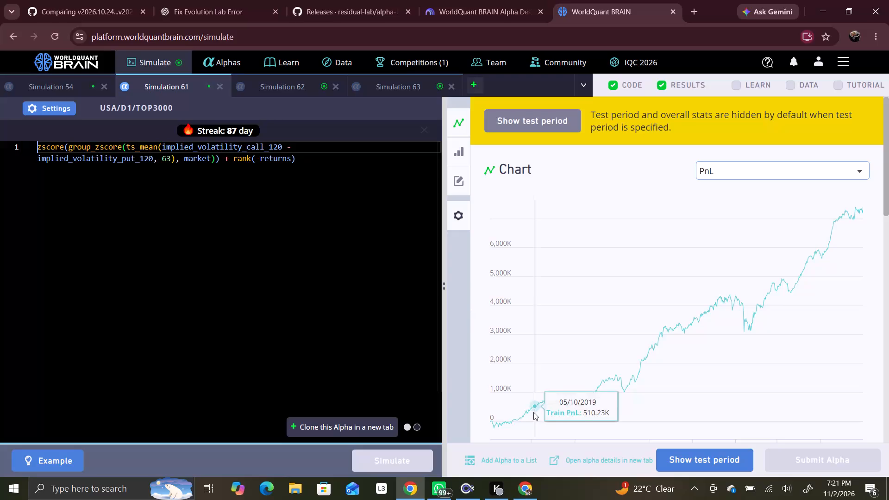
Review Simulation 61's summary for the full IS period with the test period shown, and close that simulation.
click(678, 463)
scroll(677, 411, down, 1)
scroll(770, 369, down, 7)
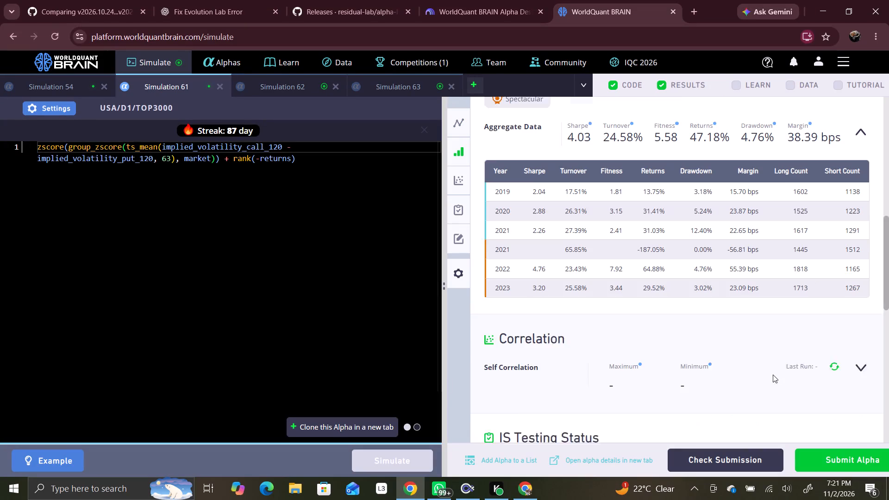
scroll(773, 316, up, 2)
click(810, 159)
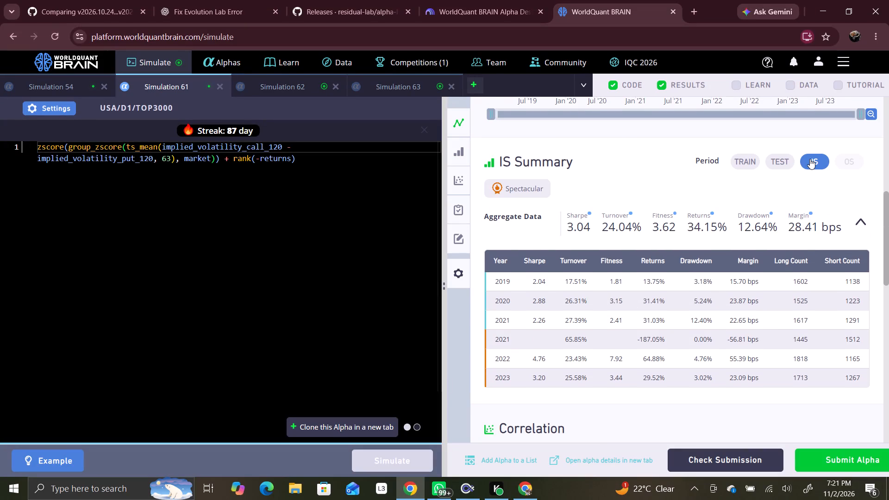
click(220, 86)
Show Simulation 62's test period and review its summary for the full IS period.
click(185, 89)
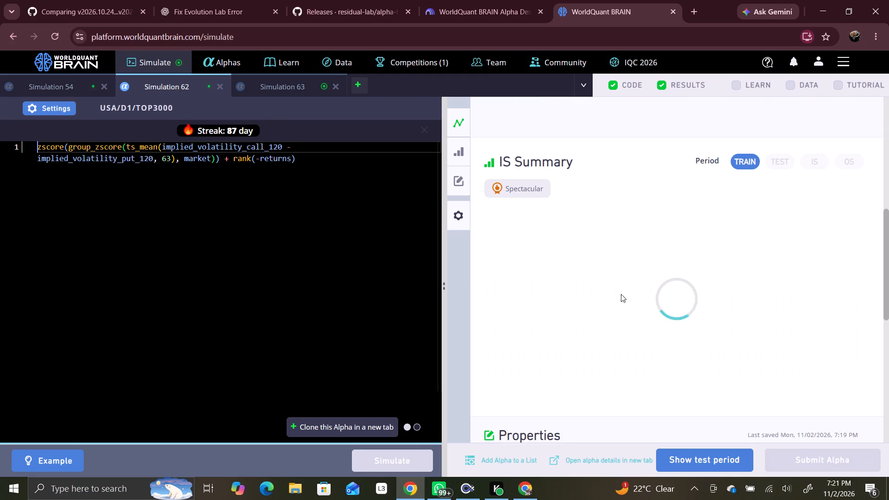
click(704, 463)
scroll(707, 446, up, 3)
scroll(734, 378, up, 3)
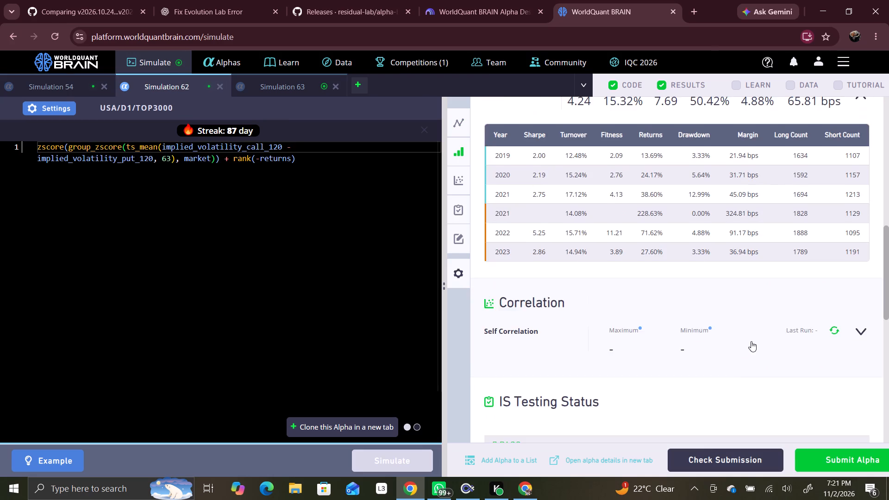
scroll(751, 341, up, 2)
click(814, 161)
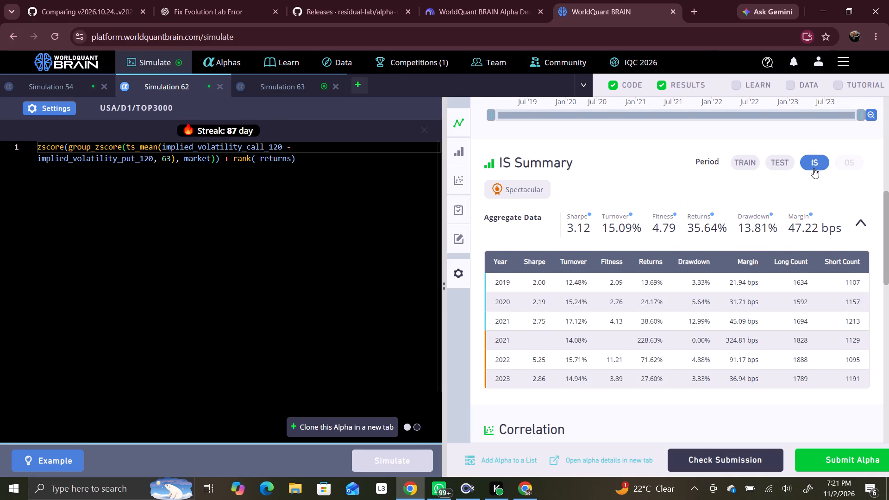
Run the submission check on Simulation 62, examine its passed IS tests, and close that simulation.
click(756, 455)
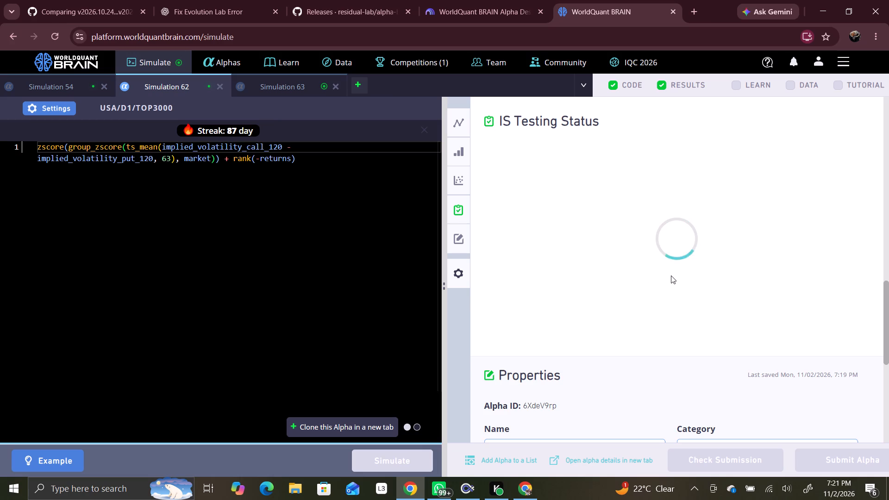
scroll(671, 275, down, 4)
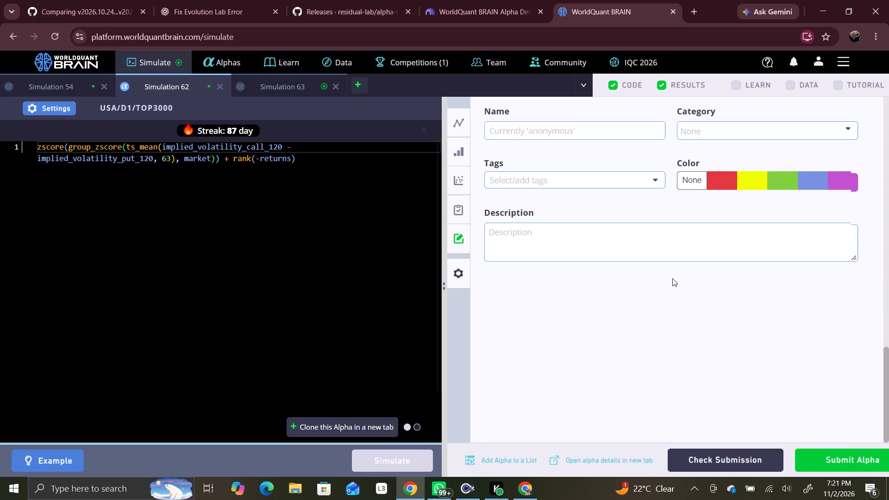
scroll(672, 278, down, 1)
scroll(672, 278, up, 7)
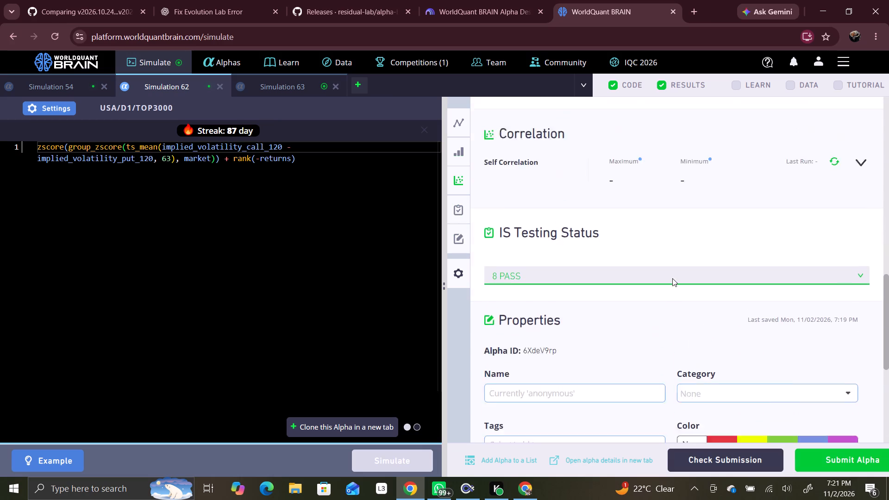
scroll(680, 292, down, 2)
click(682, 300)
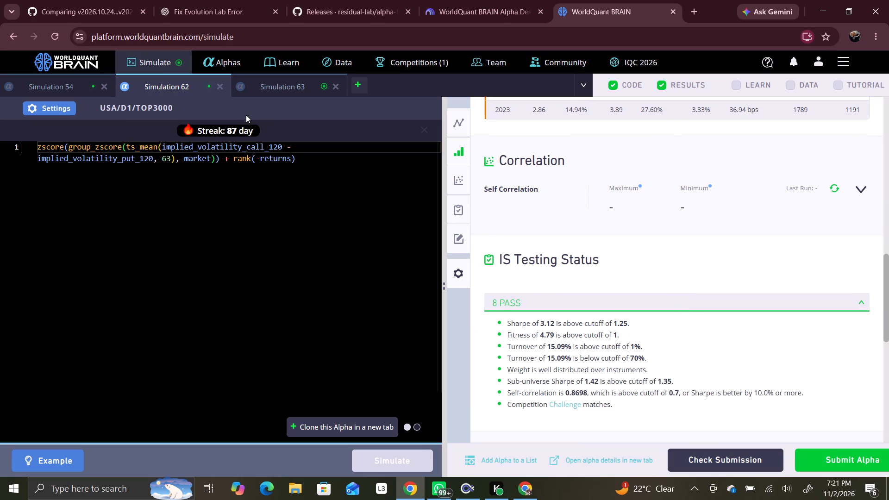
click(219, 86)
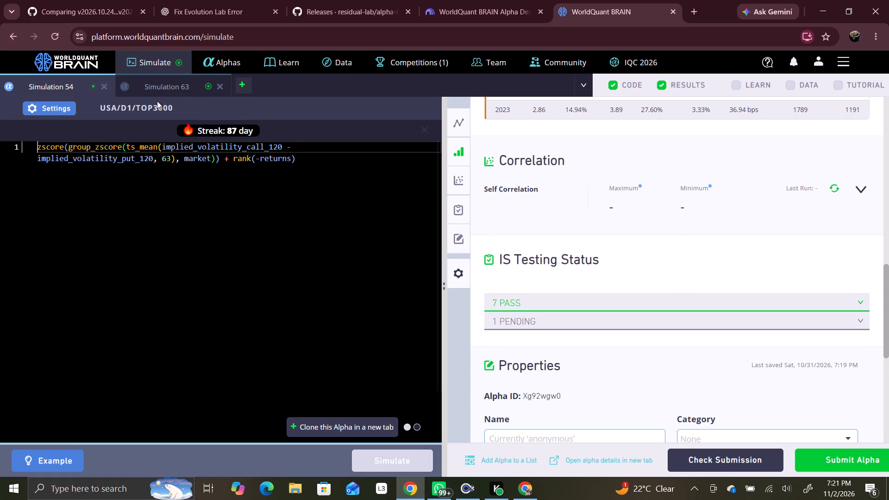
Review Simulation 63's full IS period summary and its settings with the test period shown, and close that simulation.
click(163, 88)
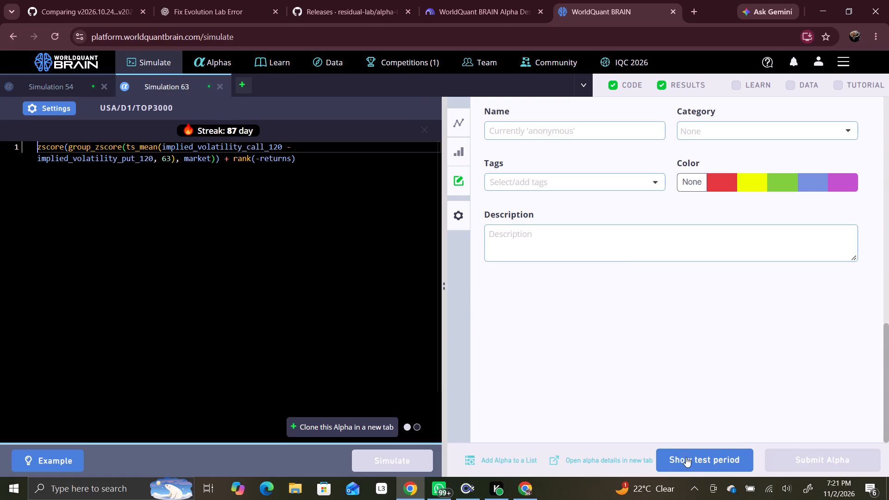
click(686, 457)
scroll(676, 381, up, 6)
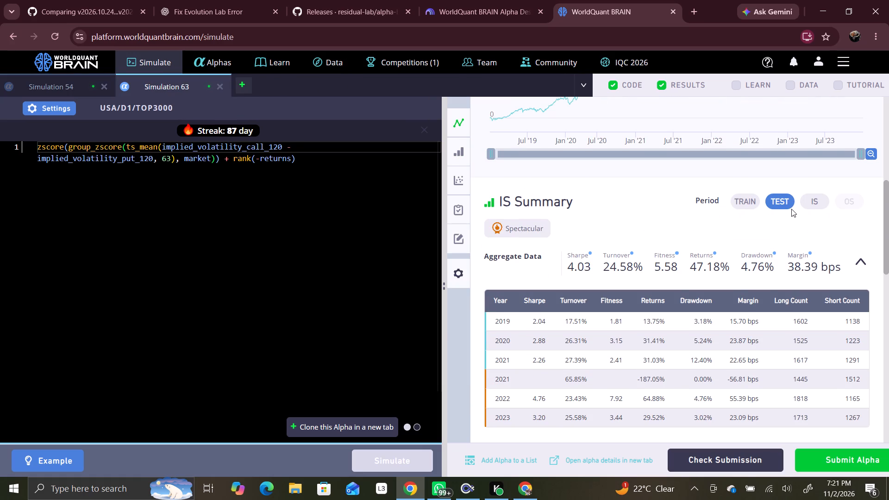
click(808, 201)
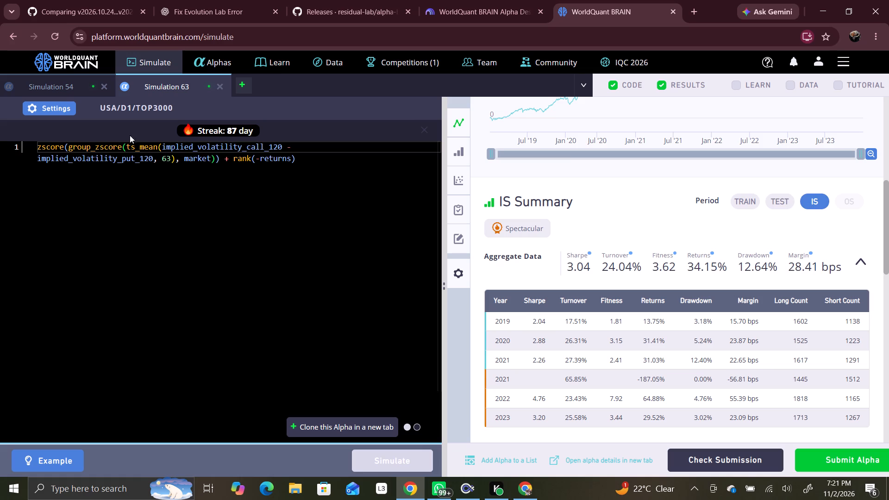
click(58, 103)
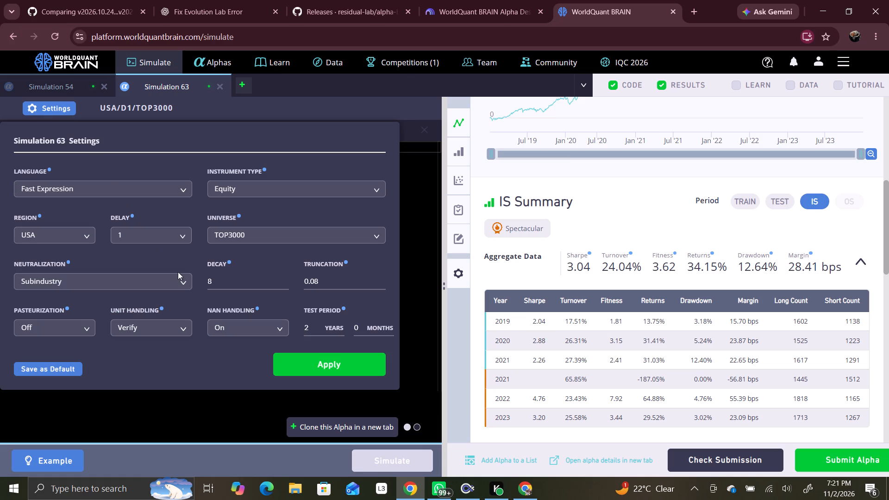
click(221, 83)
Clone Simulation 54's alpha and simulate the copy with neutralization set to Industry.
click(369, 423)
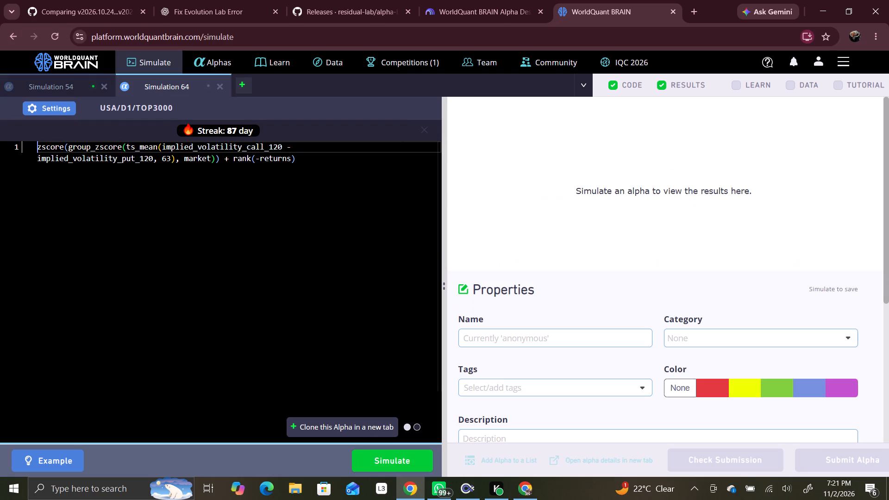
click(58, 113)
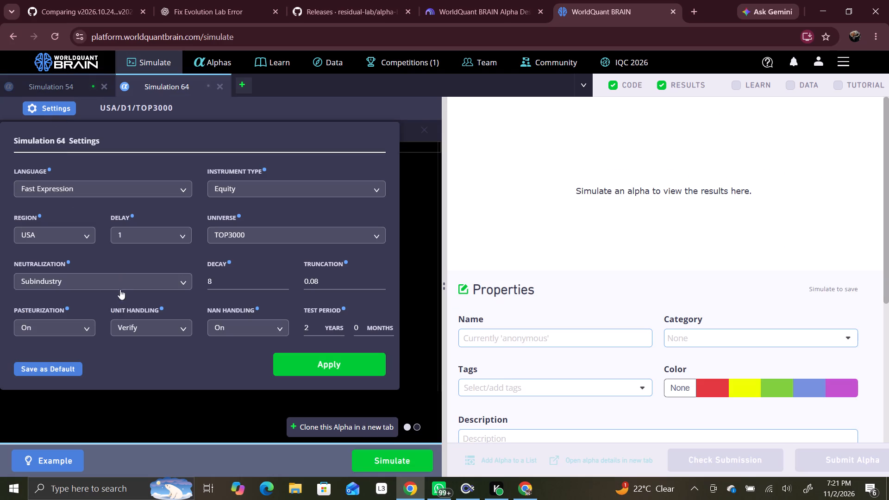
click(119, 287)
click(107, 352)
click(355, 367)
click(373, 459)
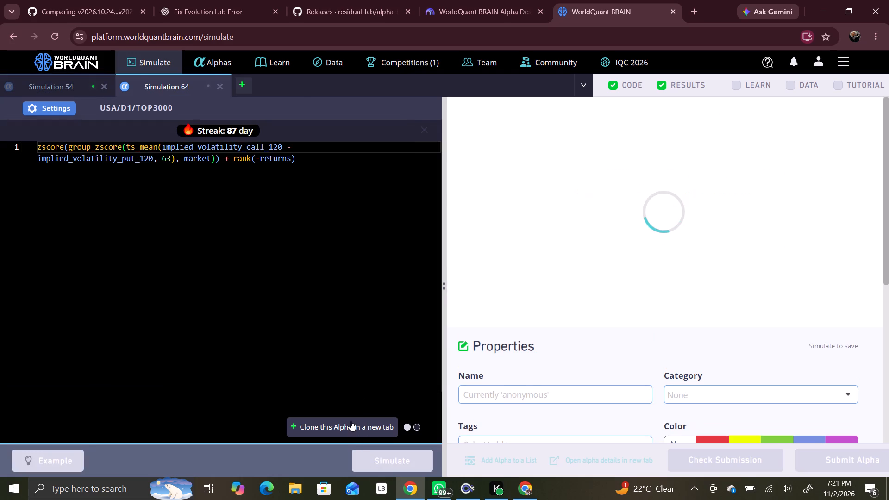
Clone the Industry-neutralized alpha and simulate the copy with neutralization set to Sector.
click(351, 421)
click(44, 113)
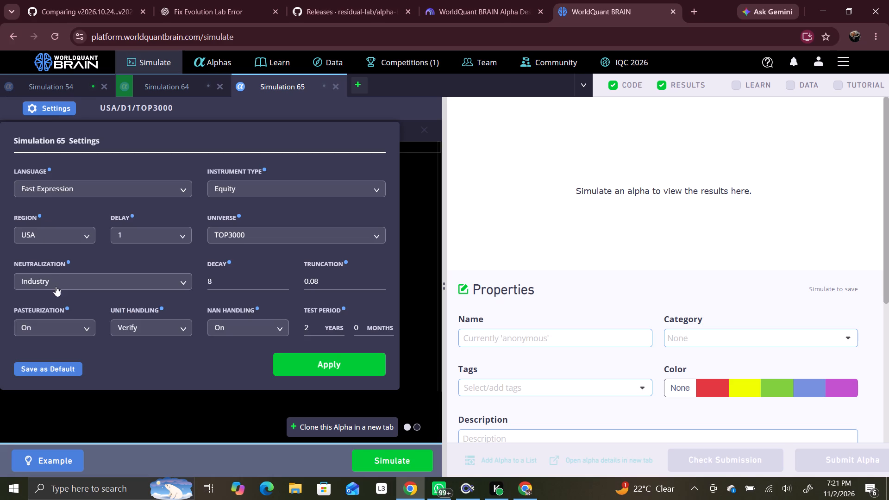
click(58, 285)
click(36, 333)
click(313, 369)
click(403, 456)
Clone the Sector-neutralized alpha and simulate the copy with neutralization set to Market.
click(359, 425)
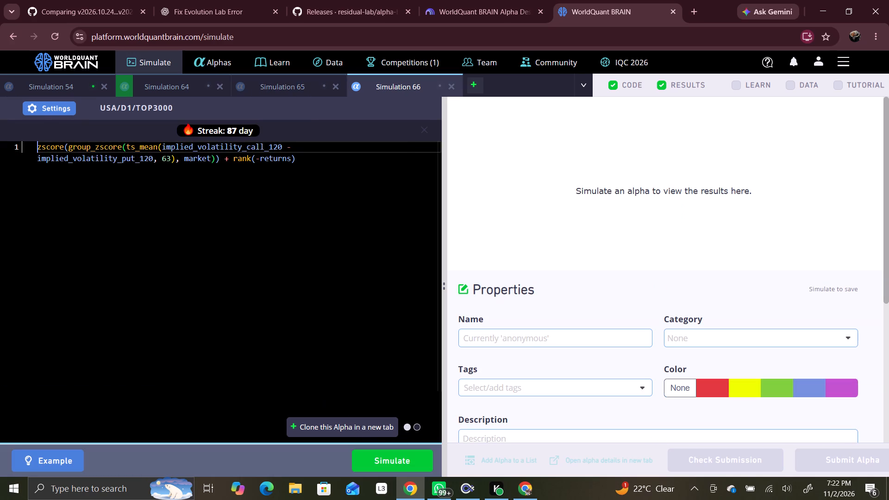
click(44, 112)
click(70, 274)
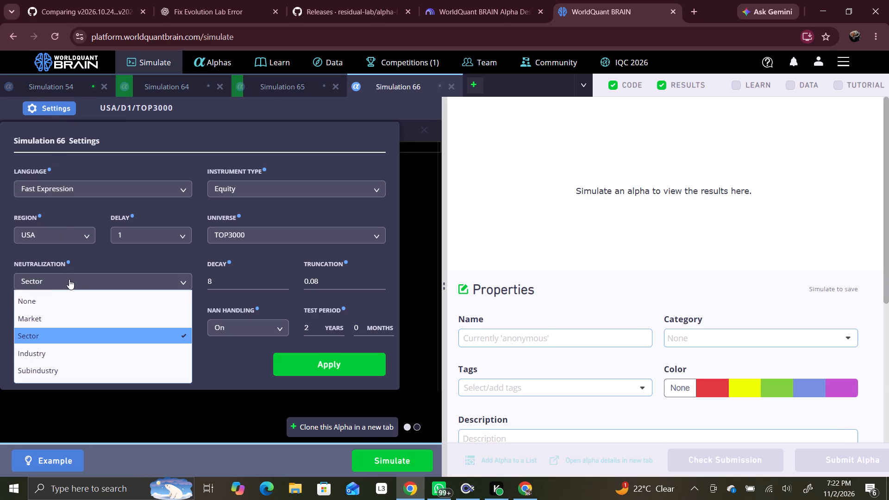
click(56, 312)
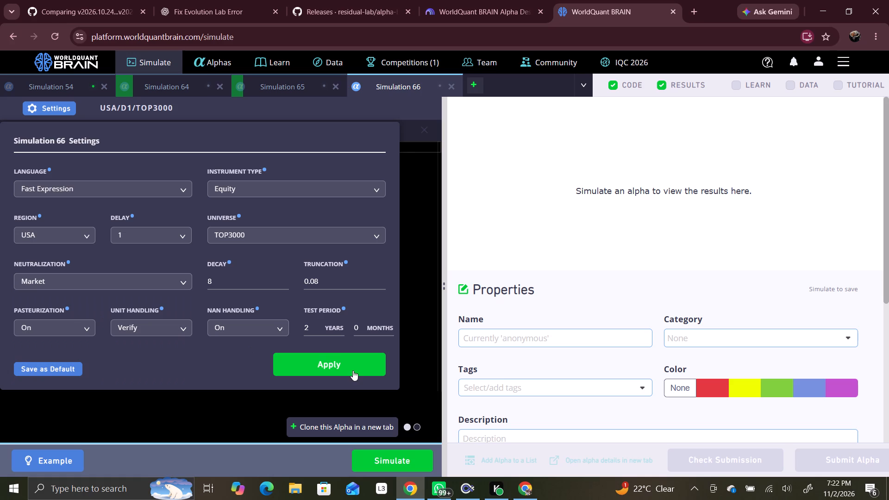
click(353, 370)
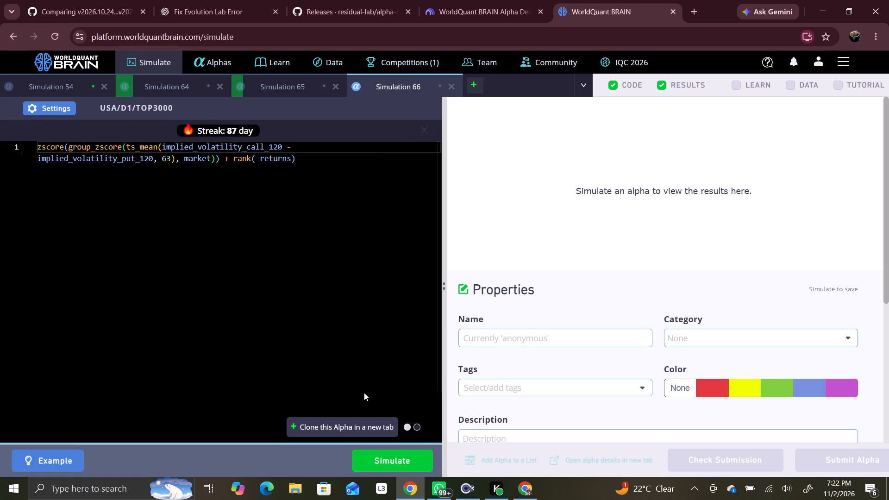
click(392, 454)
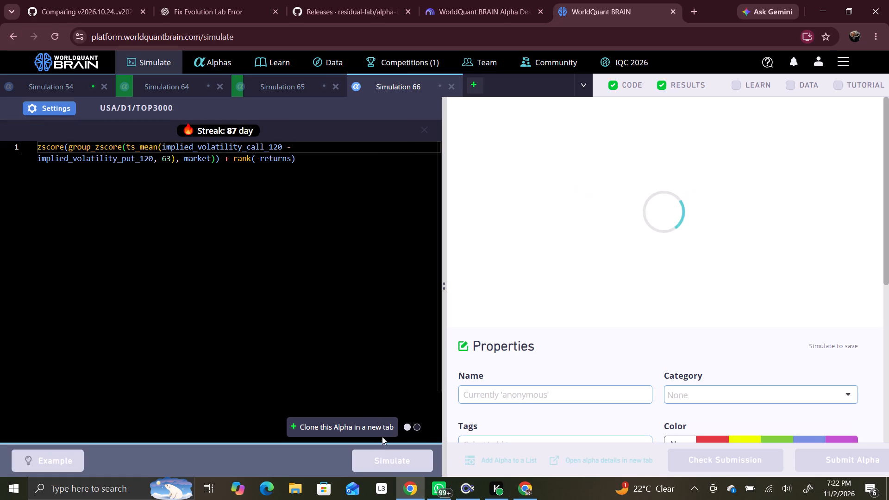
Clone the Market-neutralized alpha and set the copy's neutralization to None.
click(382, 437)
click(39, 101)
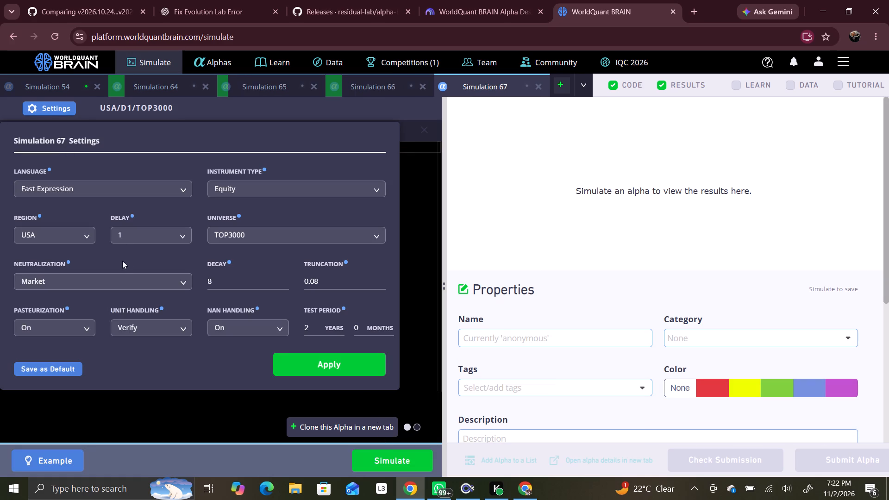
click(126, 274)
click(88, 293)
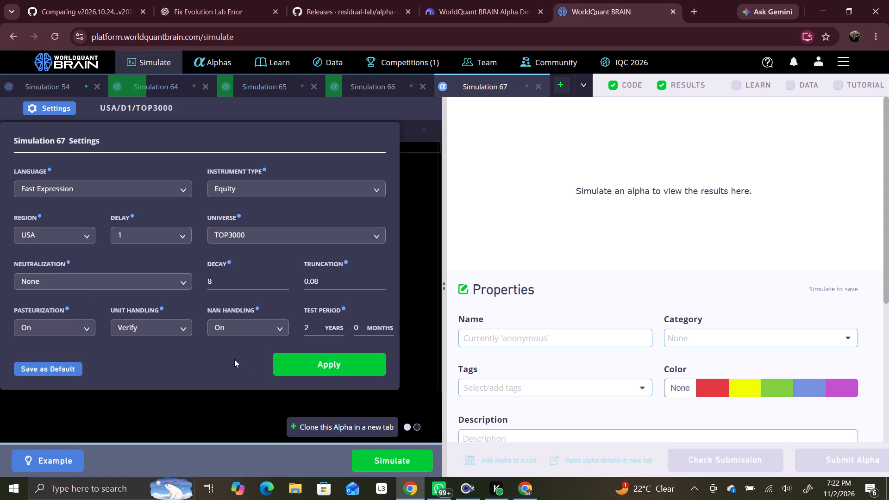
click(291, 364)
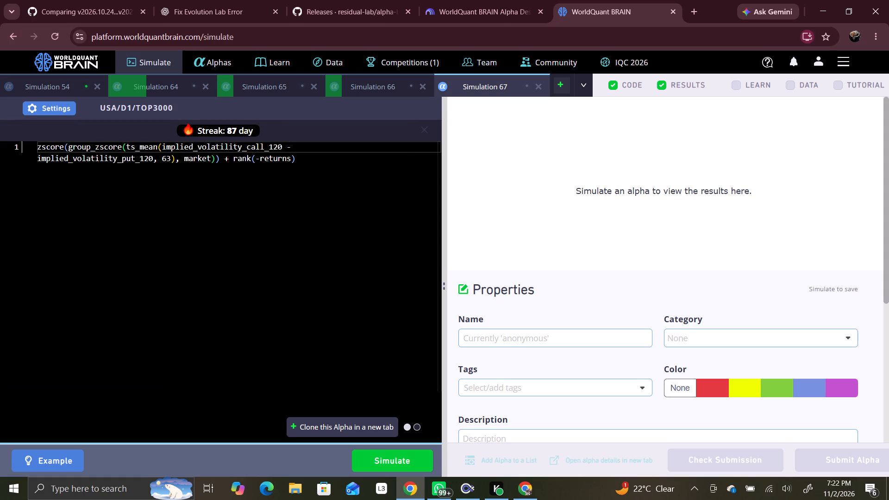
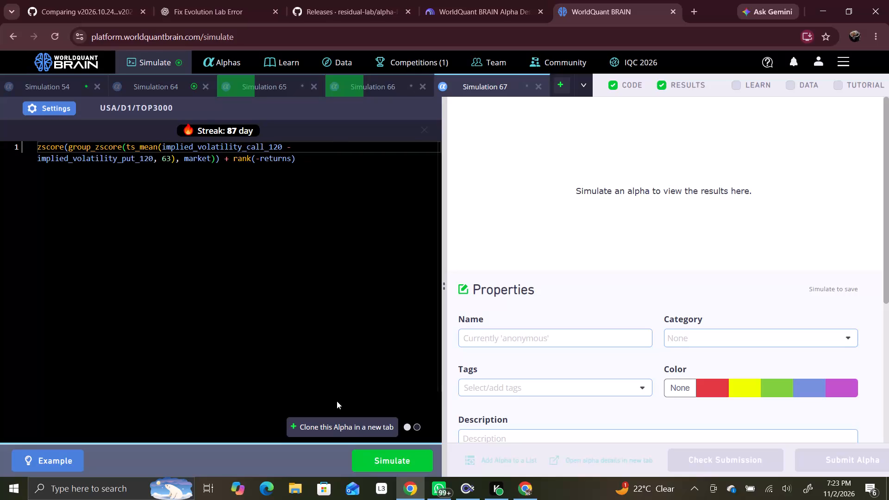
Simulate the copied alpha that has neutralization set to None in Simulation 67.
click(367, 472)
click(395, 464)
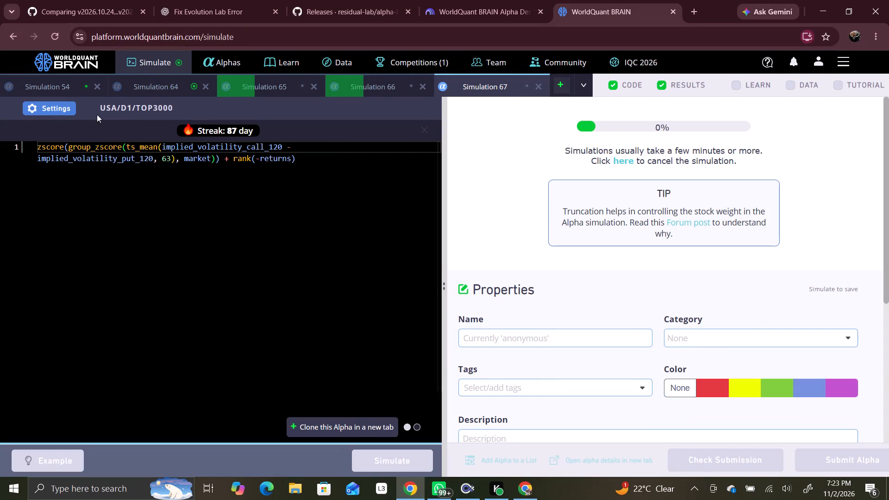
Reveal Simulation 64's test period, check its settings, and compare its full IS-period summary with Simulation 54's.
click(153, 85)
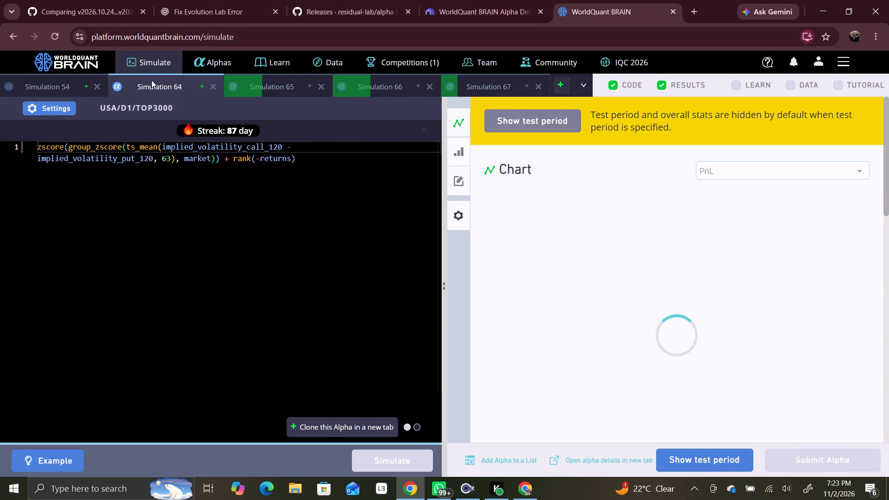
click(688, 459)
scroll(729, 357, down, 4)
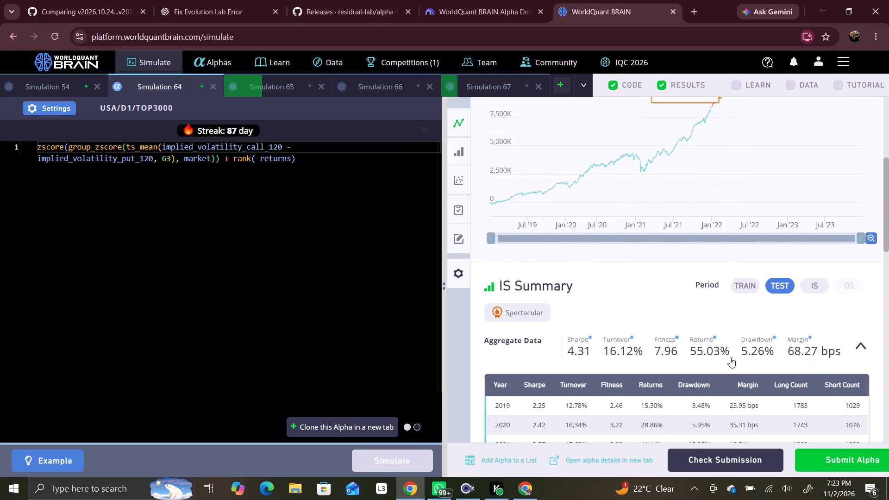
click(809, 278)
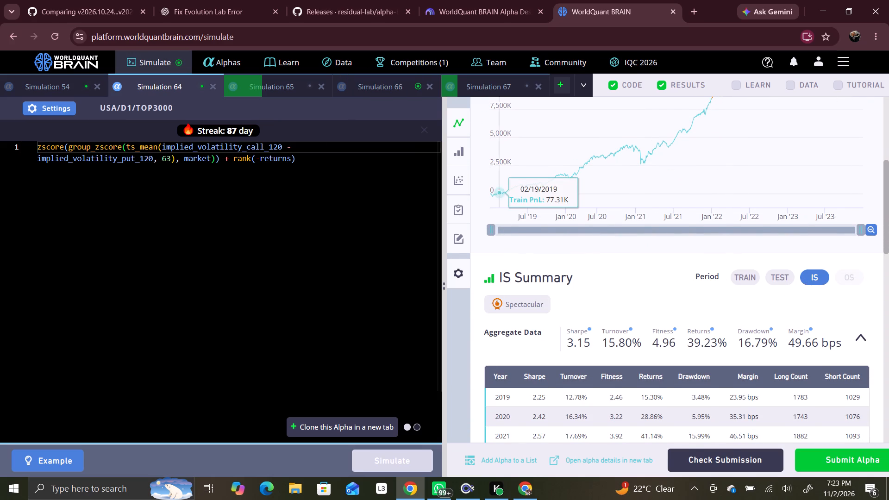
click(69, 105)
click(69, 105)
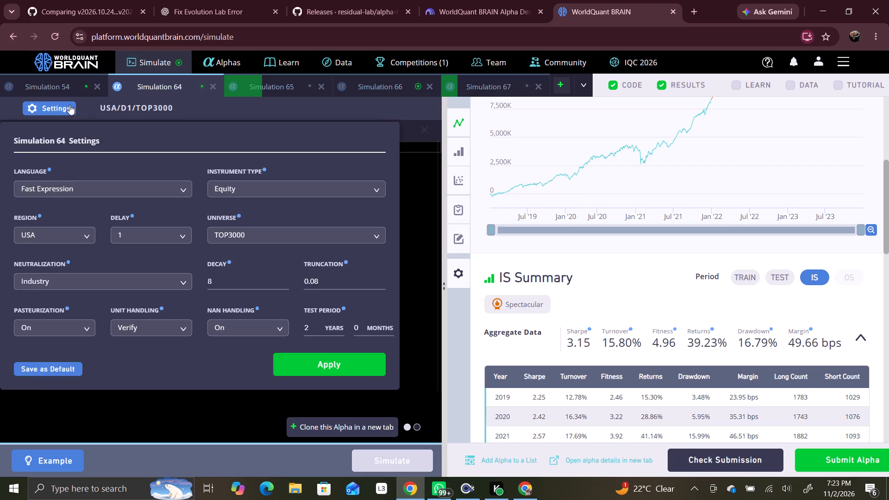
click(52, 88)
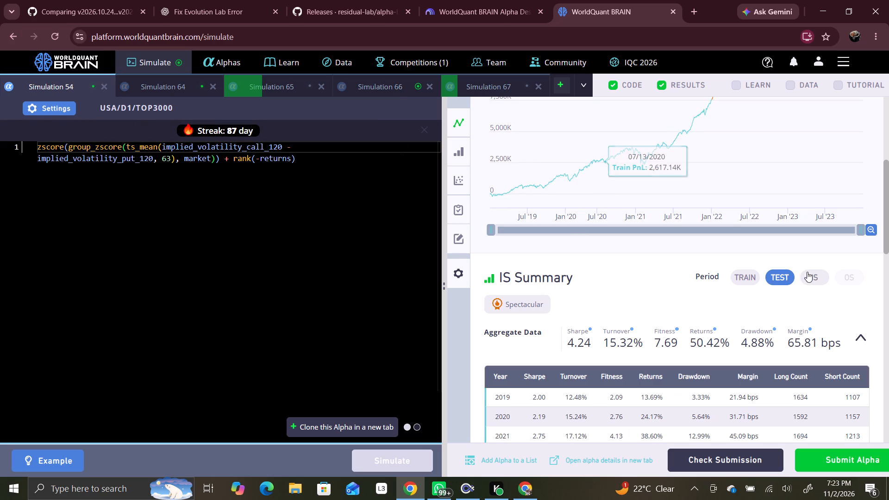
click(813, 275)
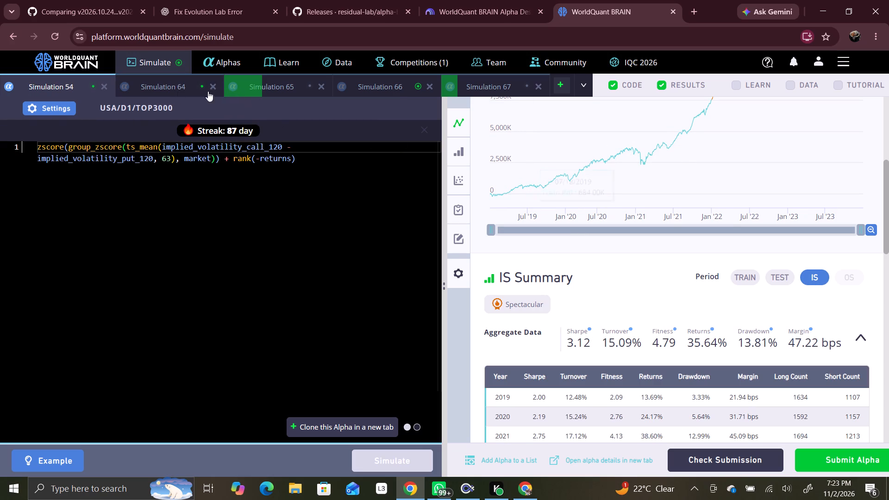
Close Simulation 54, discarding its tab.
click(105, 88)
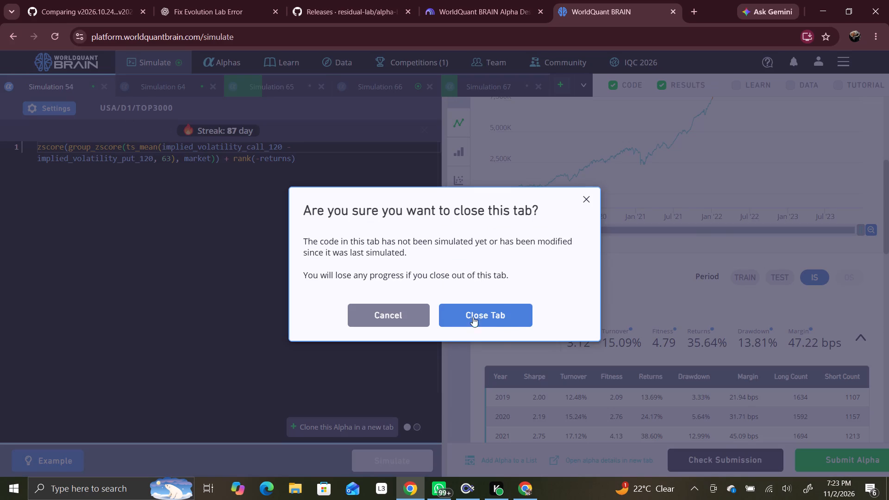
click(499, 324)
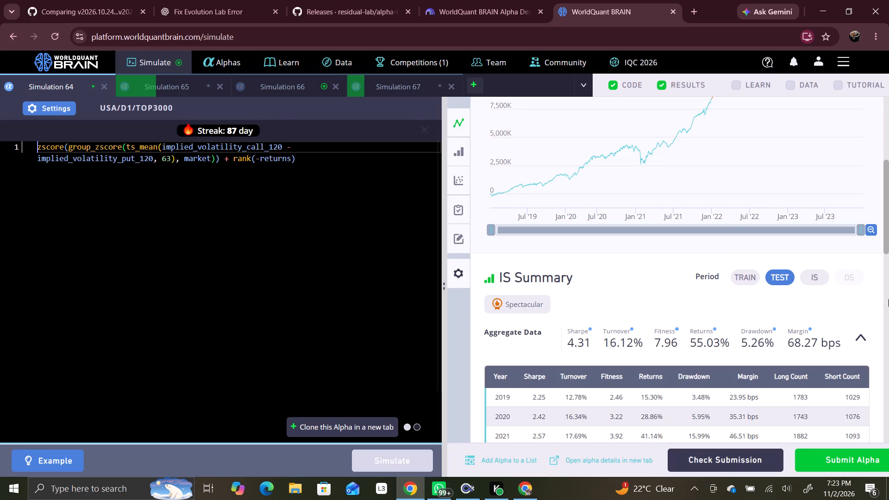
Examine Simulation 64's IS-period summary, yearly figures, correlation section and IS testing status.
click(820, 278)
scroll(820, 282, down, 6)
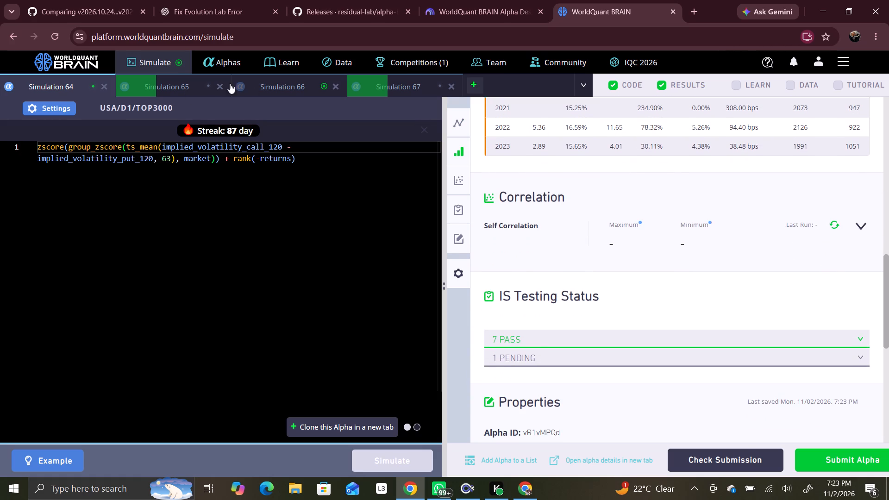
Reveal Simulation 66's test period, check its IS-period summary, and close that simulation.
click(287, 85)
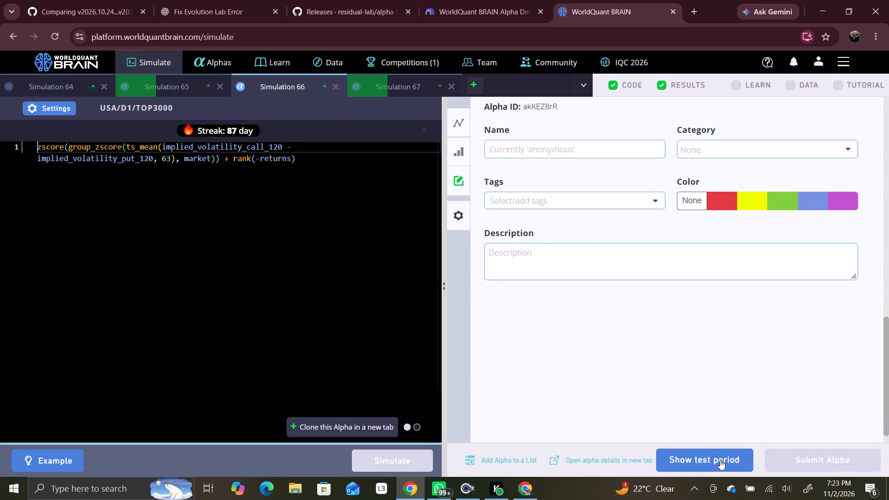
click(720, 460)
scroll(720, 430, up, 5)
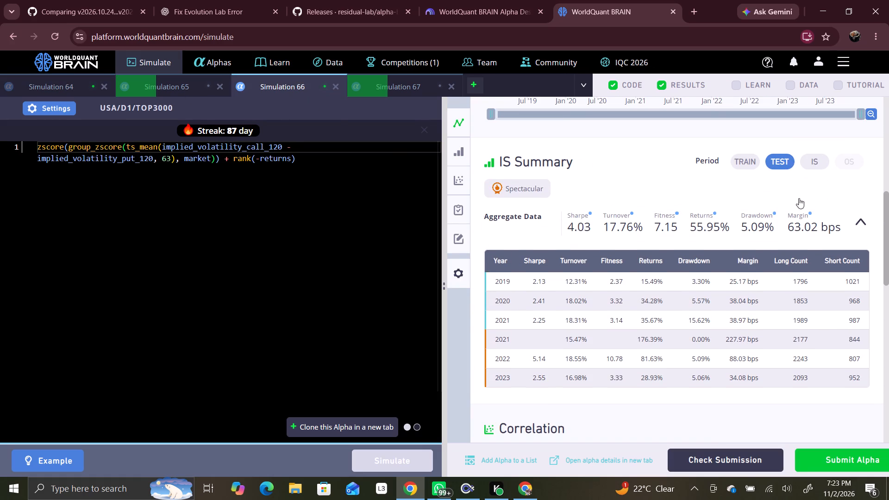
click(812, 163)
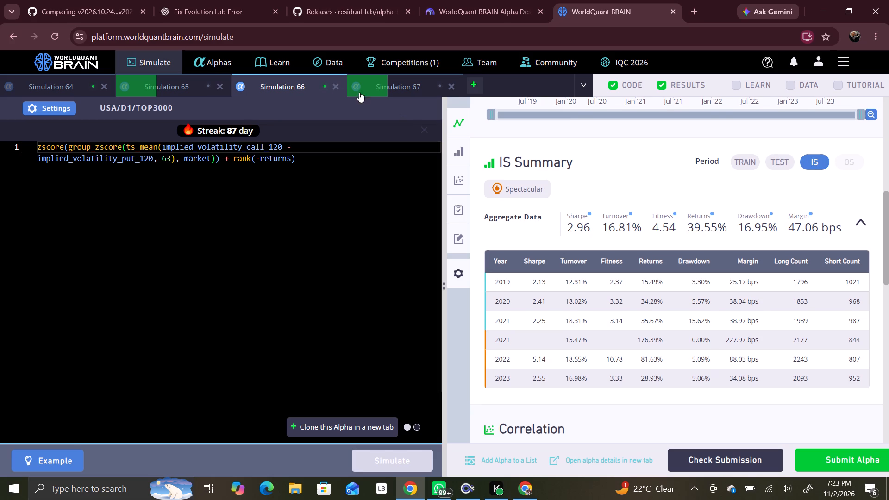
click(333, 89)
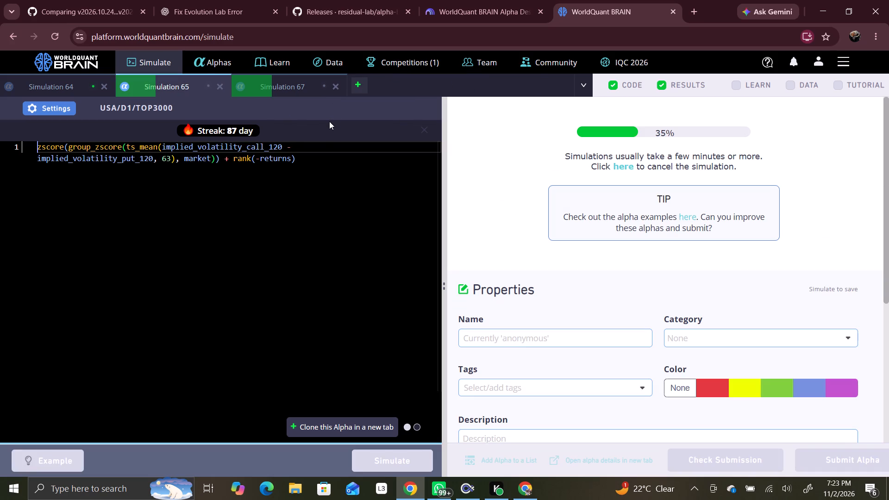
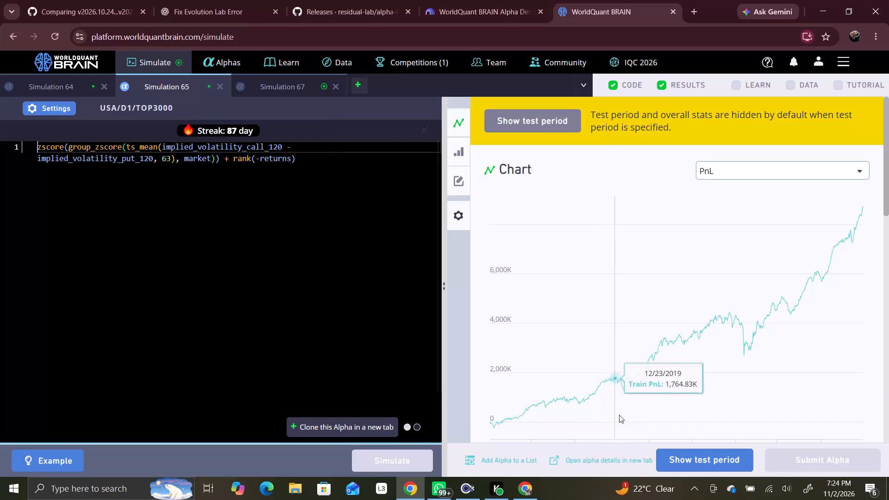
Reveal Simulation 65's test period to check its IS-period summary, and close that simulation.
click(679, 458)
scroll(711, 339, down, 4)
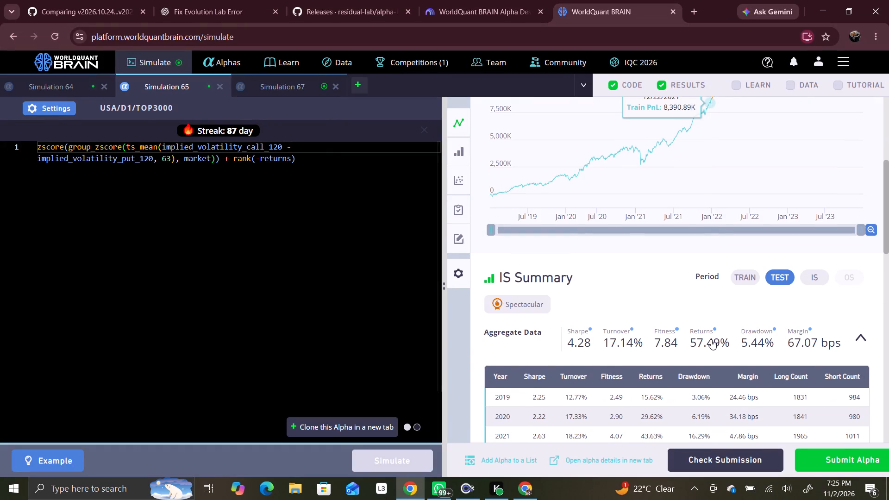
scroll(711, 339, down, 1)
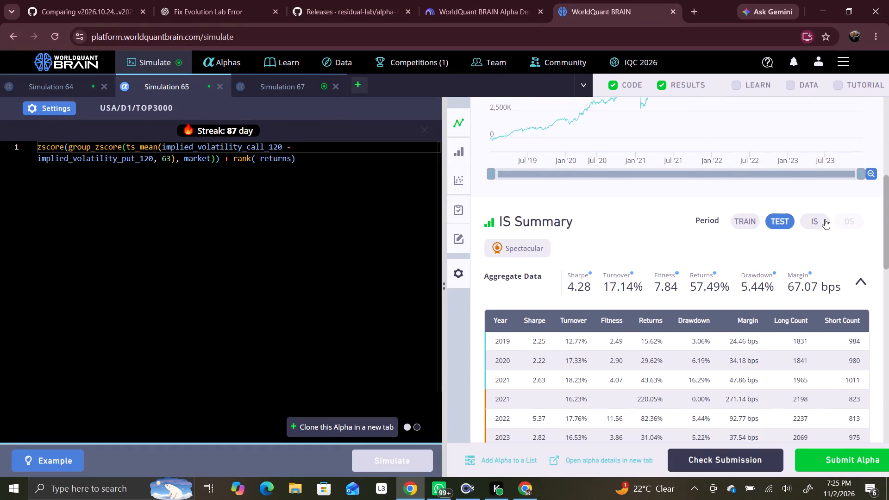
click(823, 216)
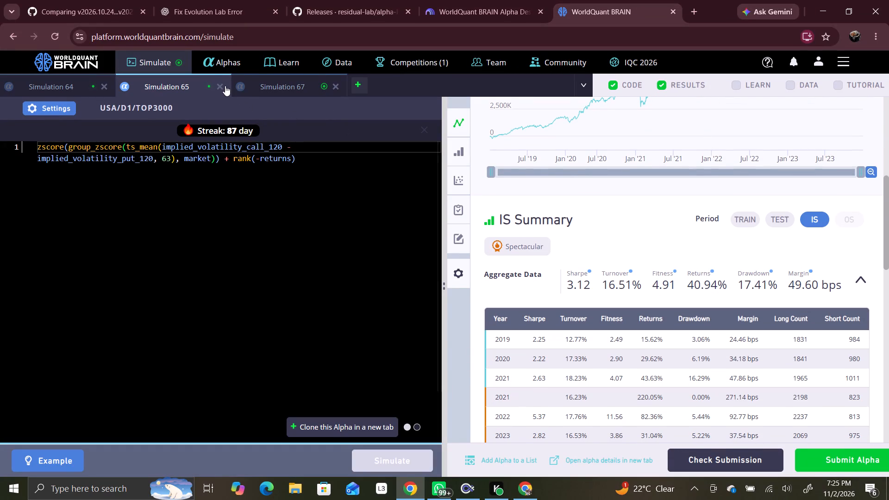
click(217, 86)
Reveal Simulation 67's test period to check its IS-period summary and yearly figures, and close that simulation.
click(174, 89)
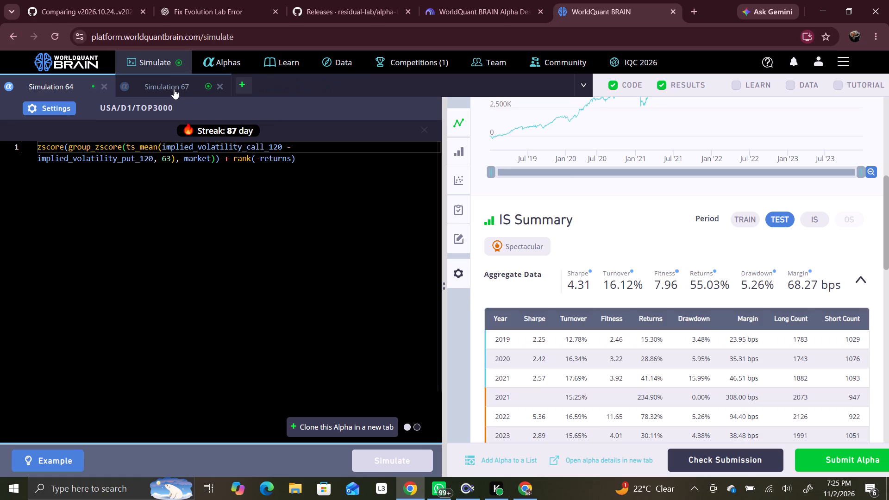
click(701, 458)
scroll(711, 369, up, 4)
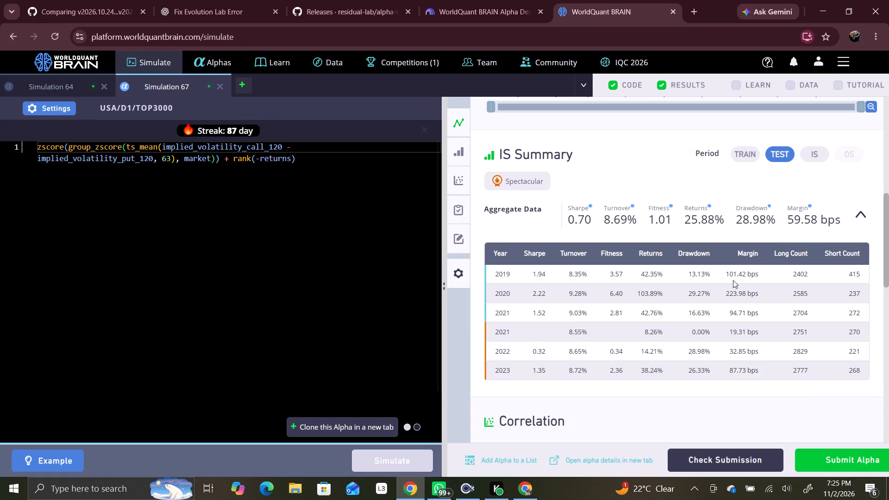
click(813, 165)
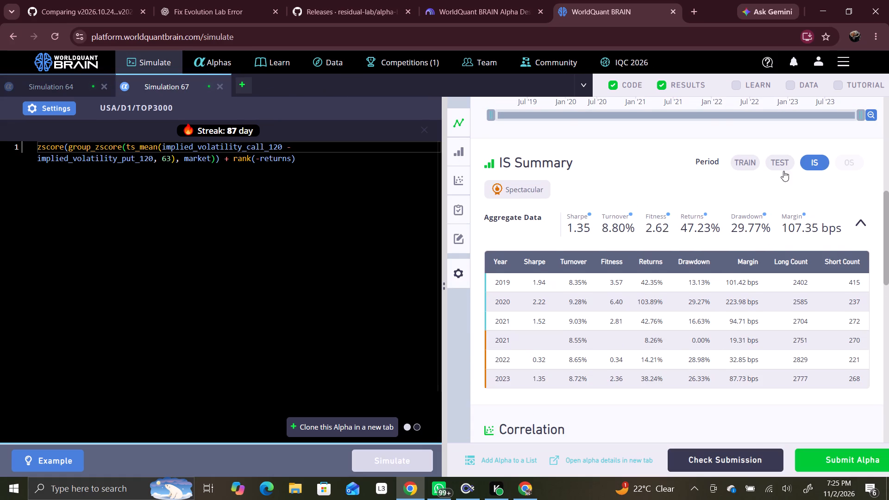
scroll(629, 187, up, 4)
scroll(629, 187, down, 4)
click(217, 89)
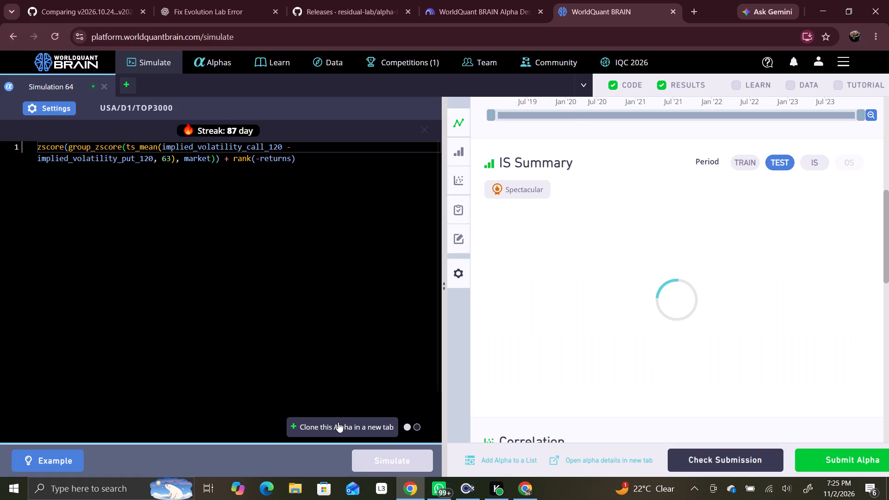
Clone Simulation 64's alpha into a new simulation and simulate it with decay set to 6.
click(338, 422)
click(67, 109)
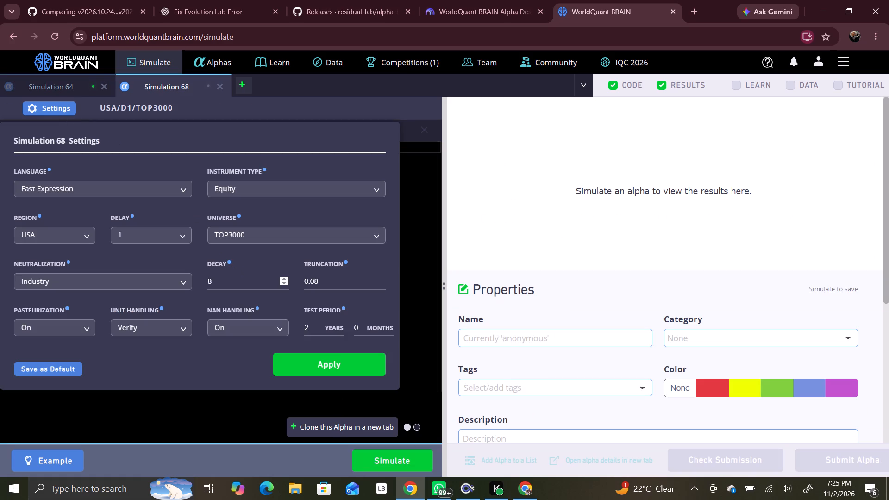
click(244, 276)
key(Delete)
key(BackSpace)
key(6)
click(341, 368)
click(392, 466)
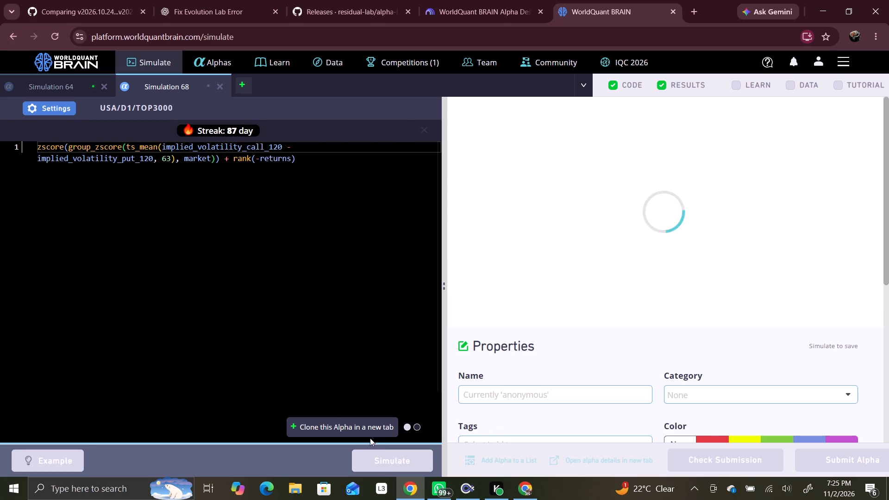
Clone the decay-6 alpha into another new simulation and simulate it with decay set to 10.
click(364, 428)
click(60, 106)
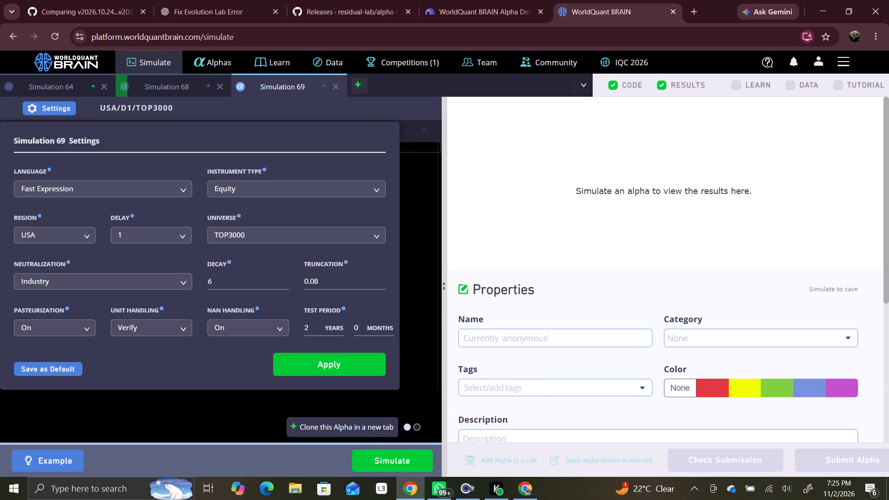
click(257, 280)
key(BackSpace)
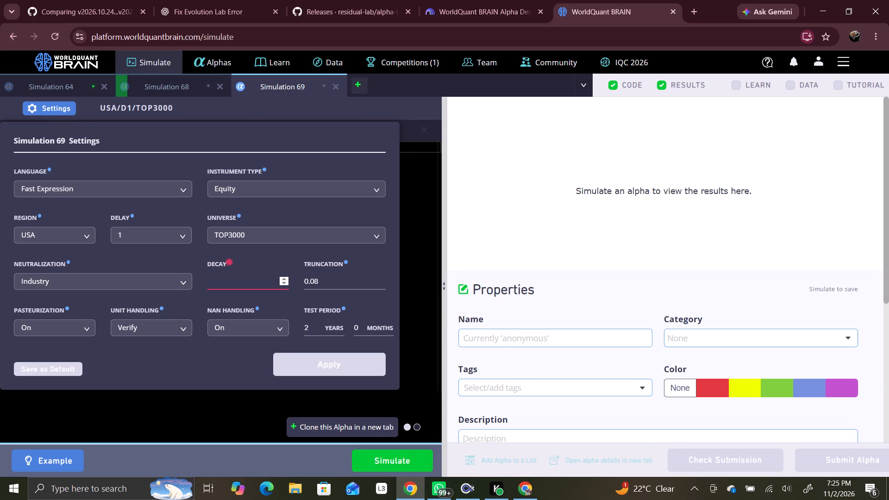
text(10)
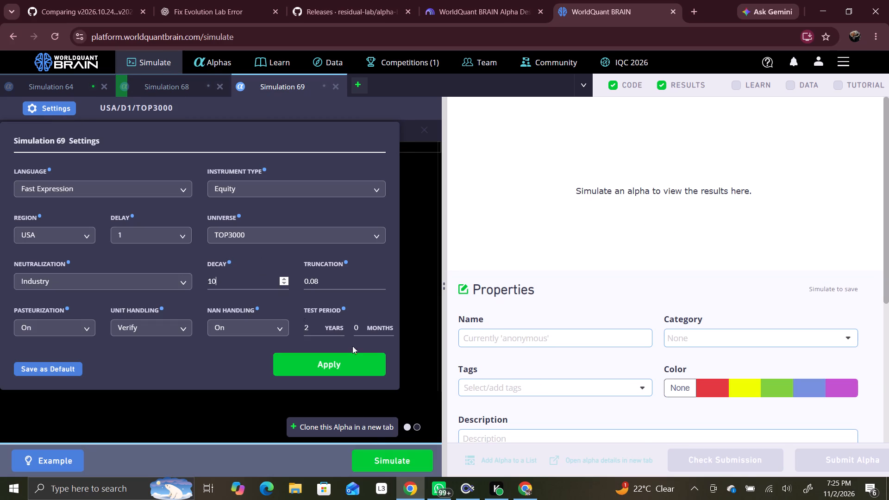
click(351, 362)
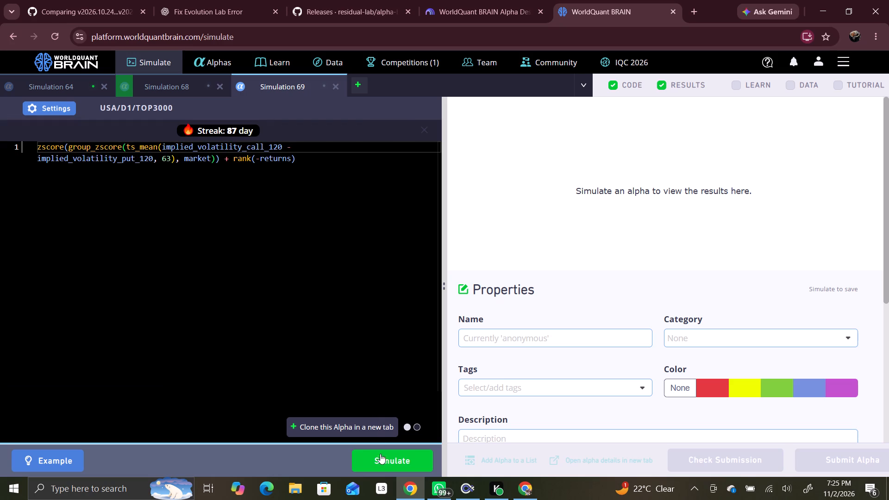
click(382, 462)
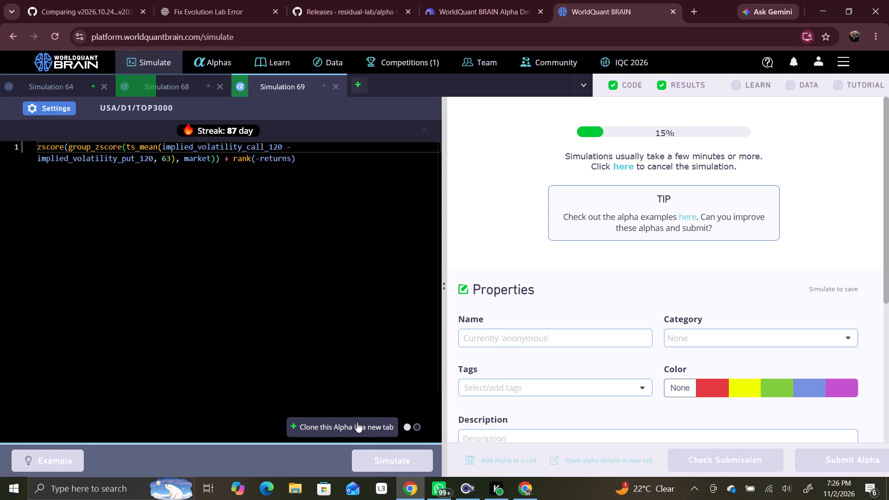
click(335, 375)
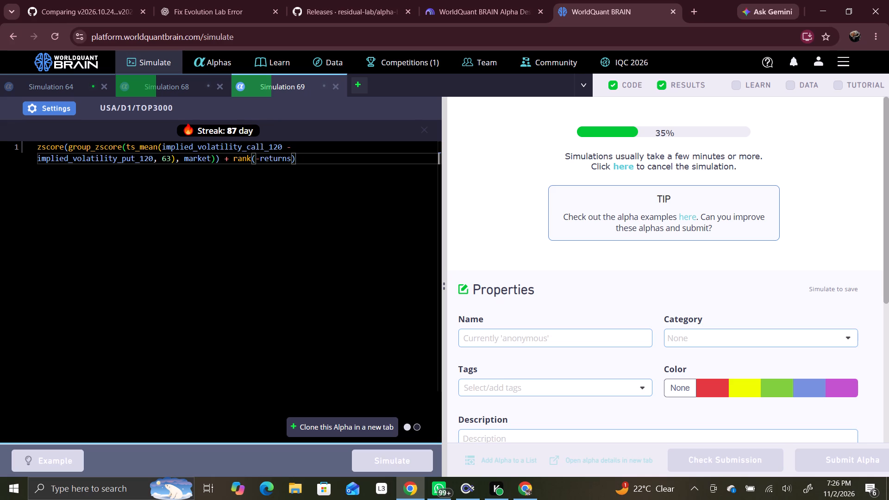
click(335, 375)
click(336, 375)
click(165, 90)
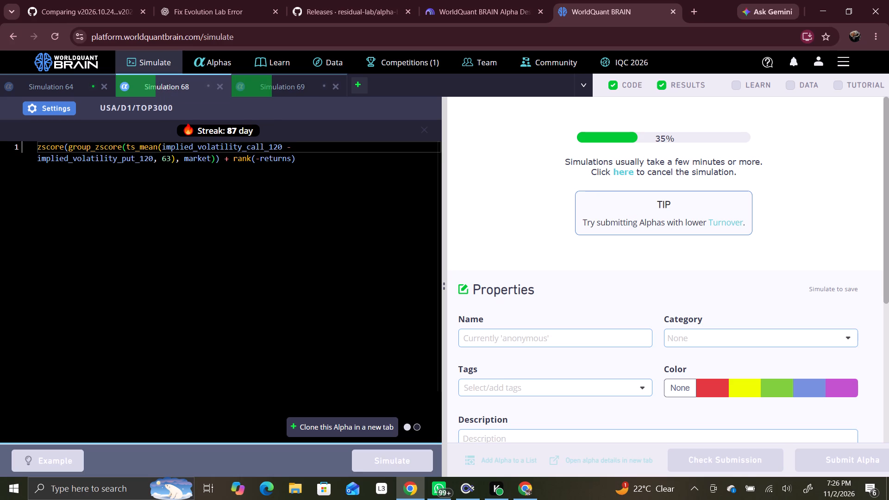
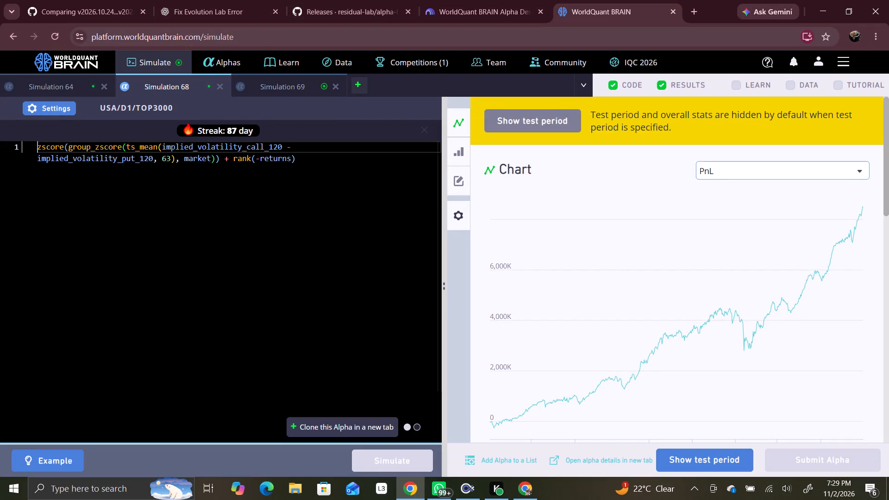
Reveal Simulation 68's test period and compare its IS-period summary with that of Simulation 64.
scroll(624, 235, down, 2)
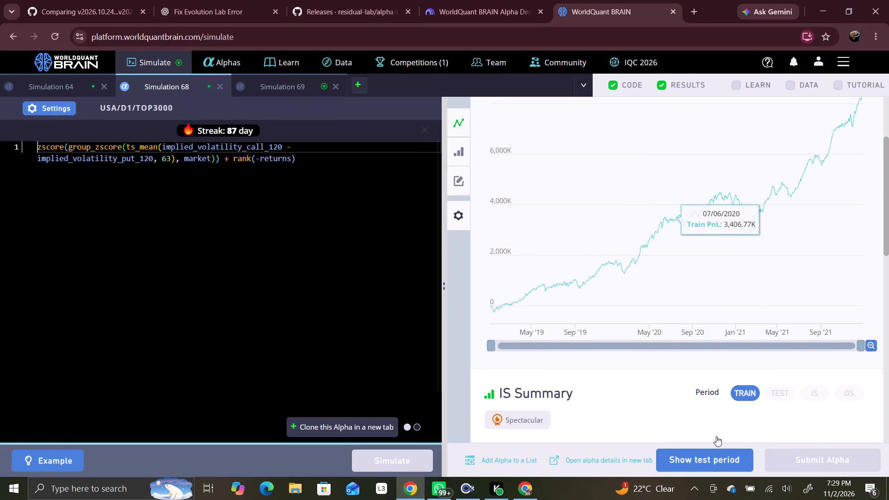
click(715, 457)
scroll(716, 413, down, 1)
scroll(716, 413, up, 1)
scroll(716, 413, down, 2)
scroll(719, 397, up, 1)
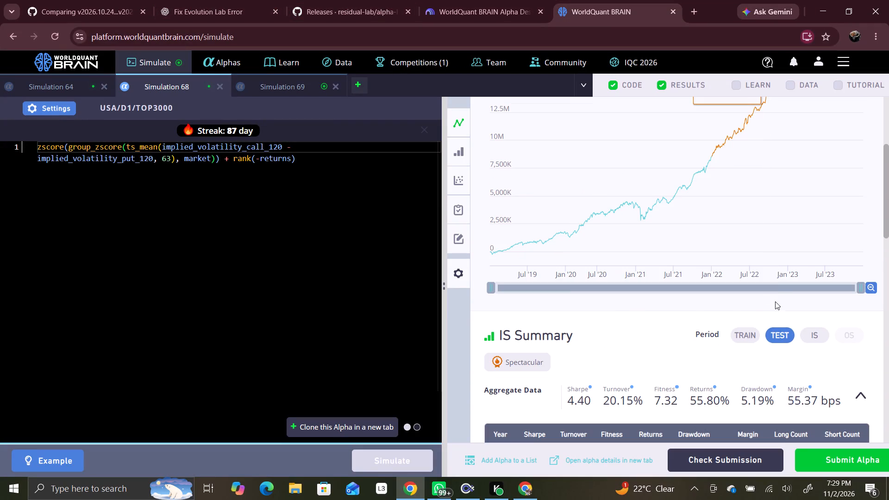
click(817, 337)
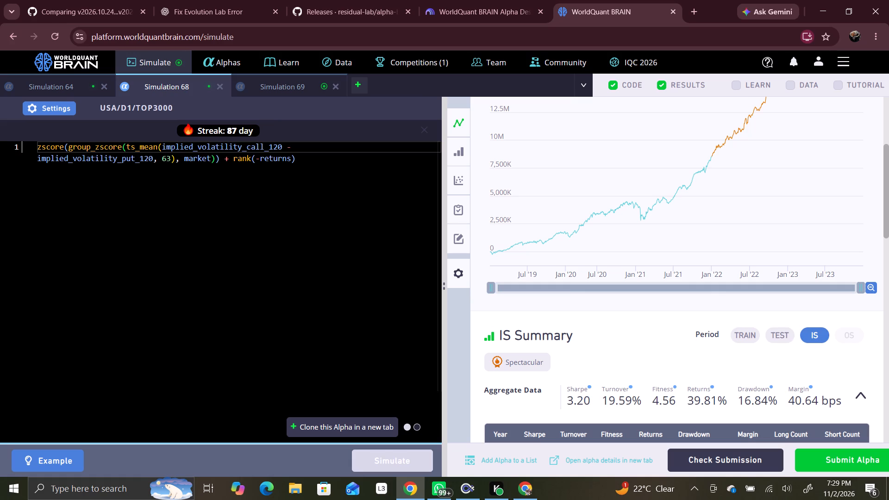
click(71, 89)
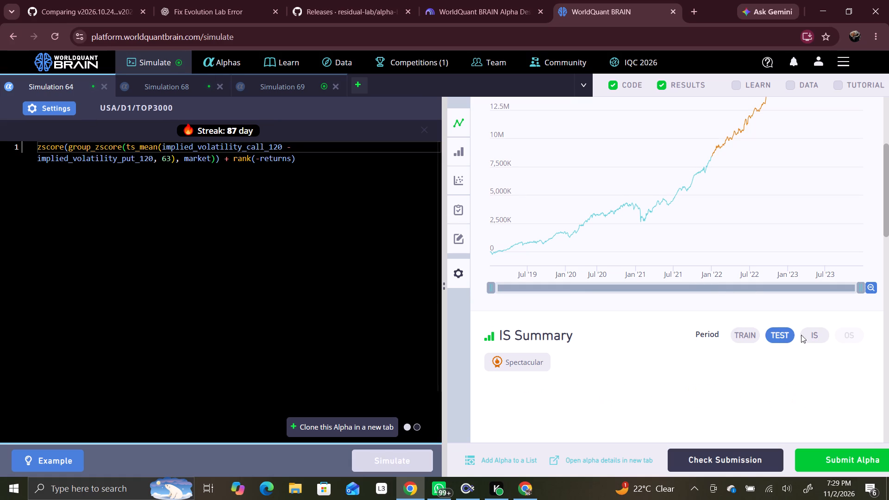
click(819, 334)
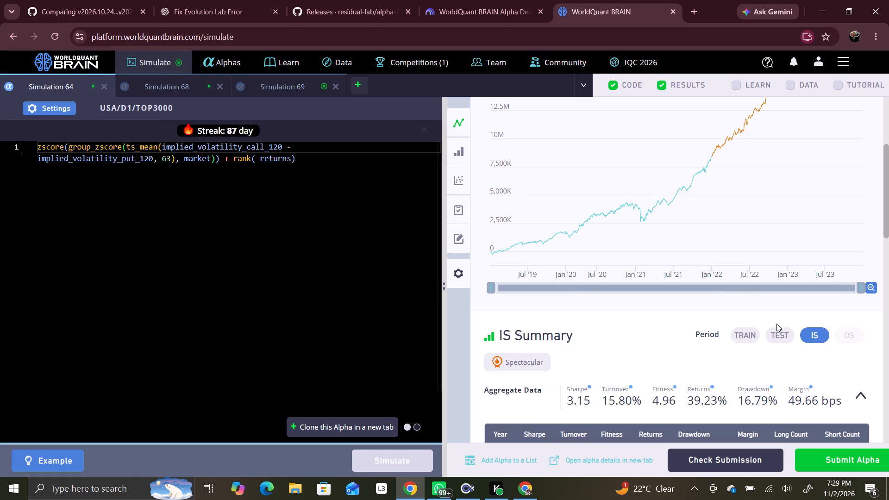
Reveal Simulation 69's test period to check its IS-period summary, and close Simulation 68.
click(306, 87)
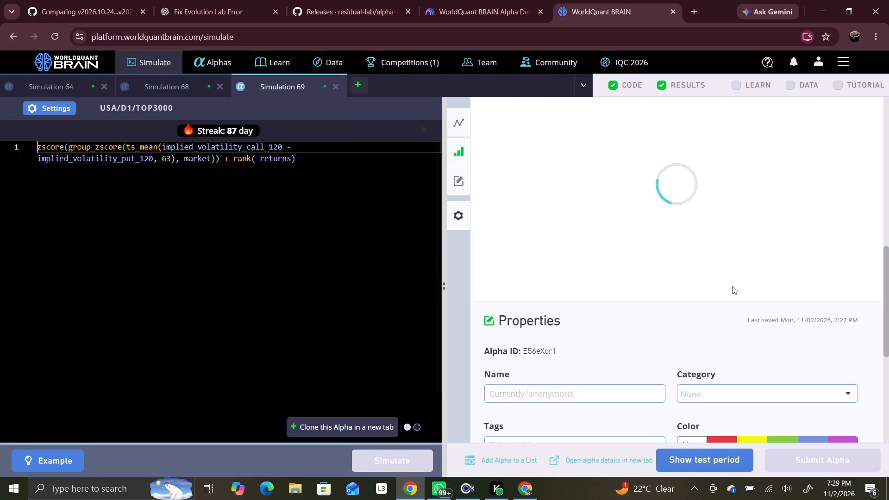
click(738, 460)
scroll(669, 289, up, 2)
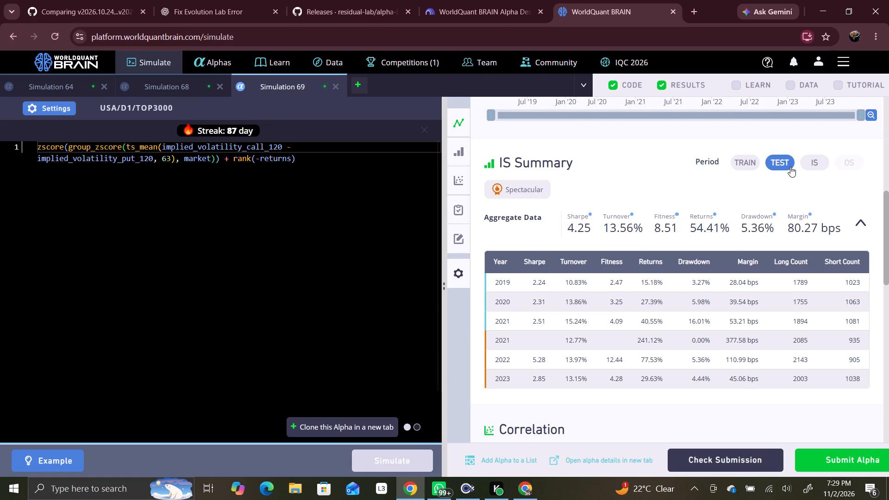
click(815, 156)
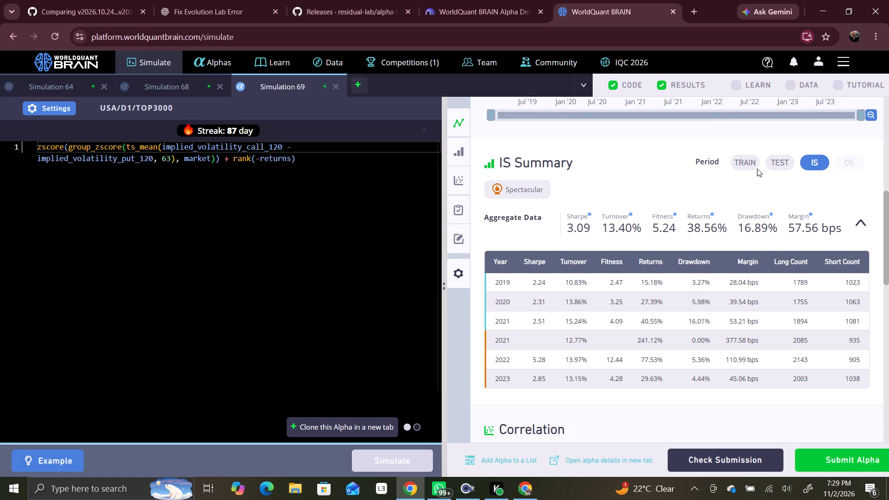
click(220, 87)
Clone Simulation 69's alpha into a new simulation and simulate it with decay set to 12.
click(372, 428)
click(65, 116)
click(65, 110)
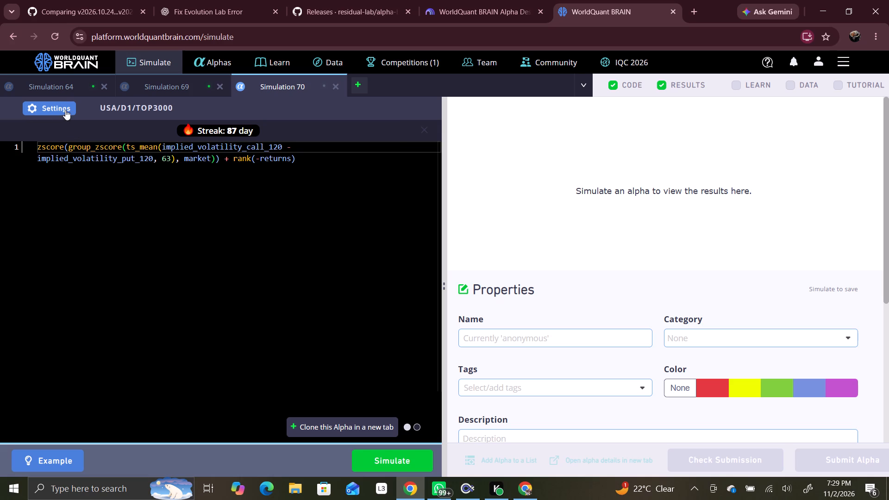
click(238, 280)
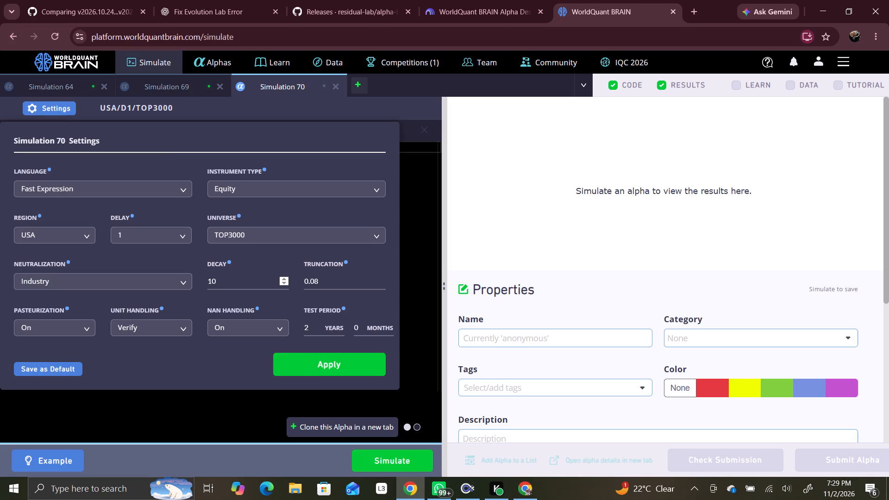
key(BackSpace)
key(2)
click(309, 360)
click(404, 463)
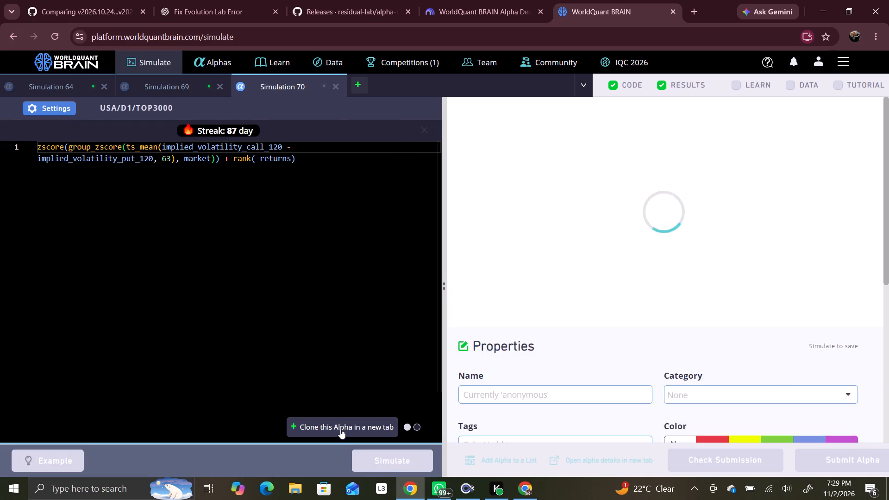
Clone the decay-12 alpha into another new simulation and simulate it with decay set to 14.
click(340, 429)
click(50, 111)
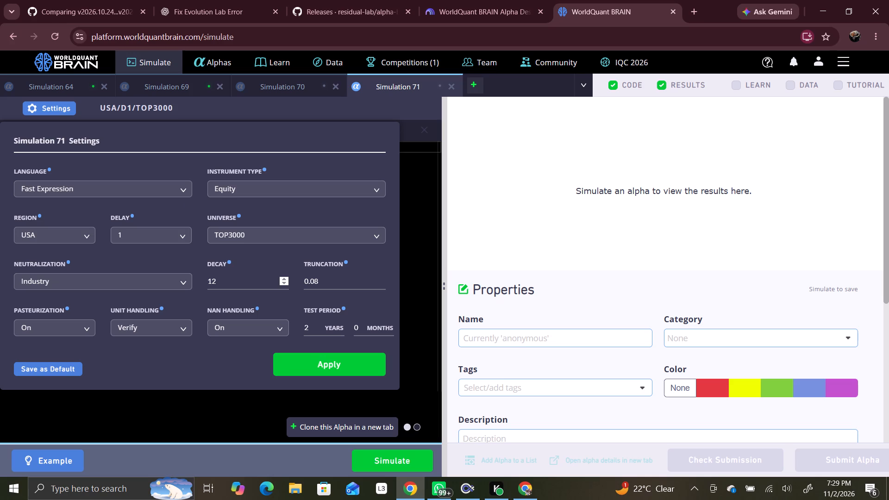
scroll(220, 279, down, 1)
click(221, 281)
key(BackSpace)
key(4)
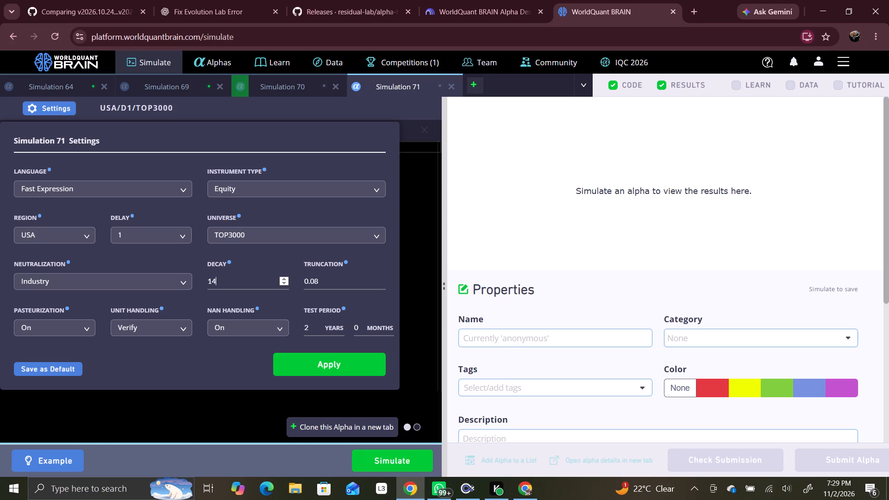
click(292, 356)
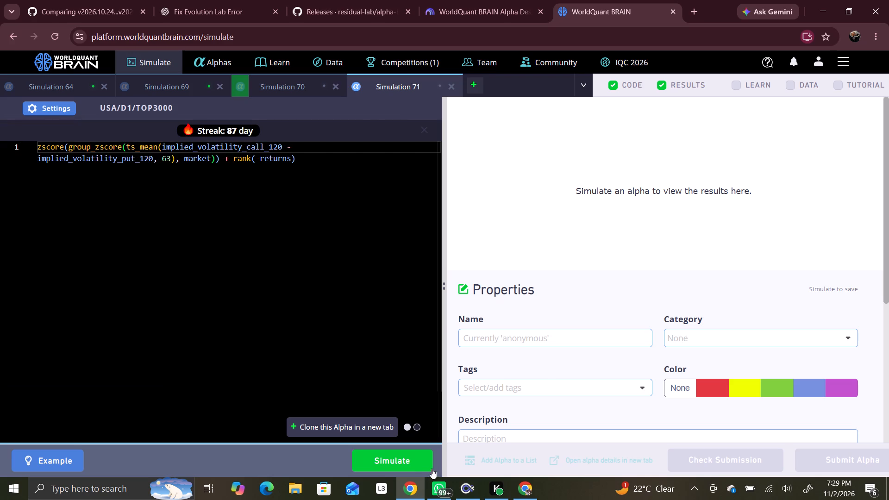
click(409, 462)
Clone the decay-14 alpha into another new simulation and set its decay to 16.
click(342, 422)
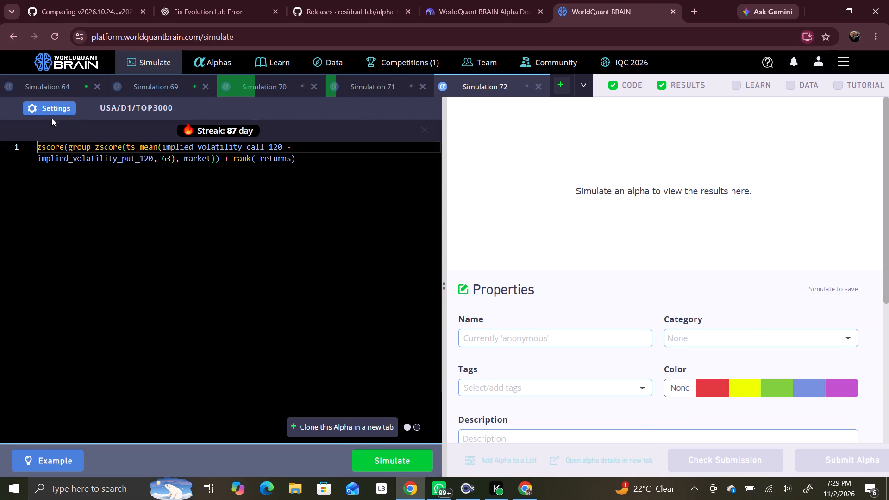
click(53, 111)
click(251, 283)
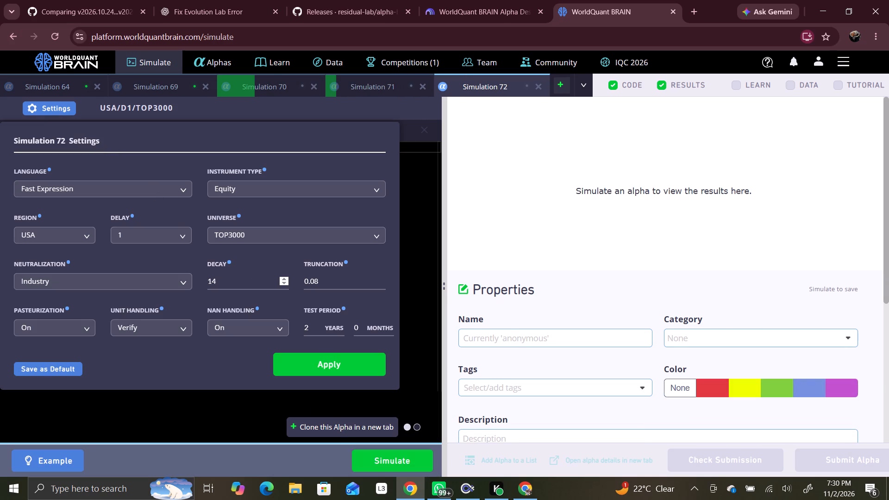
key(BackSpace)
key(6)
click(320, 368)
click(404, 331)
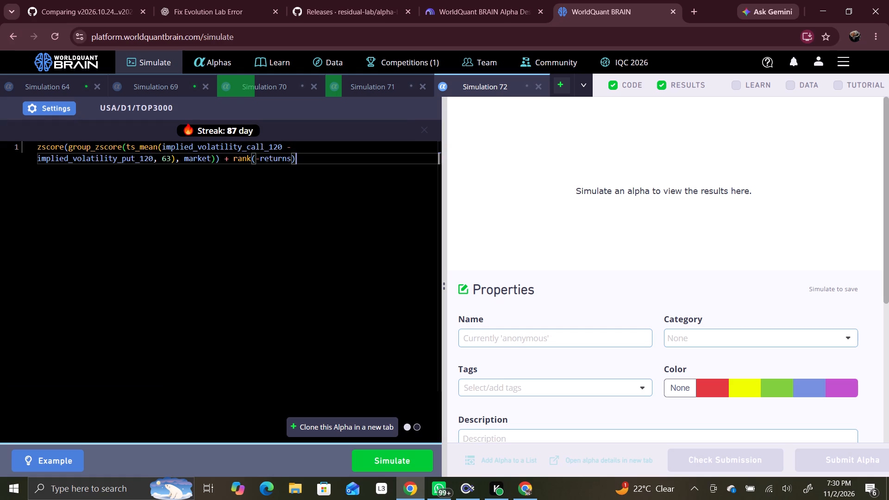
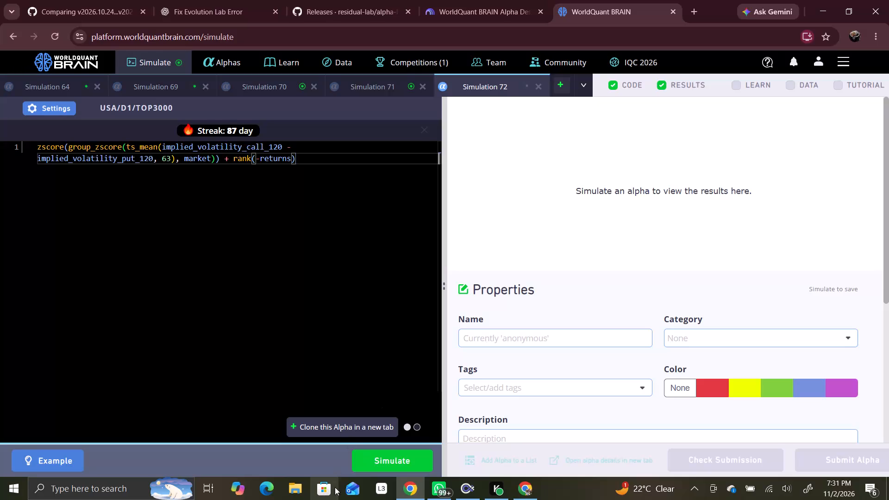
Simulate the decay-16 alpha in Simulation 72.
click(419, 463)
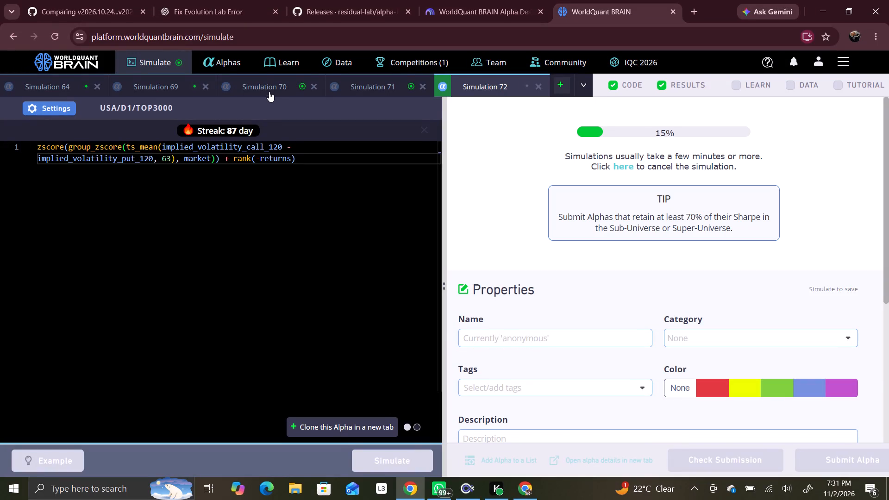
Reveal Simulation 70's test period and check its IS-period summary.
click(269, 87)
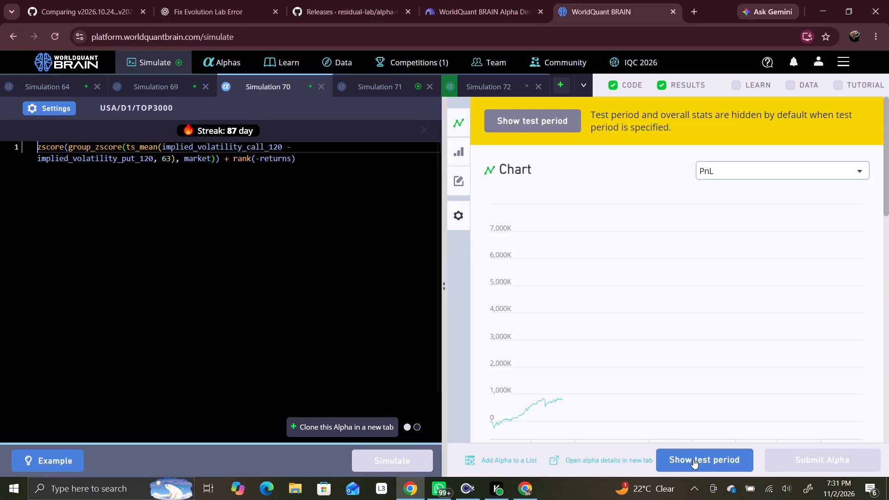
click(693, 459)
scroll(699, 336, down, 5)
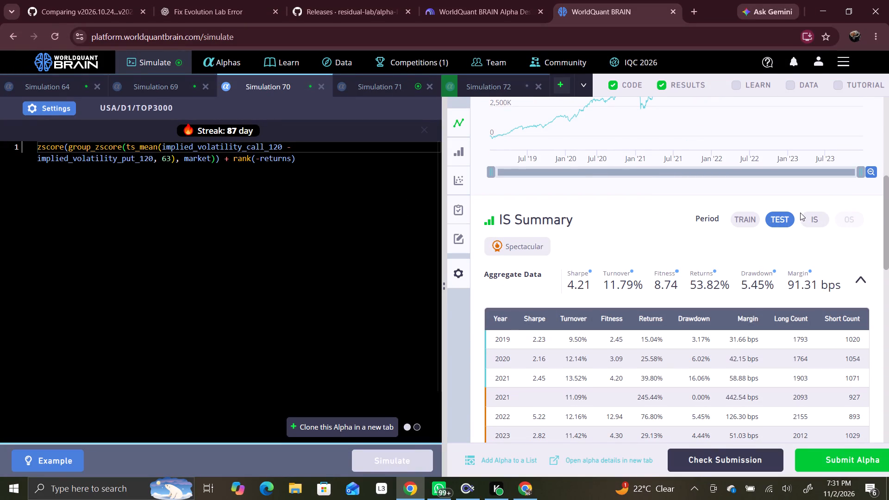
click(816, 219)
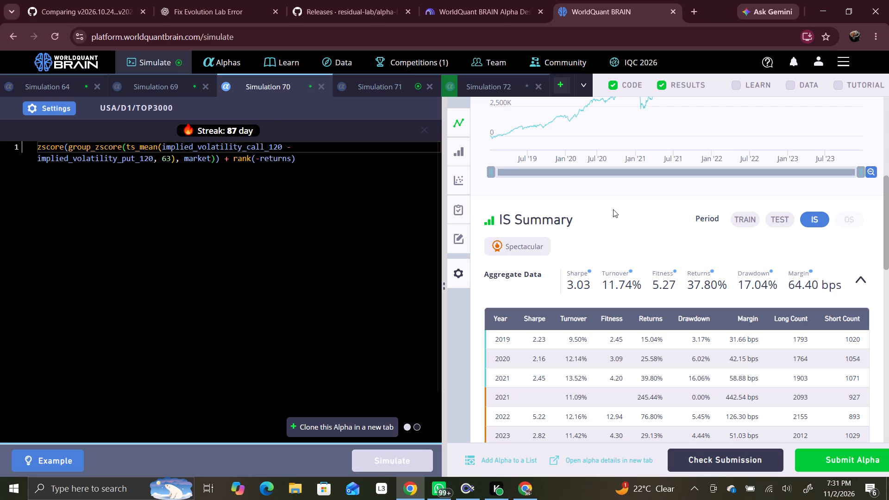
Reveal Simulation 71's test period to check its IS-period summary, and close Simulation 71.
click(377, 85)
click(732, 454)
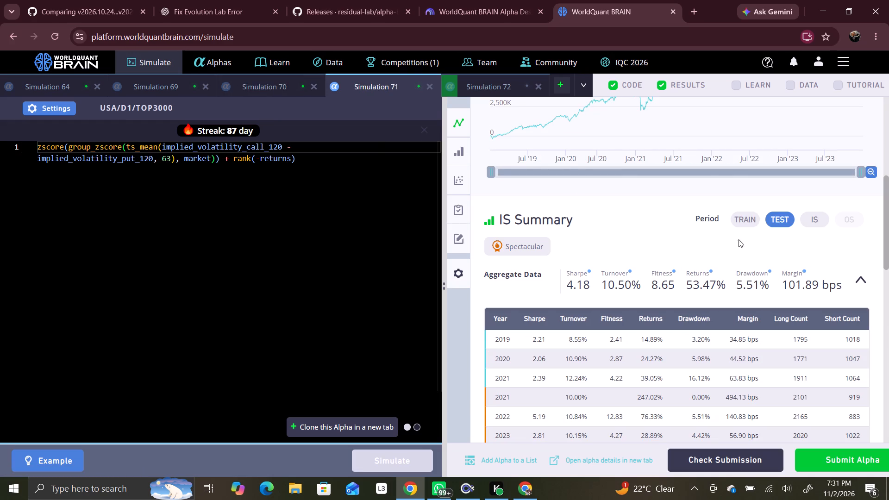
click(811, 219)
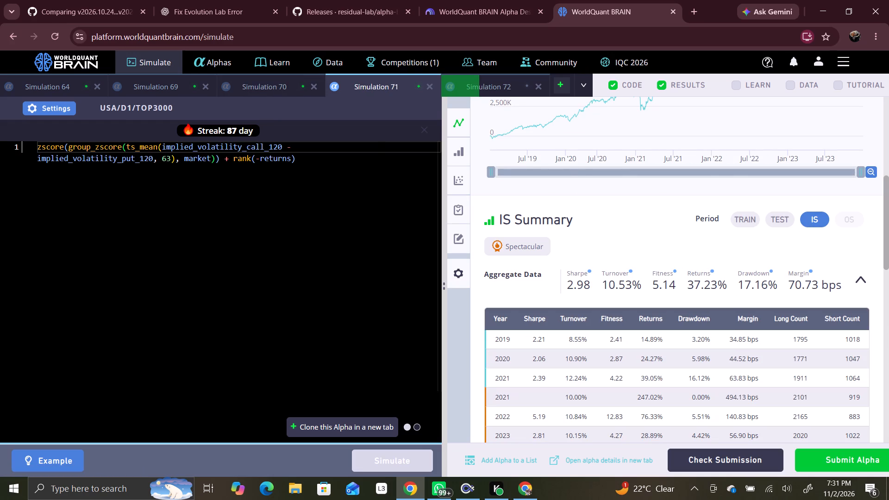
click(425, 84)
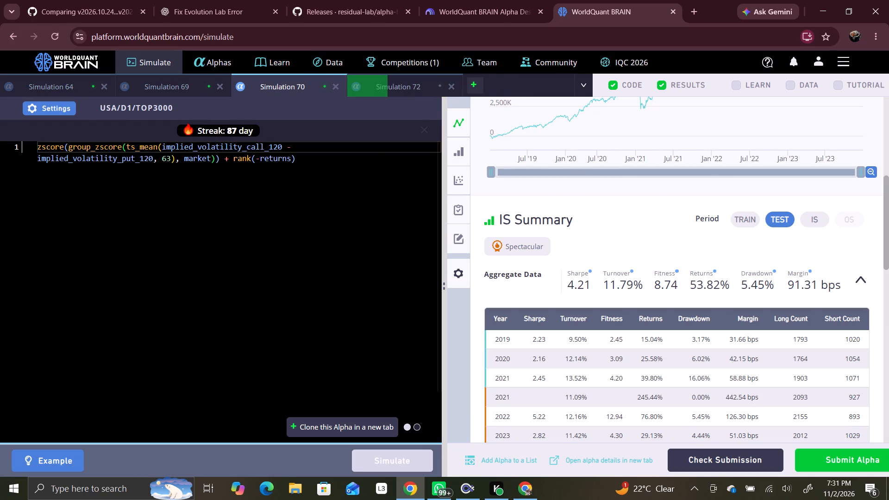
Set Simulation 70's delay to 0, apply the settings and rerun the simulation.
click(73, 111)
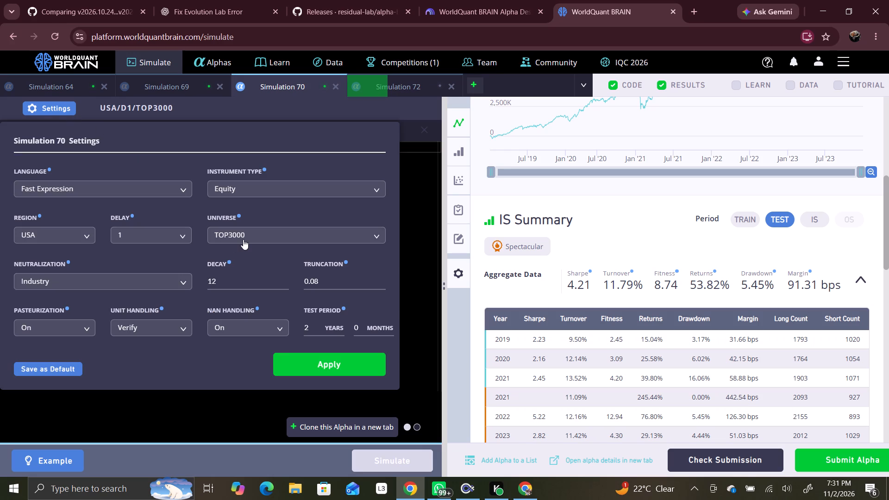
click(159, 236)
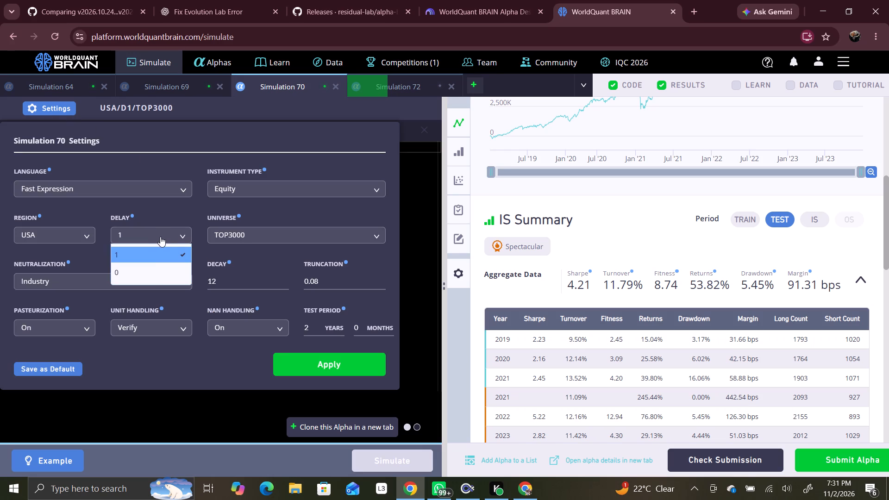
click(153, 275)
click(357, 362)
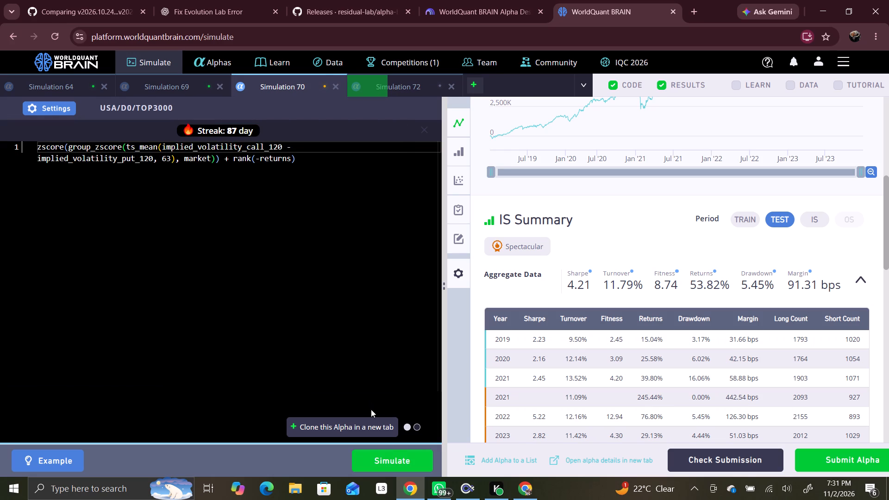
click(391, 460)
Turn pasteurization off in Simulation 69's settings, apply the change and rerun the simulation.
click(182, 88)
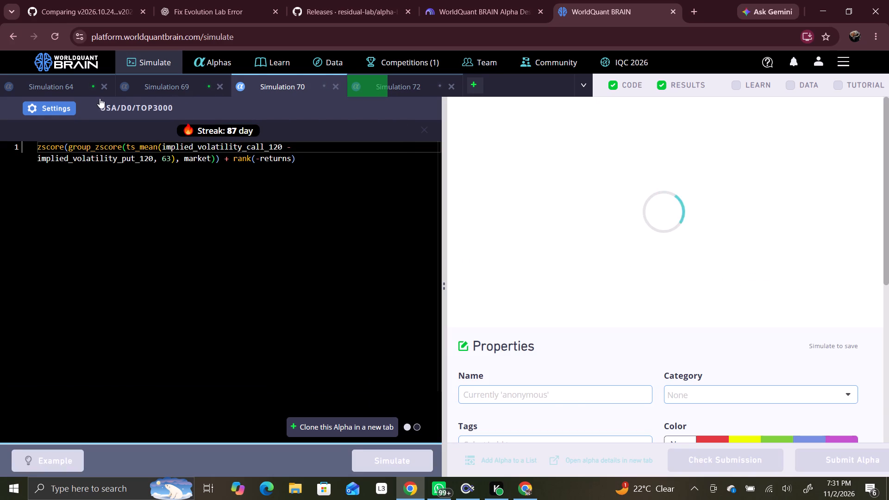
click(60, 105)
click(75, 333)
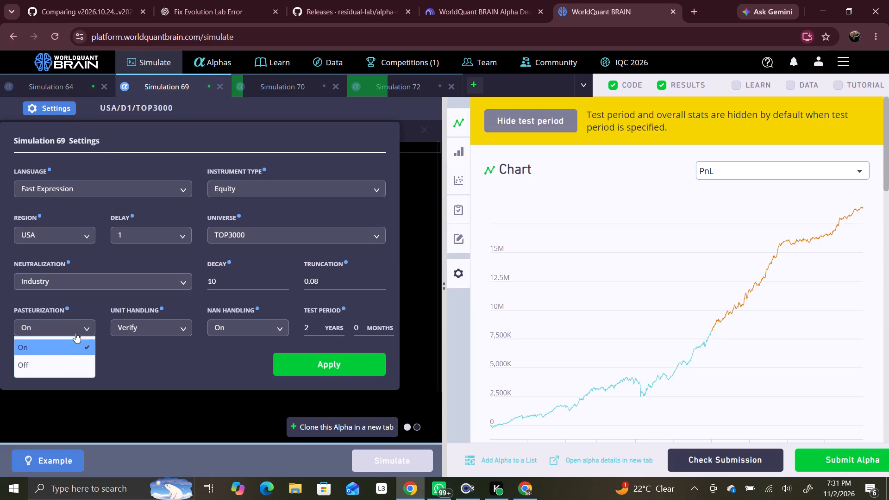
click(70, 362)
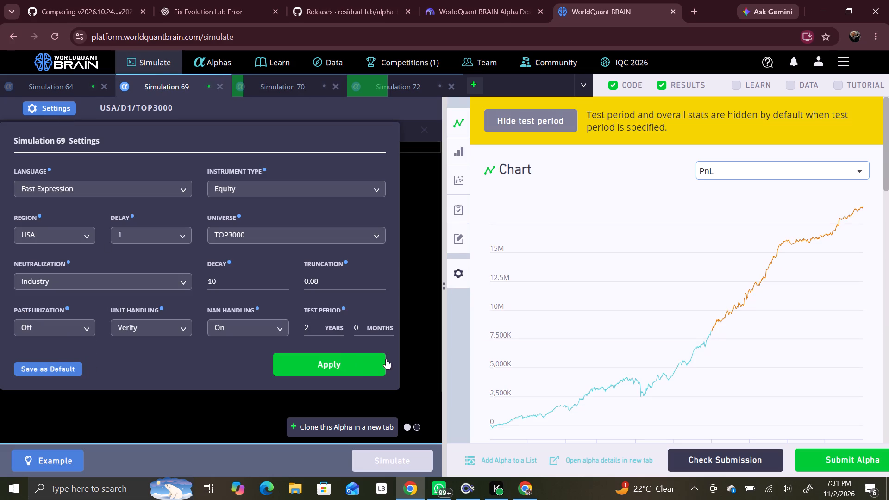
click(357, 366)
click(419, 456)
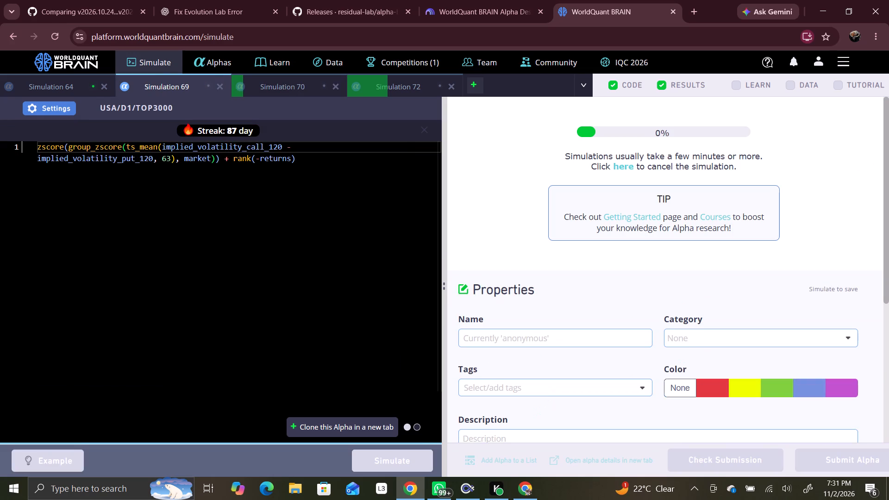